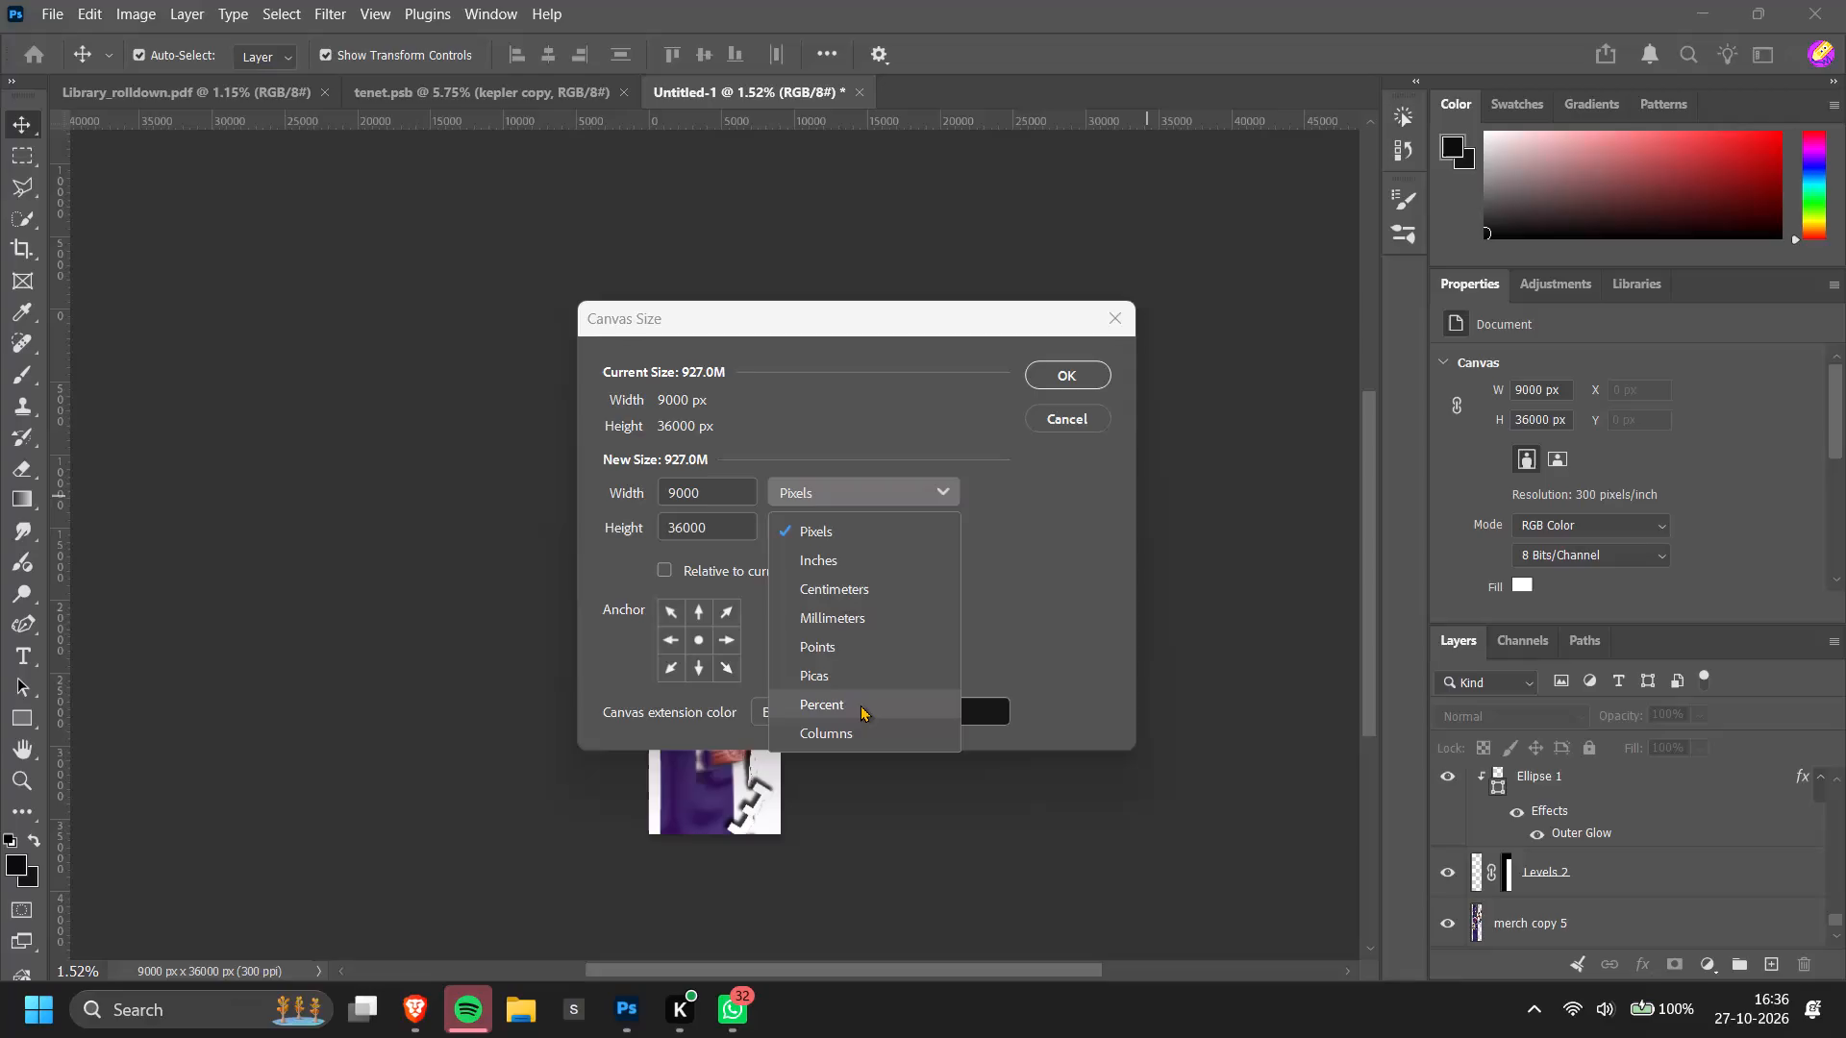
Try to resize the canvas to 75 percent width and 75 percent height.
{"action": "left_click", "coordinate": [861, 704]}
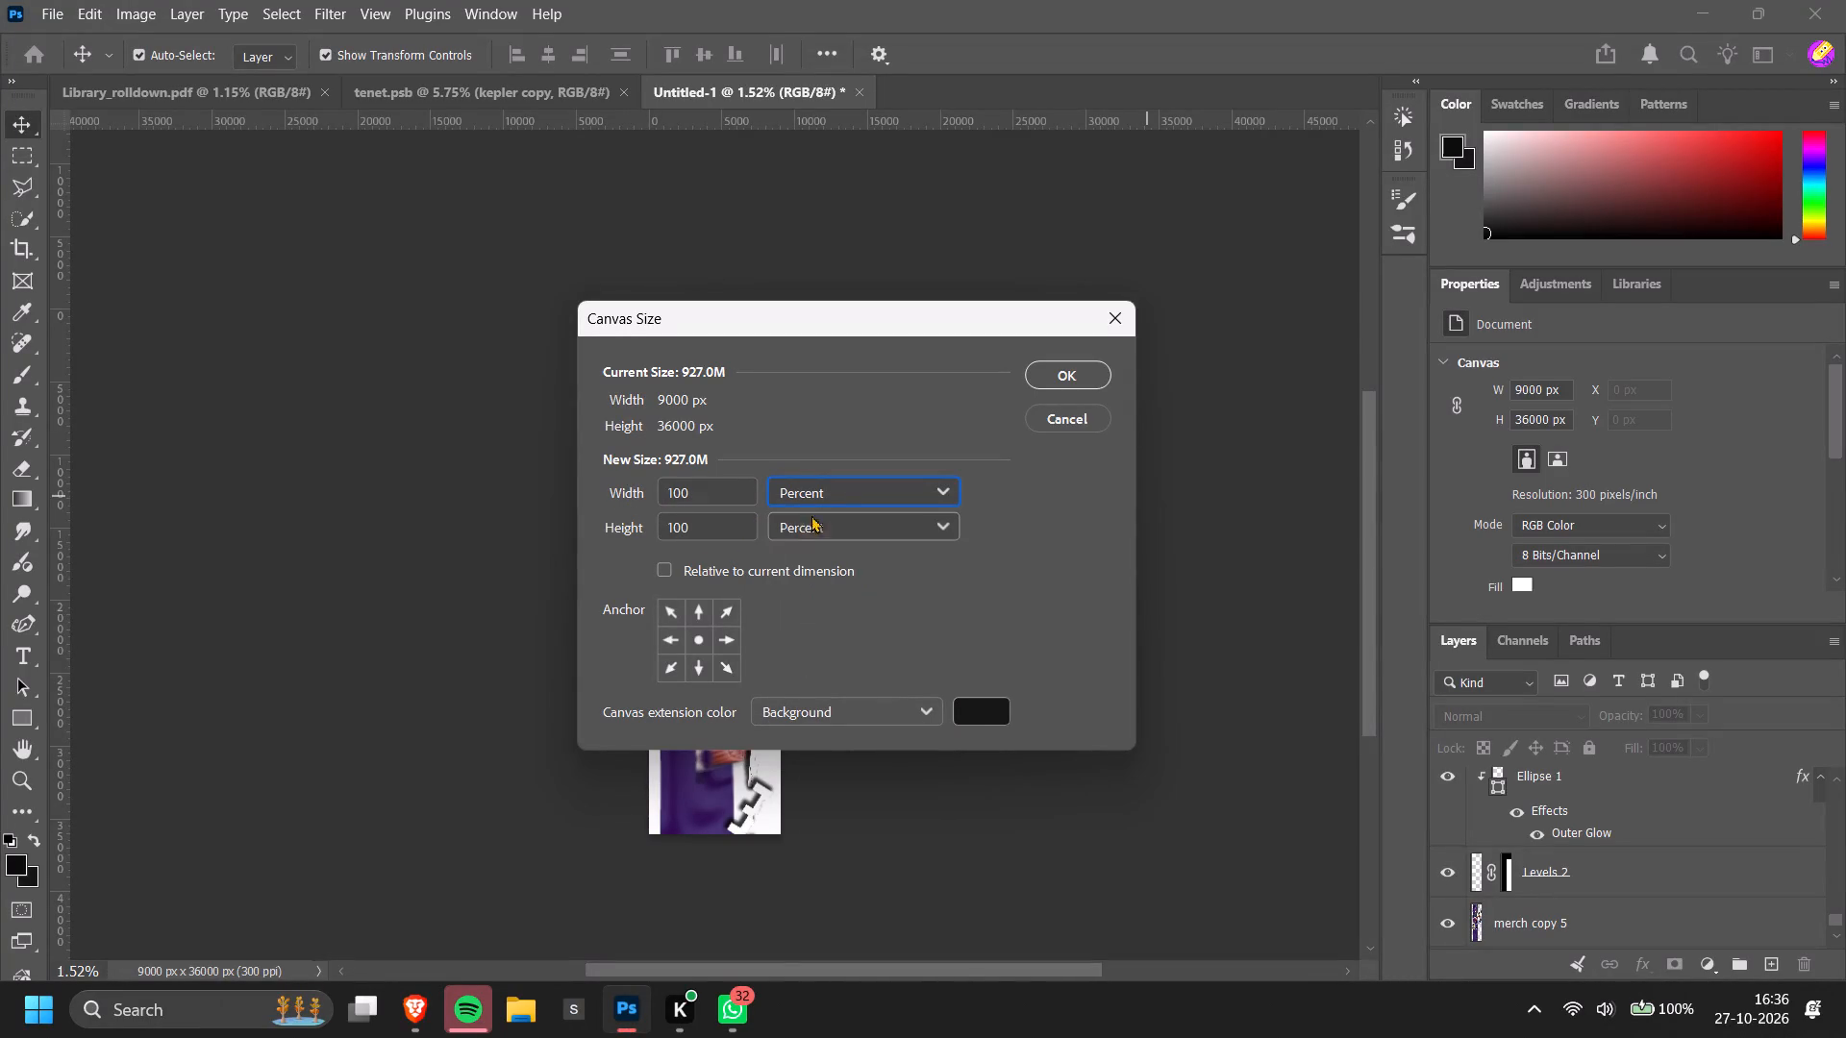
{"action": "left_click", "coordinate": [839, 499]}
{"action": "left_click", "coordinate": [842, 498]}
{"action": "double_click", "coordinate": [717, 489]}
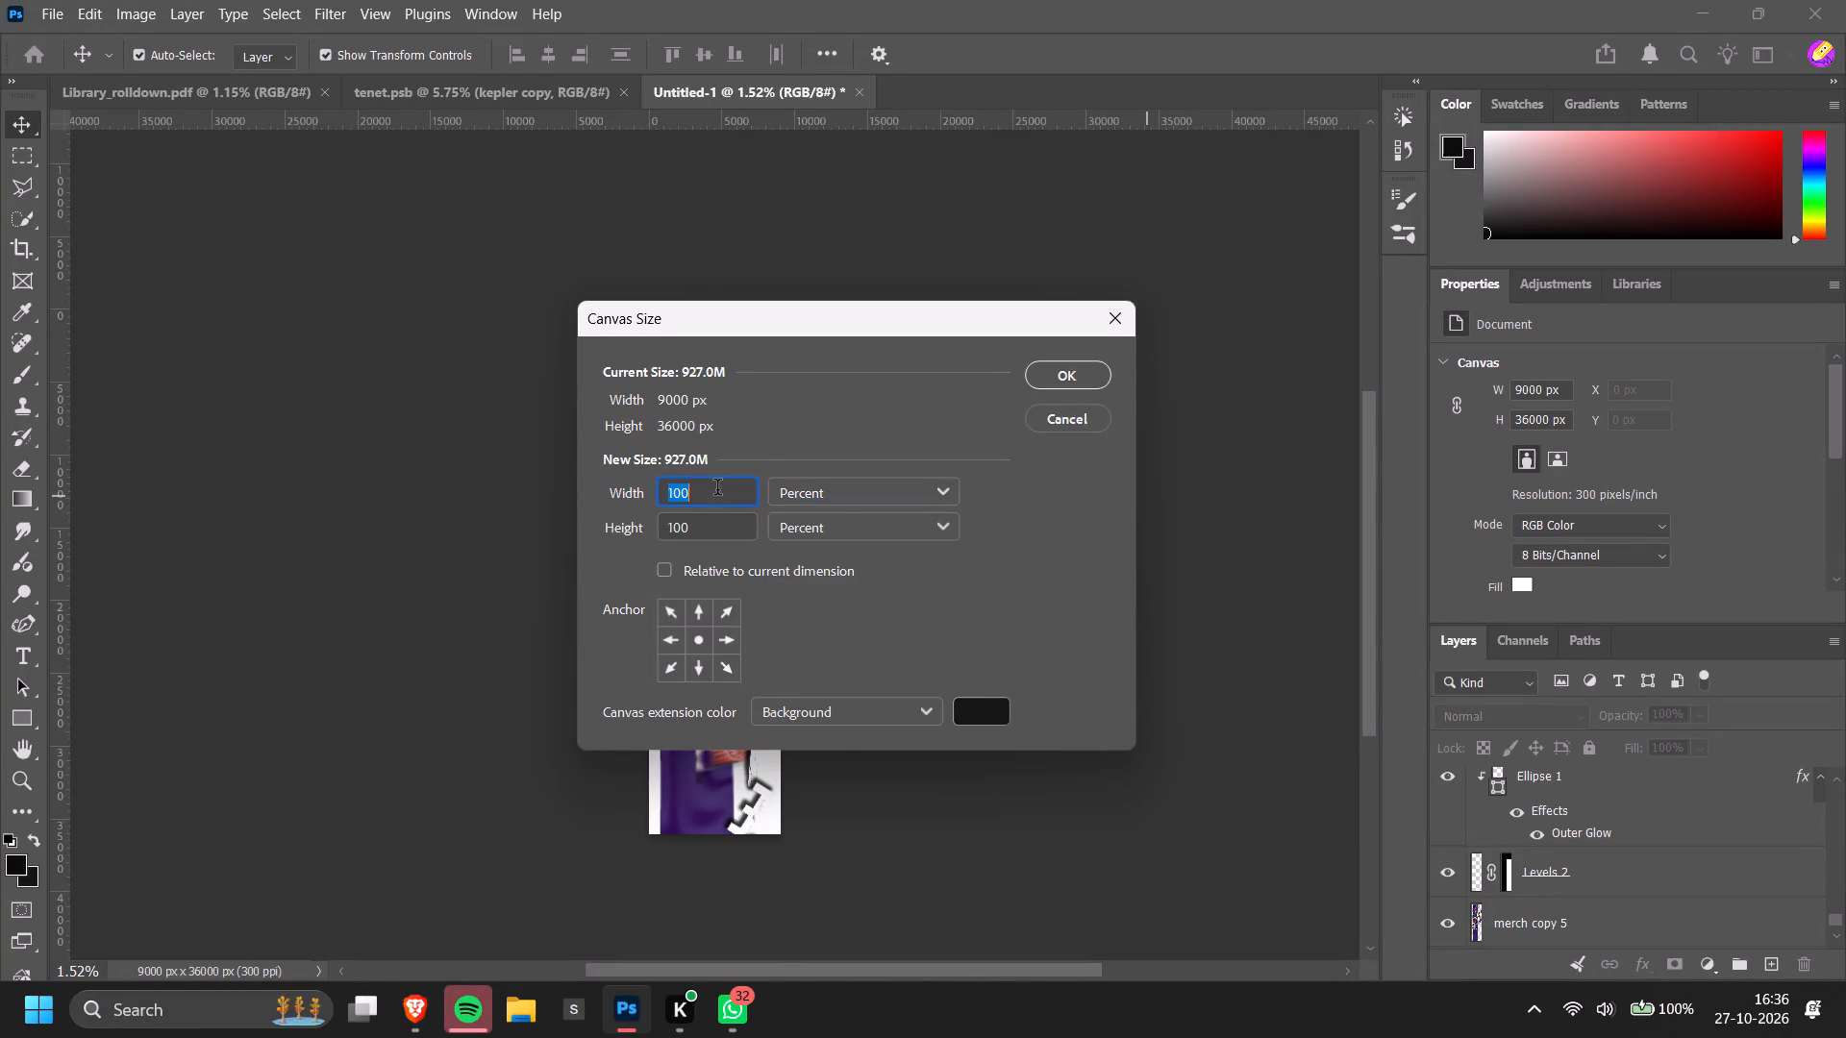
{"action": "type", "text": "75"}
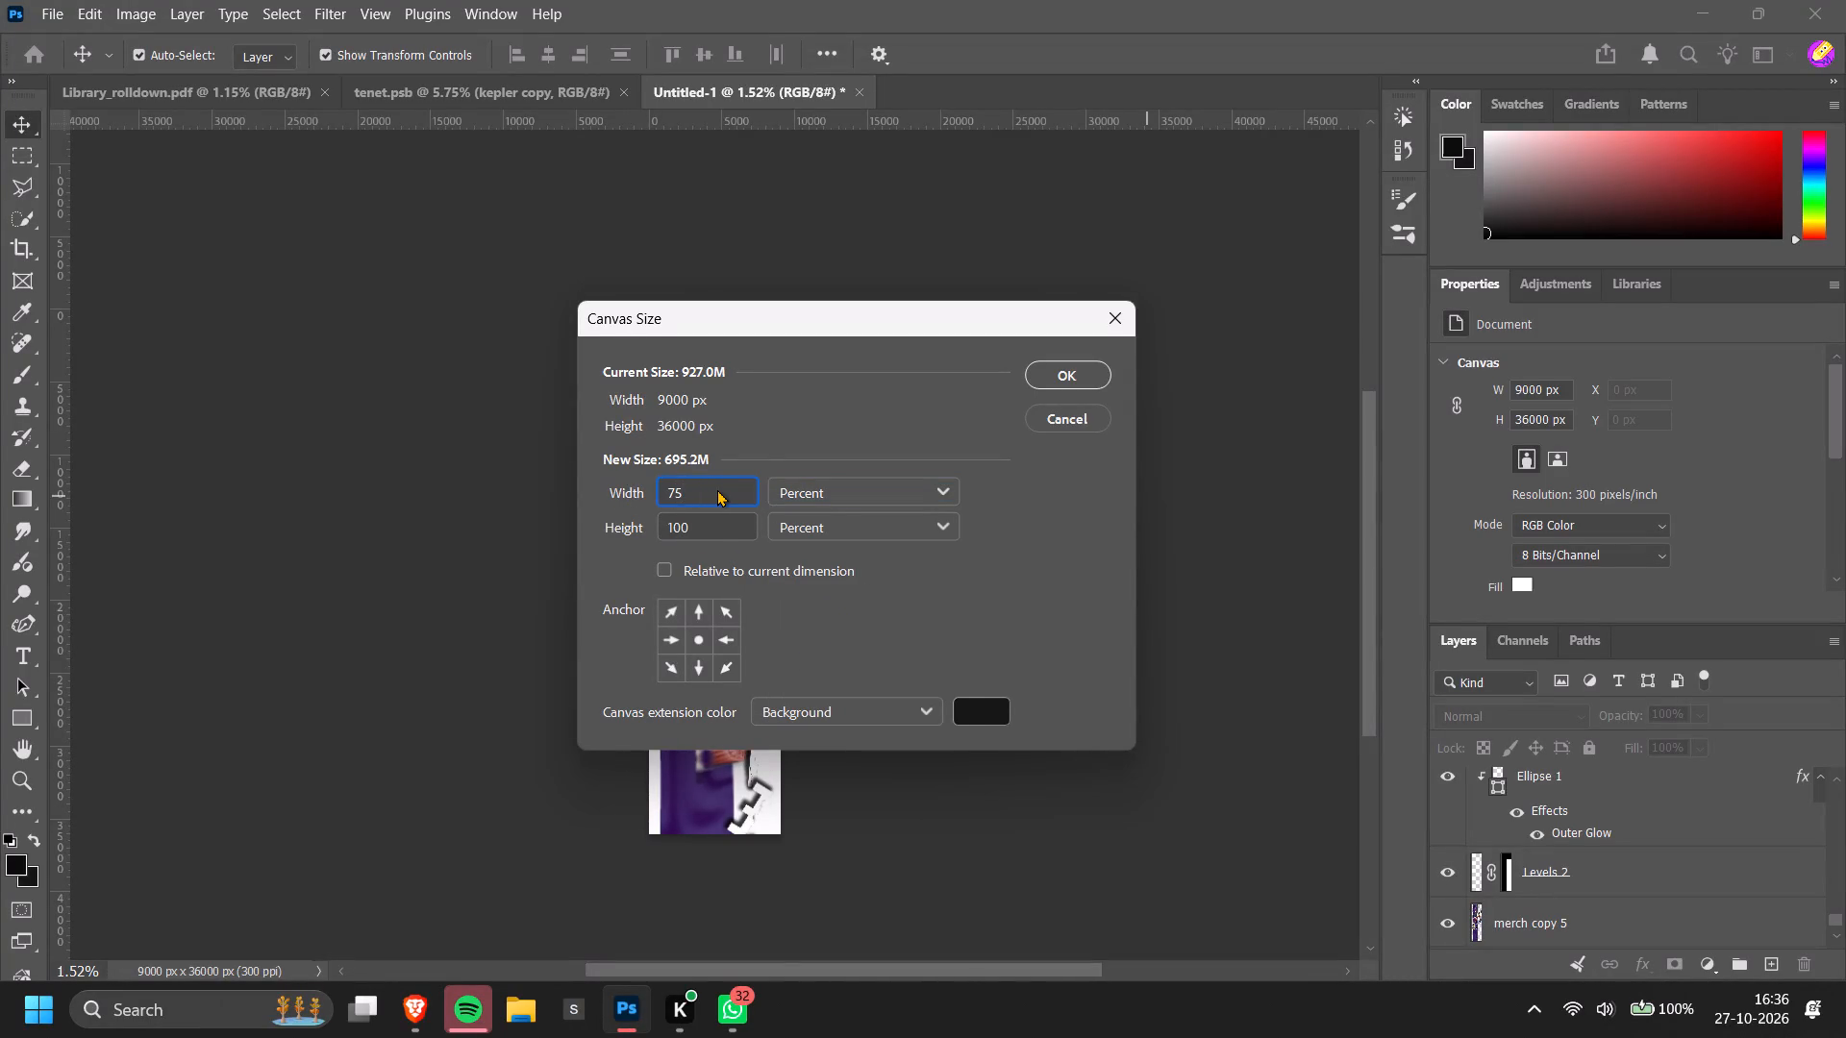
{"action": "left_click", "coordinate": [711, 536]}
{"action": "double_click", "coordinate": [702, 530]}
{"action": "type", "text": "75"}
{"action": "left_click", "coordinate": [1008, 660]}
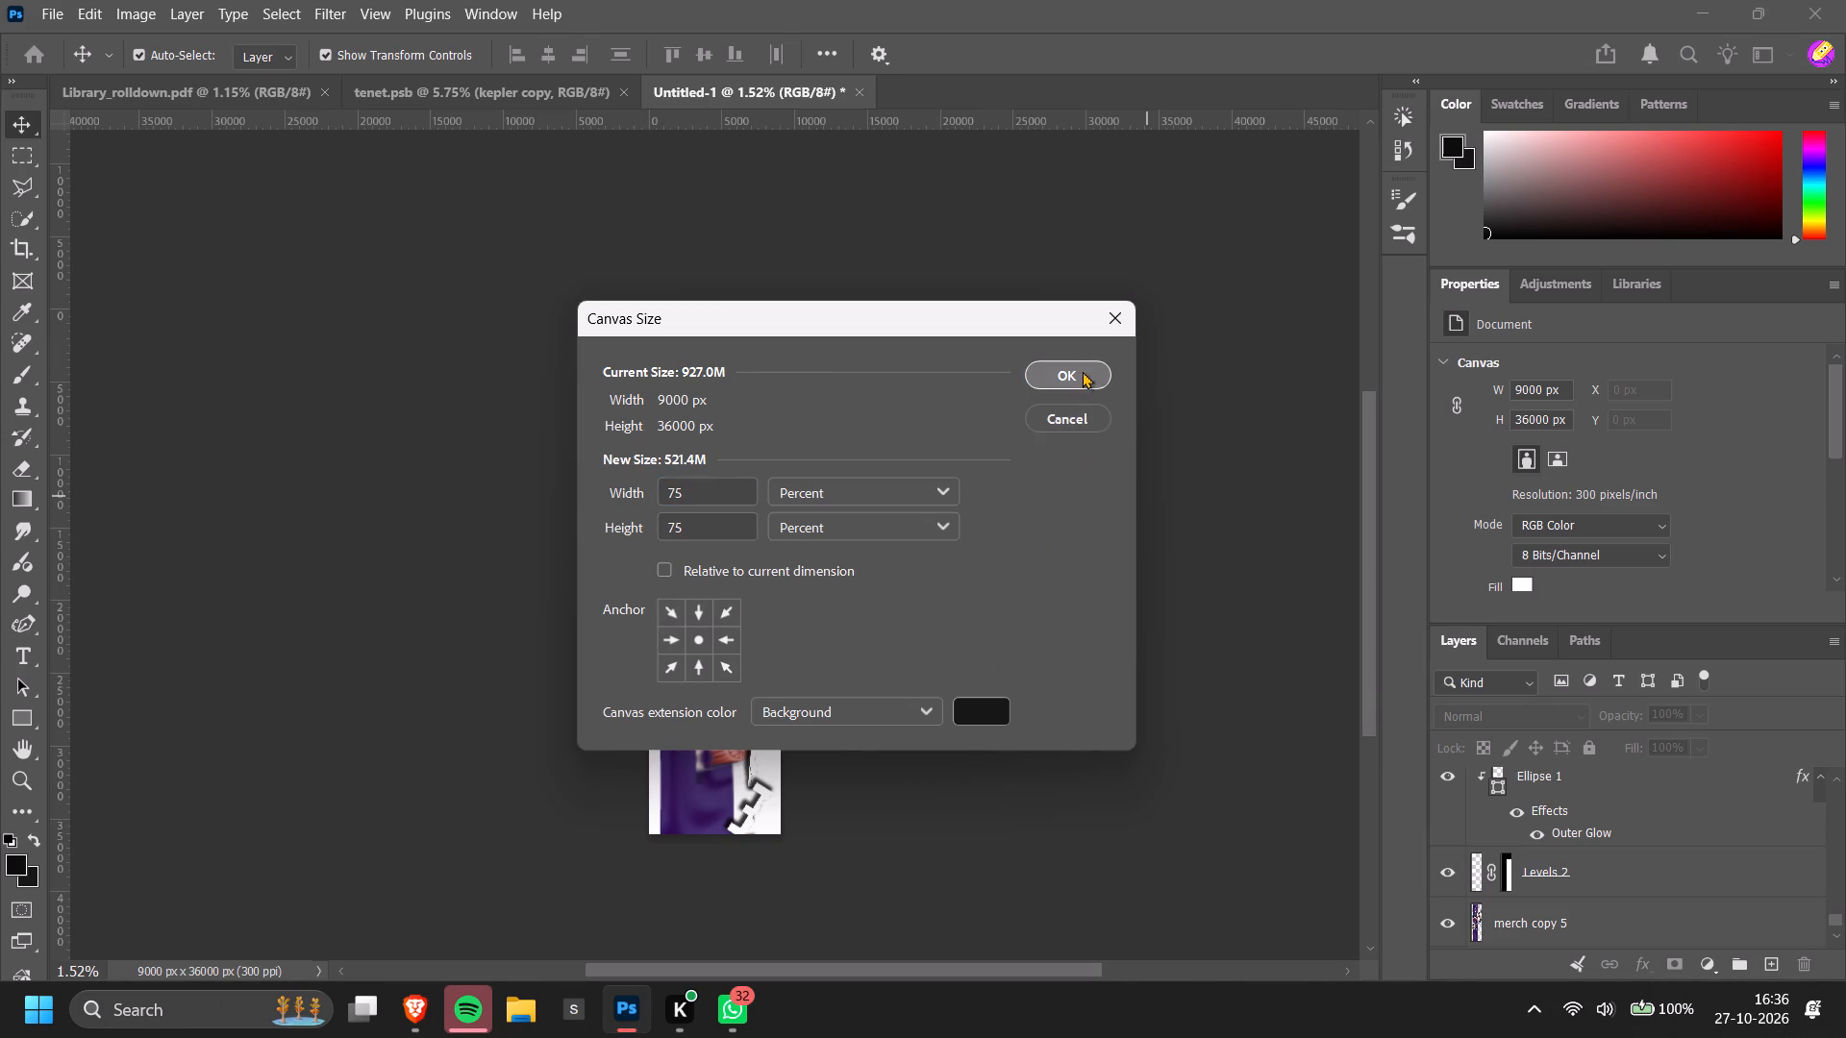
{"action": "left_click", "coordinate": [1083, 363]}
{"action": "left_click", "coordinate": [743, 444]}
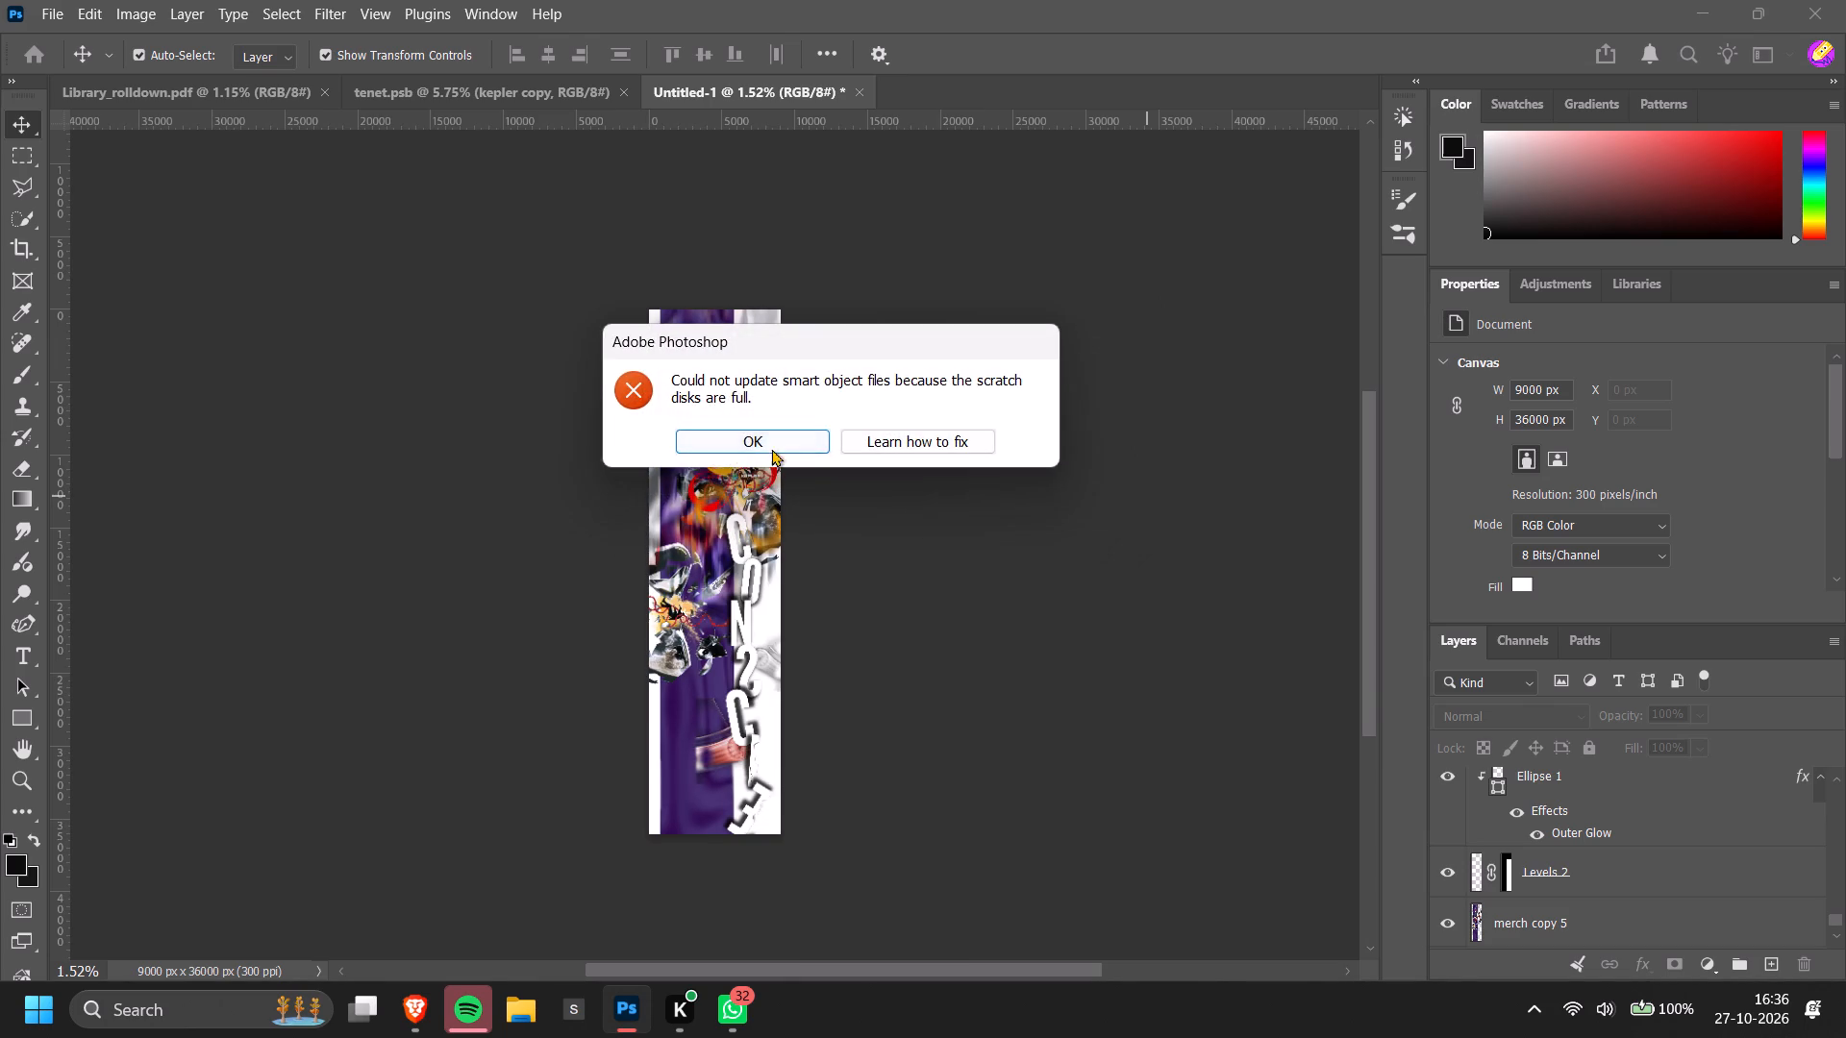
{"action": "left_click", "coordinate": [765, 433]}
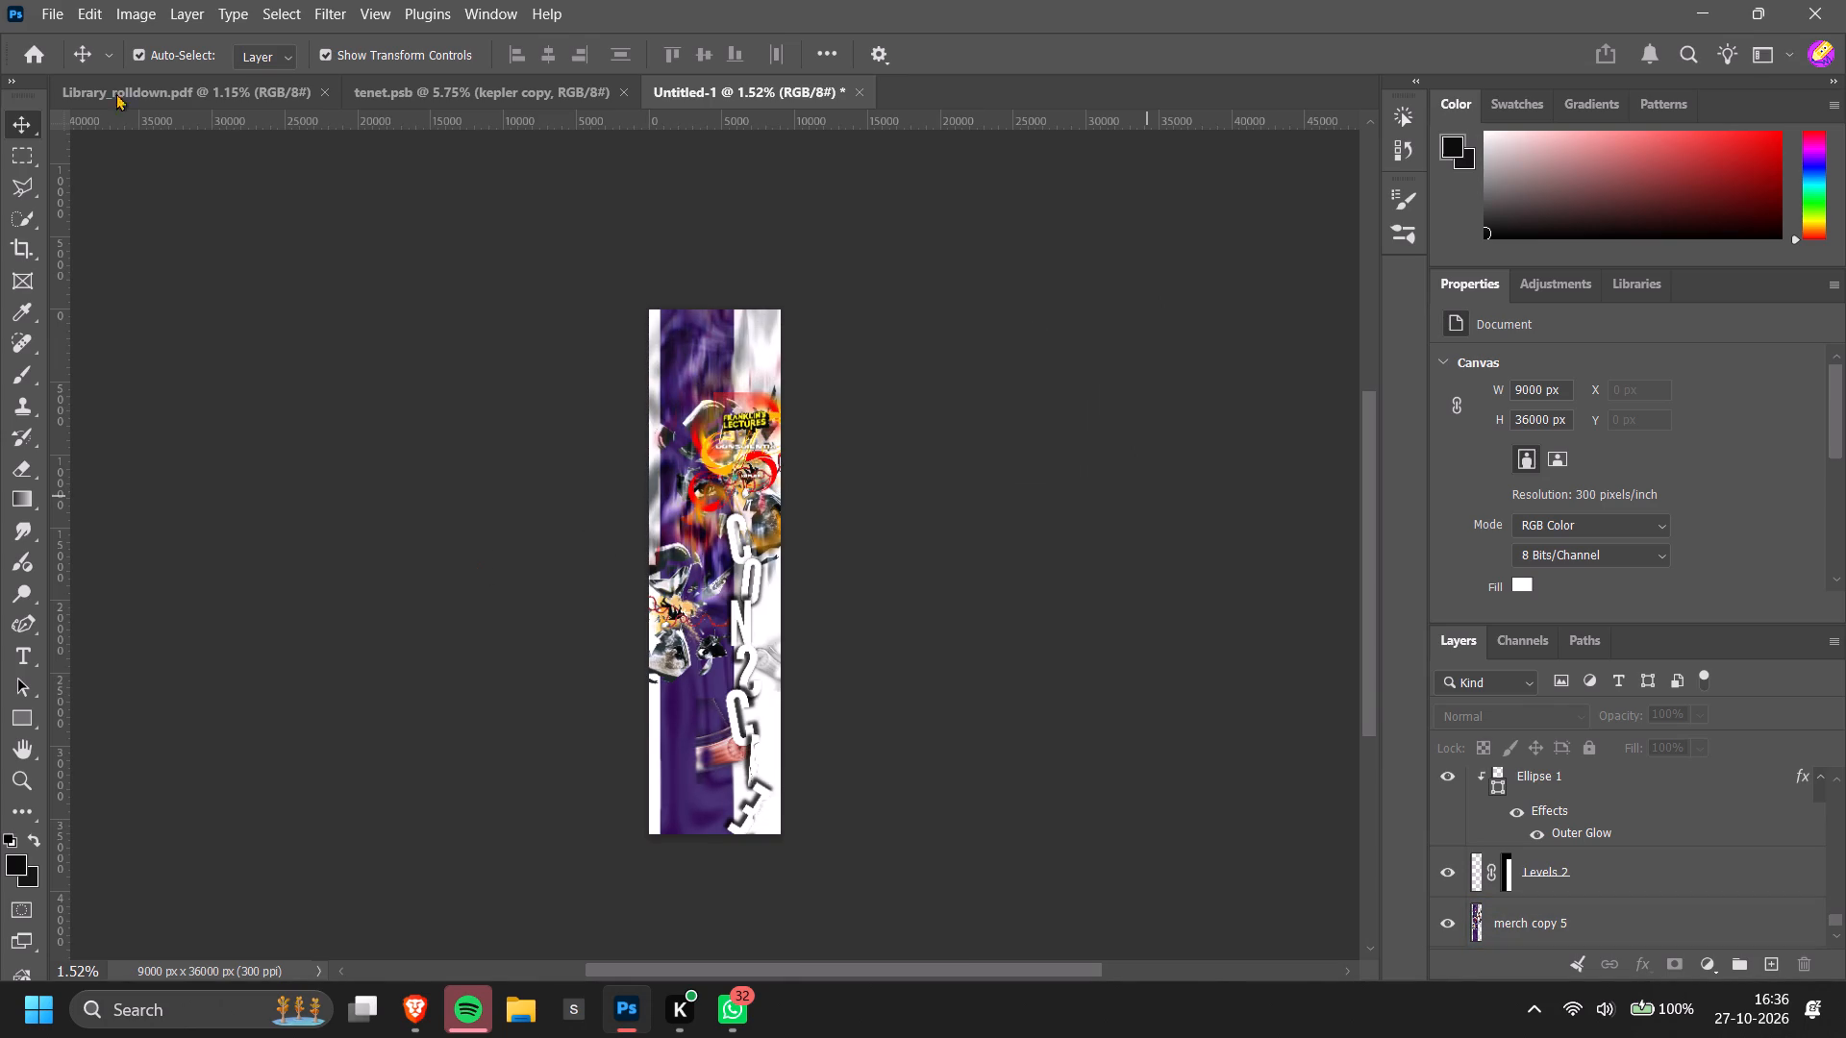
Purge Photoshop's cached data to free up scratch space.
{"action": "left_click", "coordinate": [89, 2]}
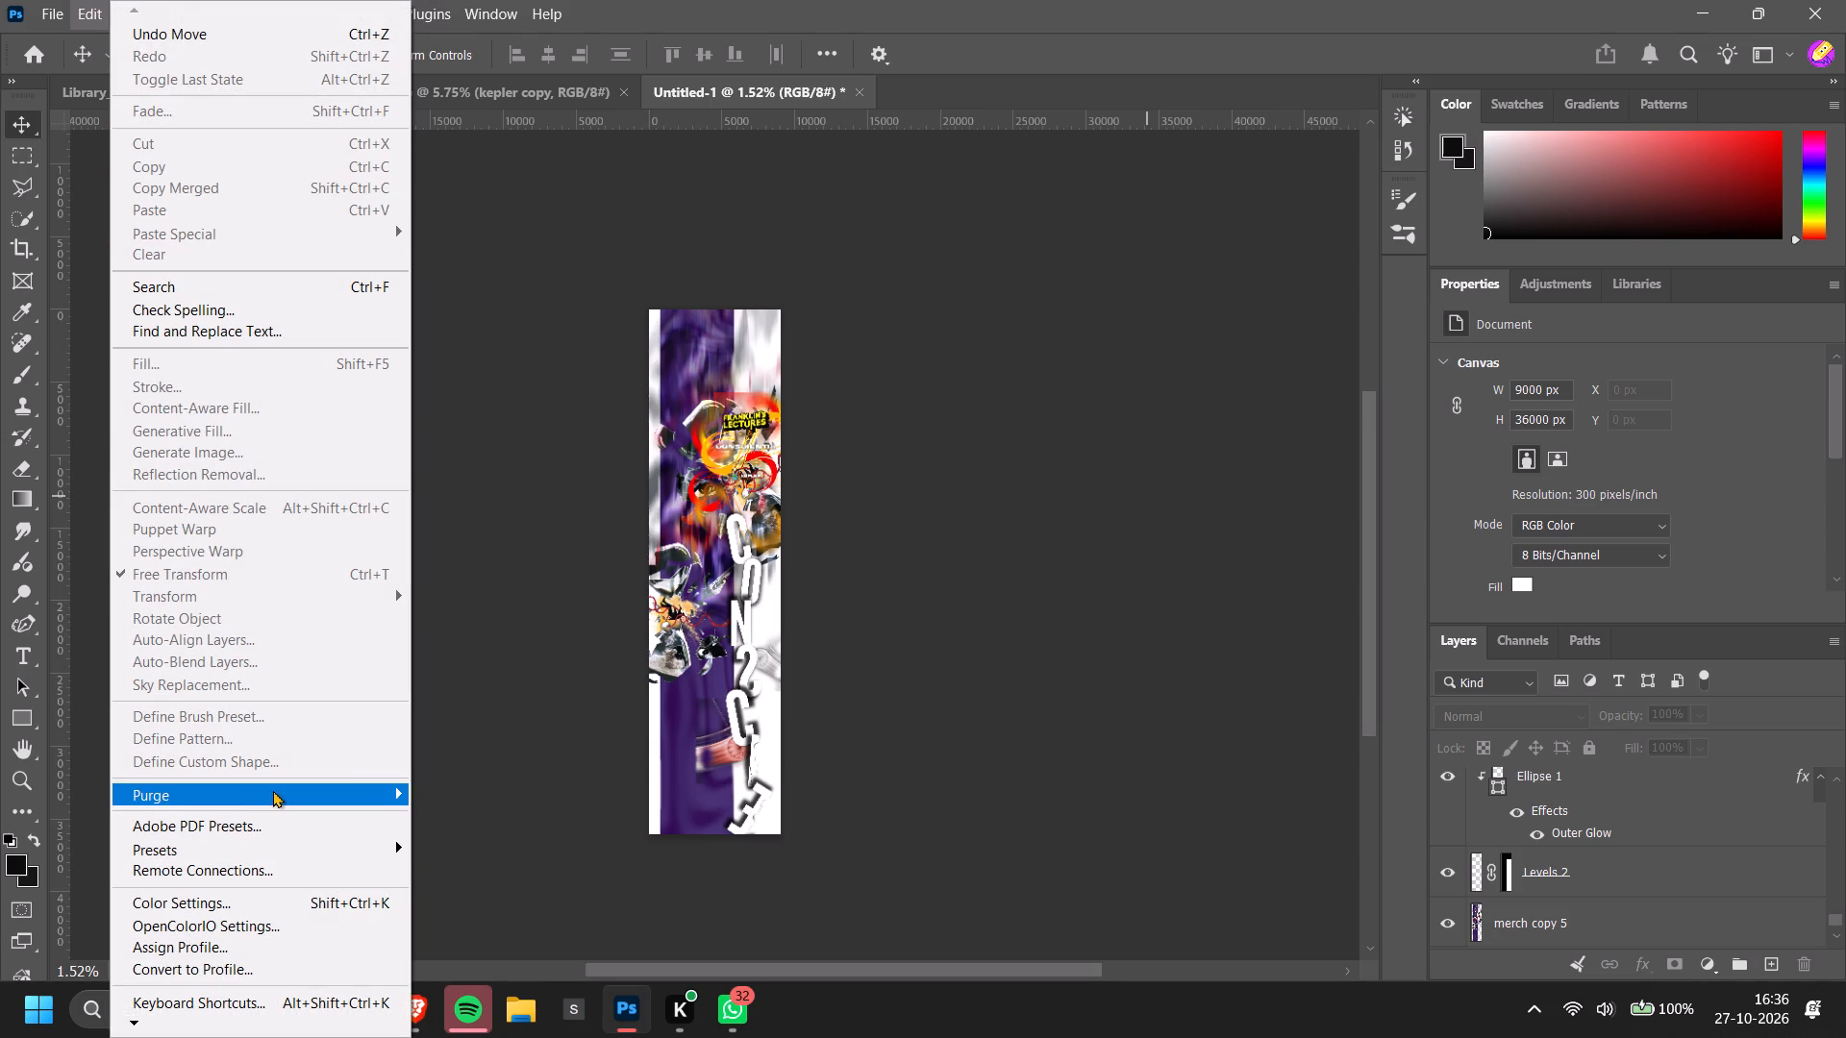
{"action": "left_click", "coordinate": [273, 790]}
{"action": "left_click", "coordinate": [439, 828]}
{"action": "left_click", "coordinate": [756, 441]}
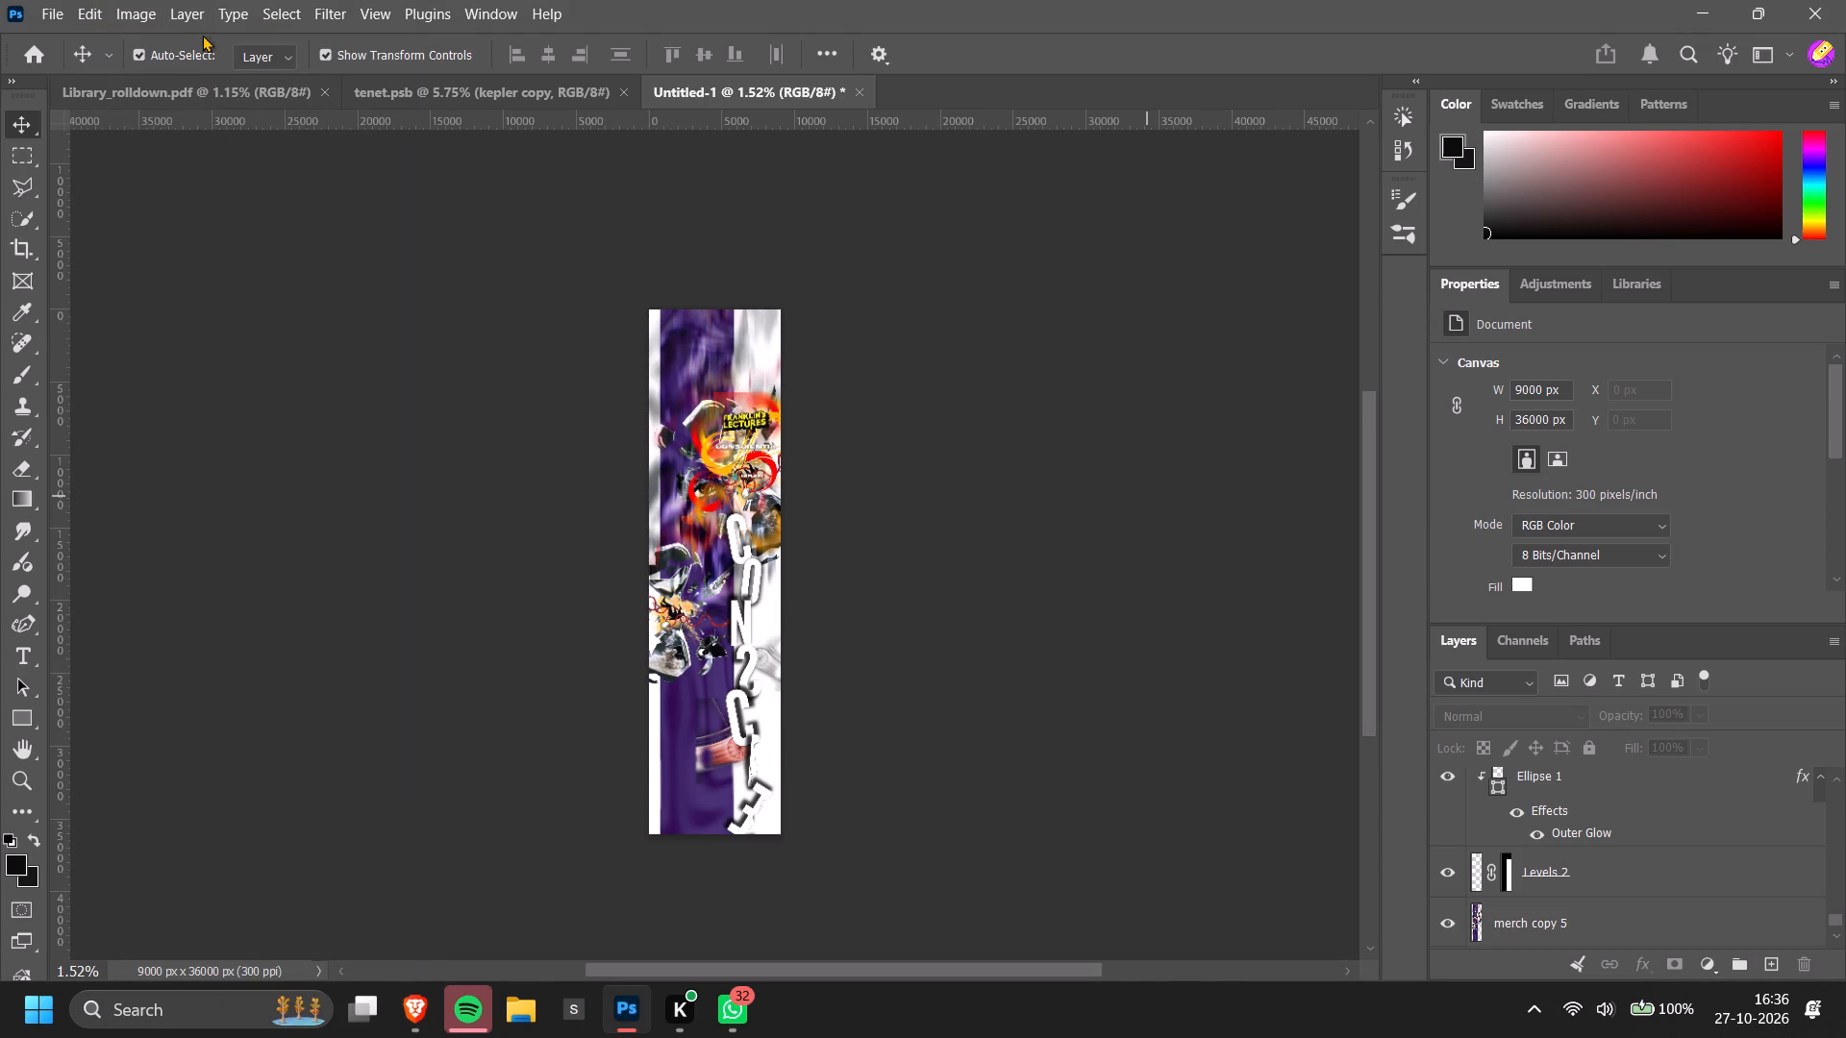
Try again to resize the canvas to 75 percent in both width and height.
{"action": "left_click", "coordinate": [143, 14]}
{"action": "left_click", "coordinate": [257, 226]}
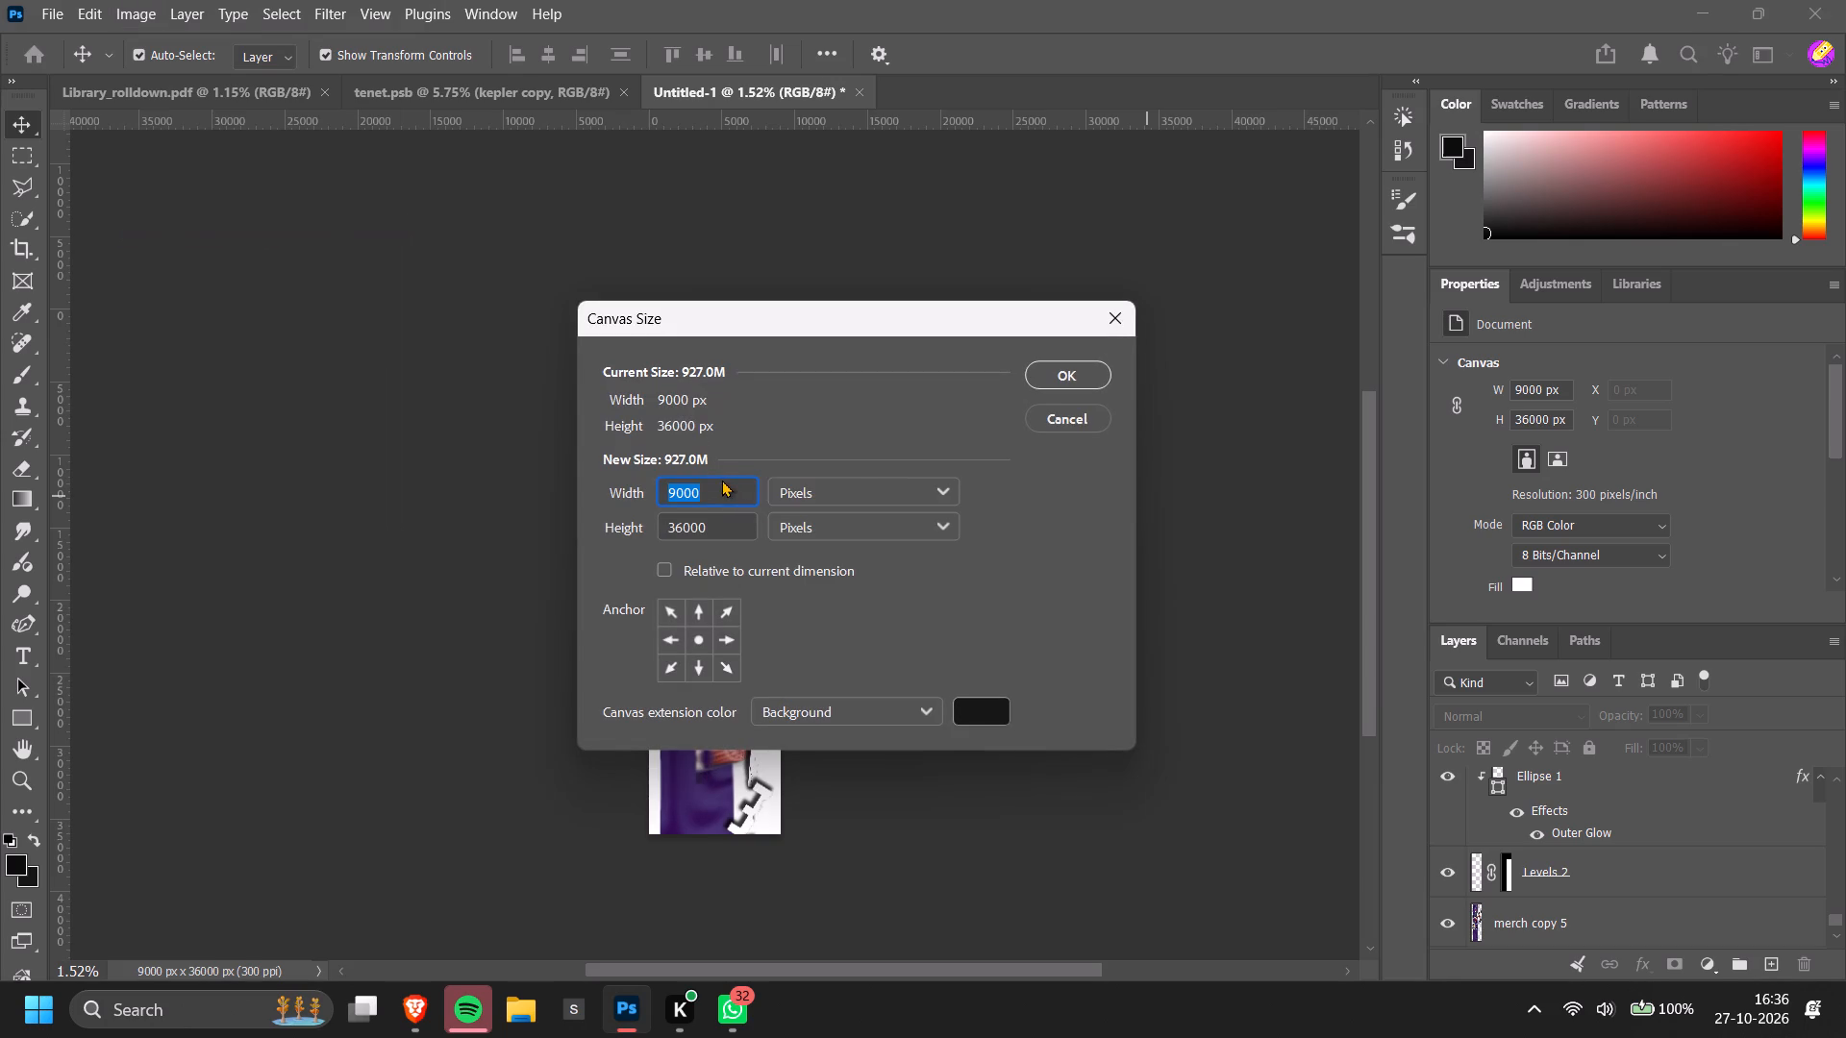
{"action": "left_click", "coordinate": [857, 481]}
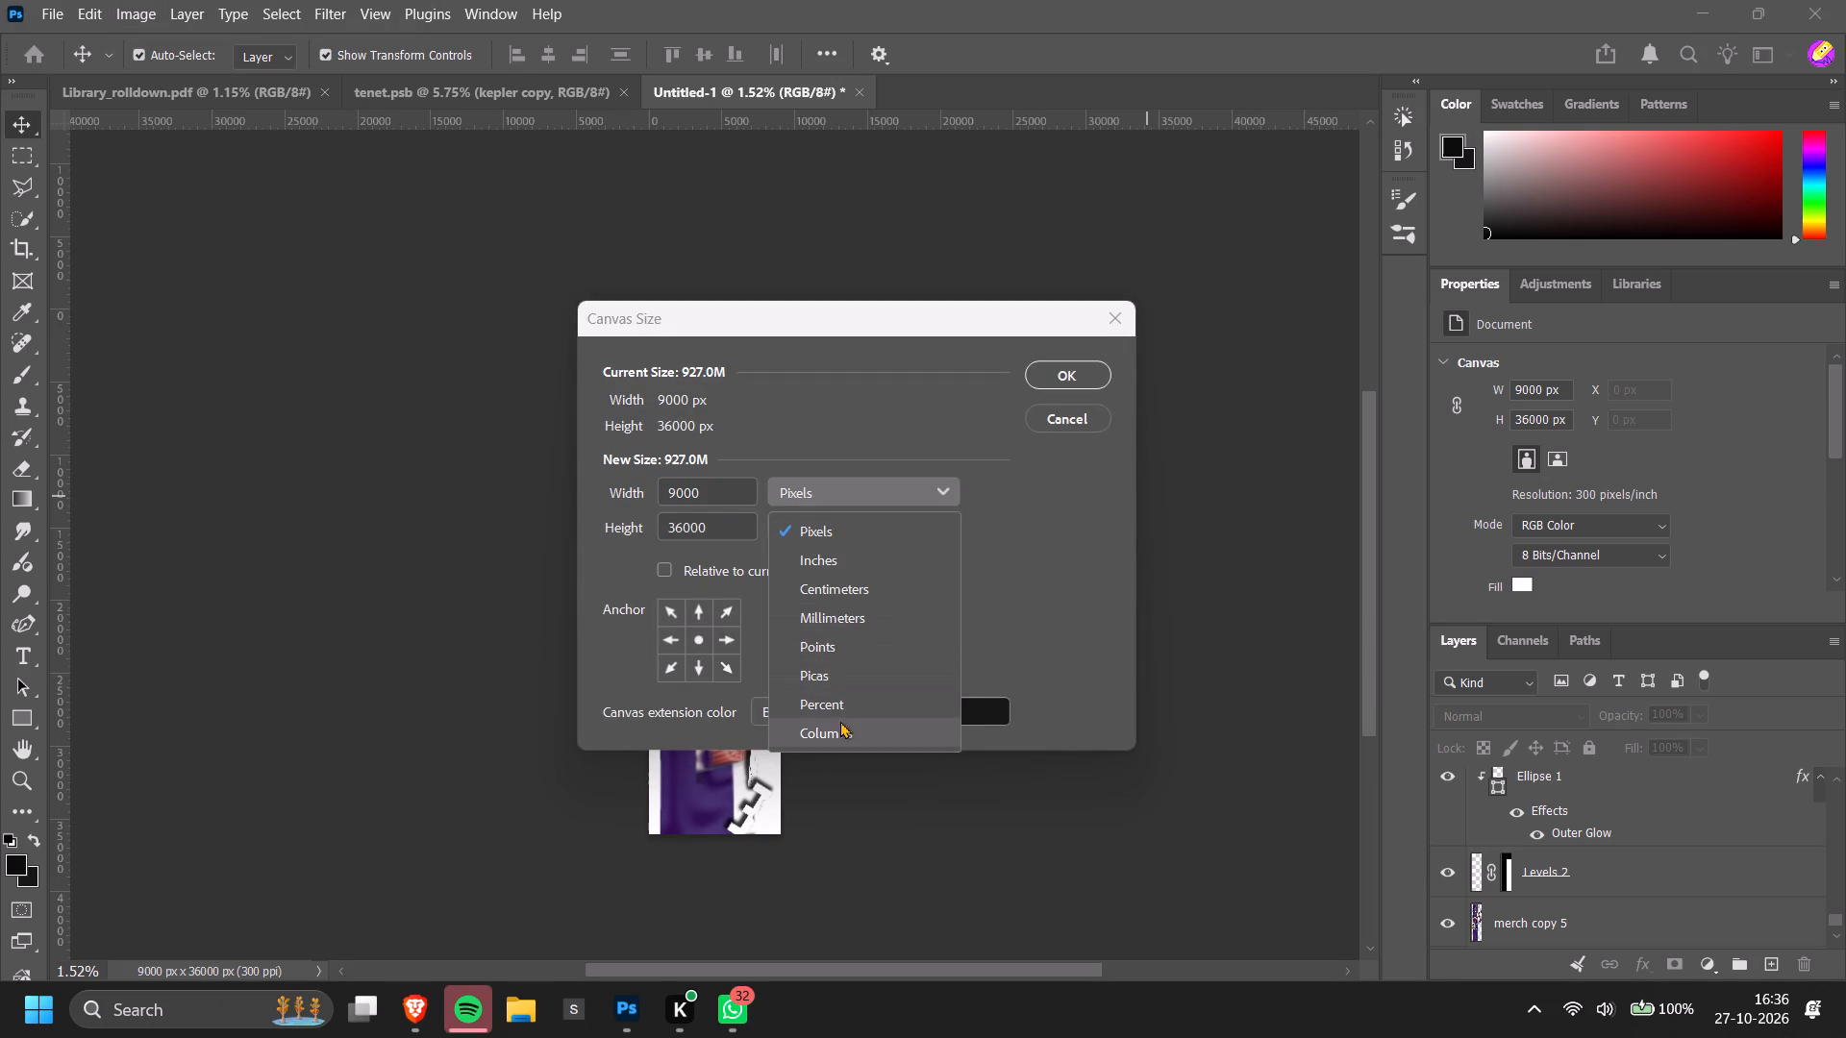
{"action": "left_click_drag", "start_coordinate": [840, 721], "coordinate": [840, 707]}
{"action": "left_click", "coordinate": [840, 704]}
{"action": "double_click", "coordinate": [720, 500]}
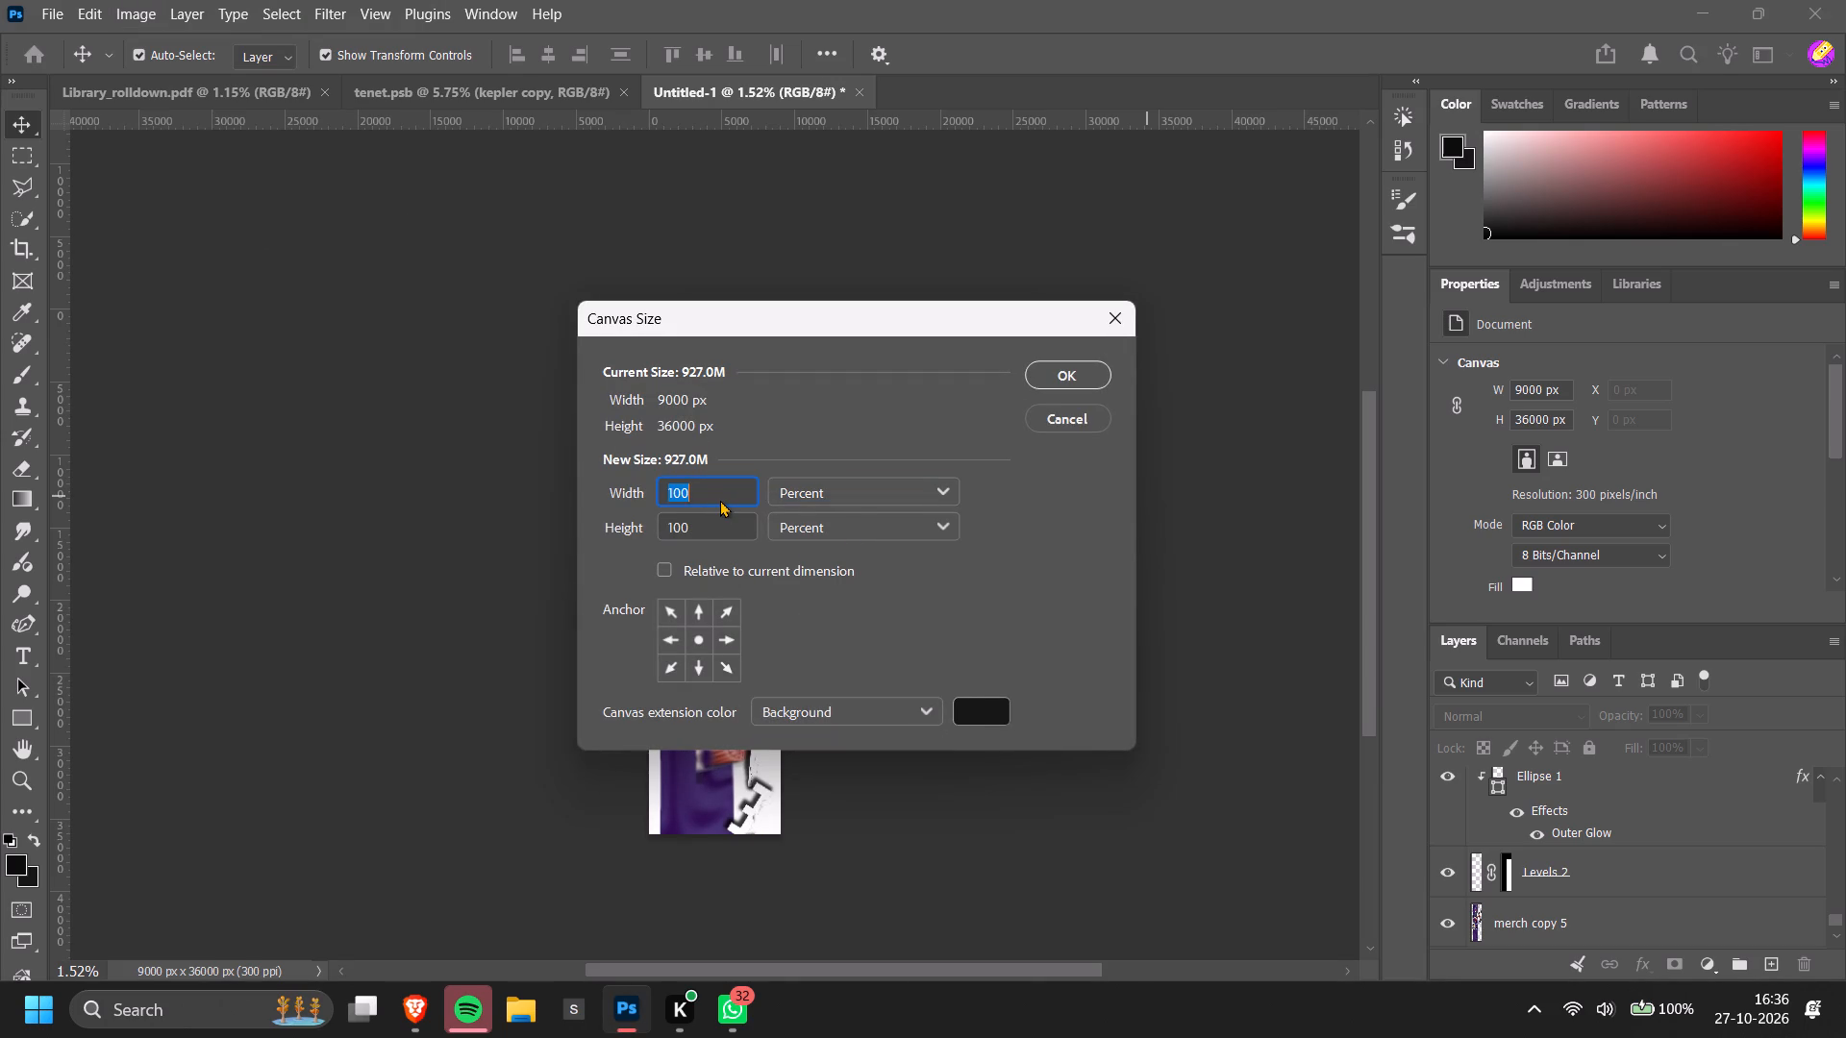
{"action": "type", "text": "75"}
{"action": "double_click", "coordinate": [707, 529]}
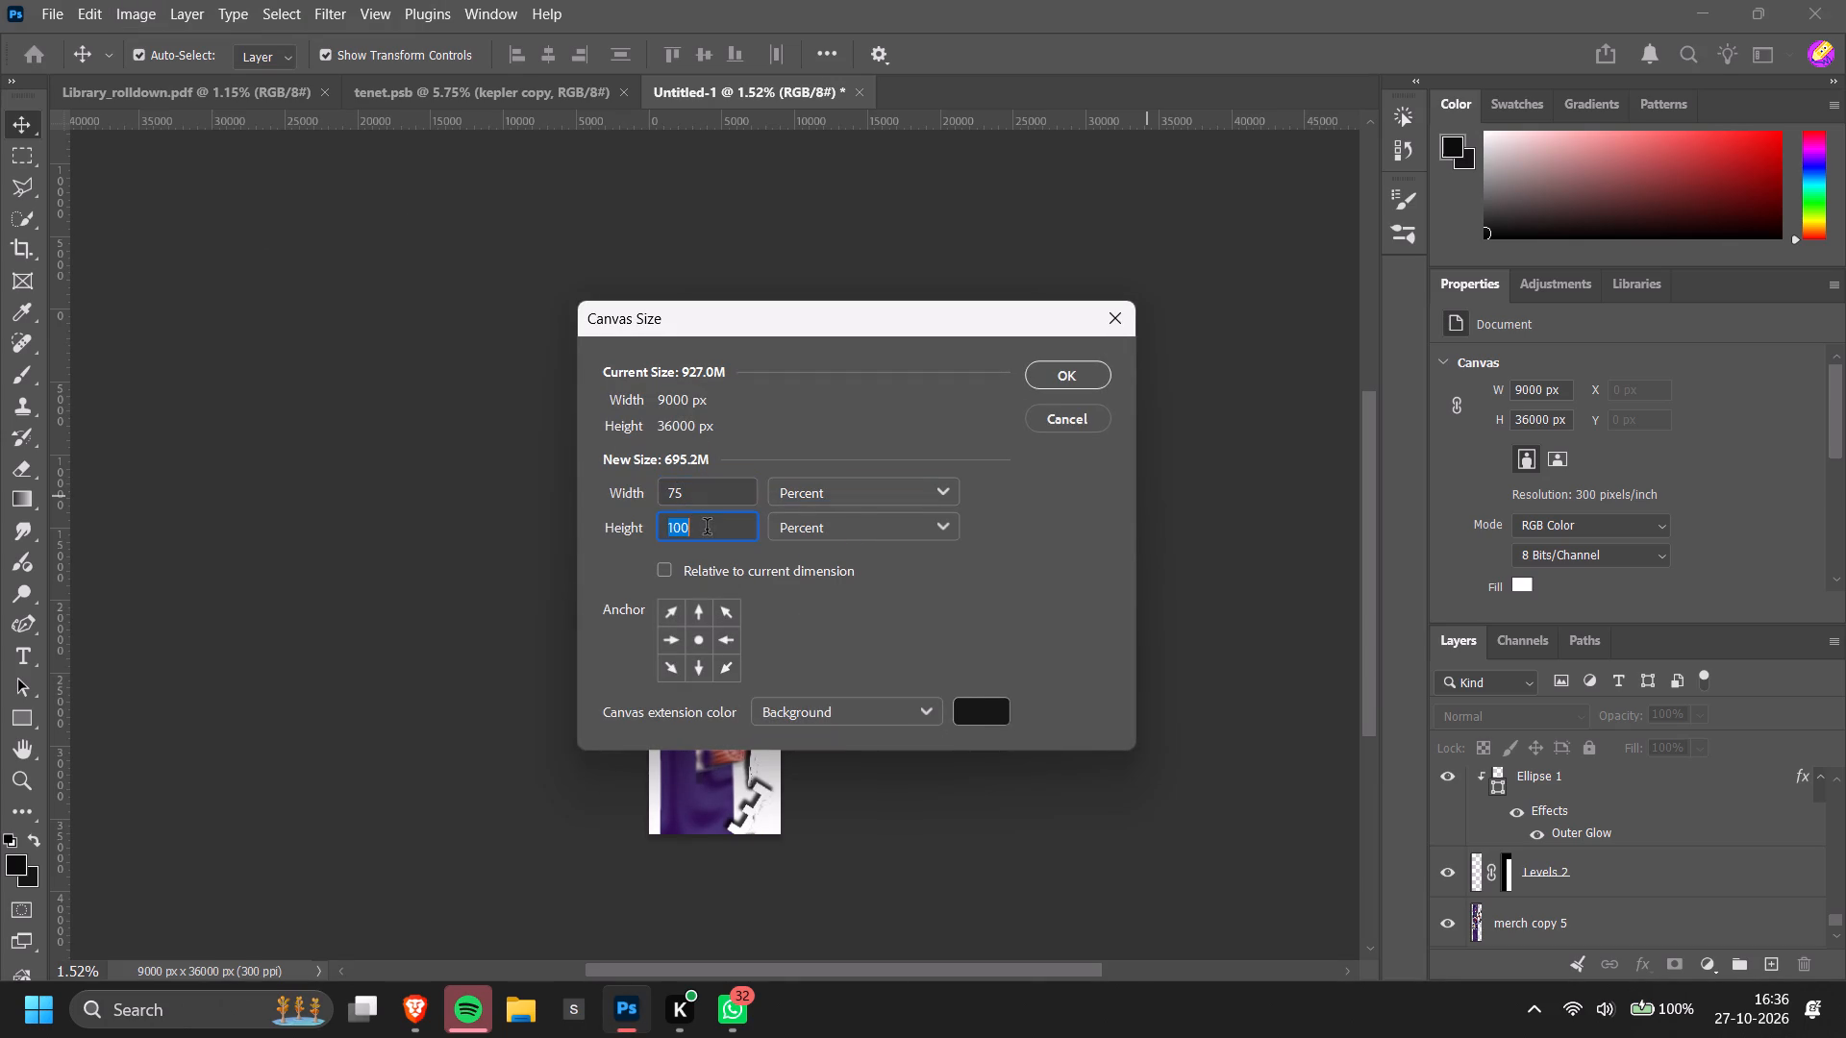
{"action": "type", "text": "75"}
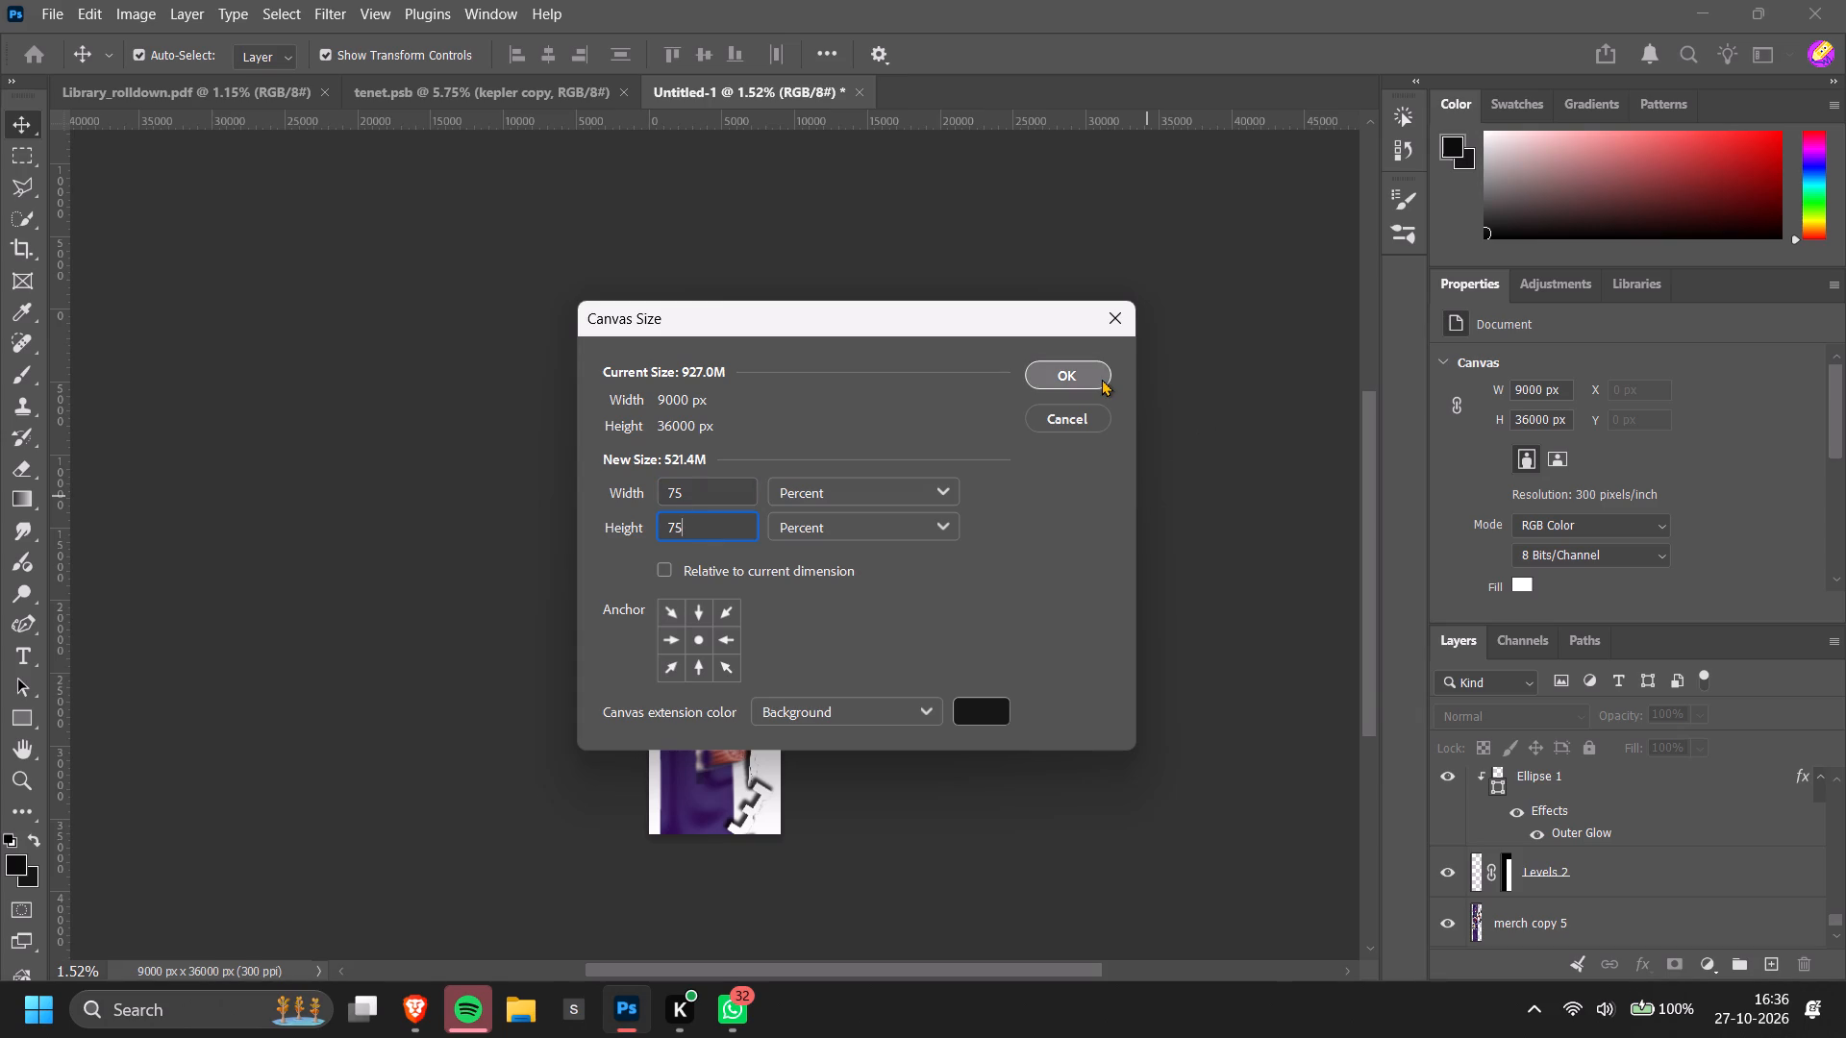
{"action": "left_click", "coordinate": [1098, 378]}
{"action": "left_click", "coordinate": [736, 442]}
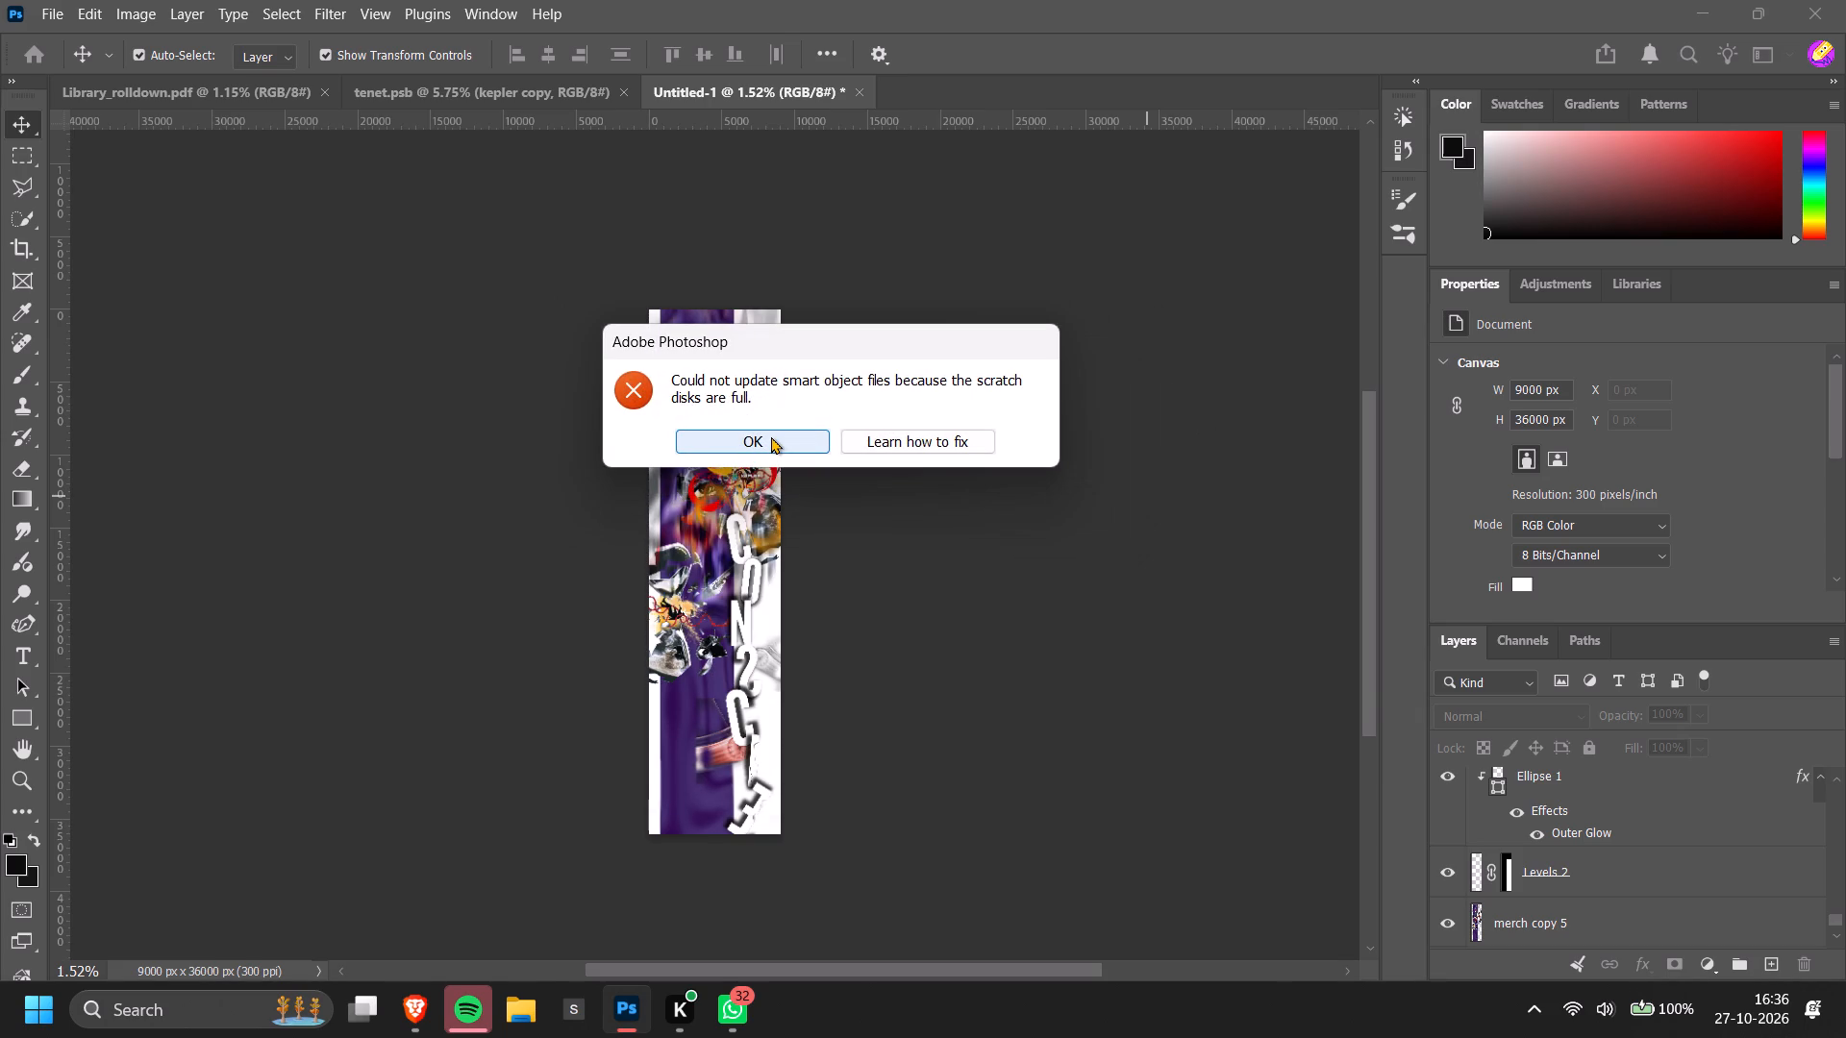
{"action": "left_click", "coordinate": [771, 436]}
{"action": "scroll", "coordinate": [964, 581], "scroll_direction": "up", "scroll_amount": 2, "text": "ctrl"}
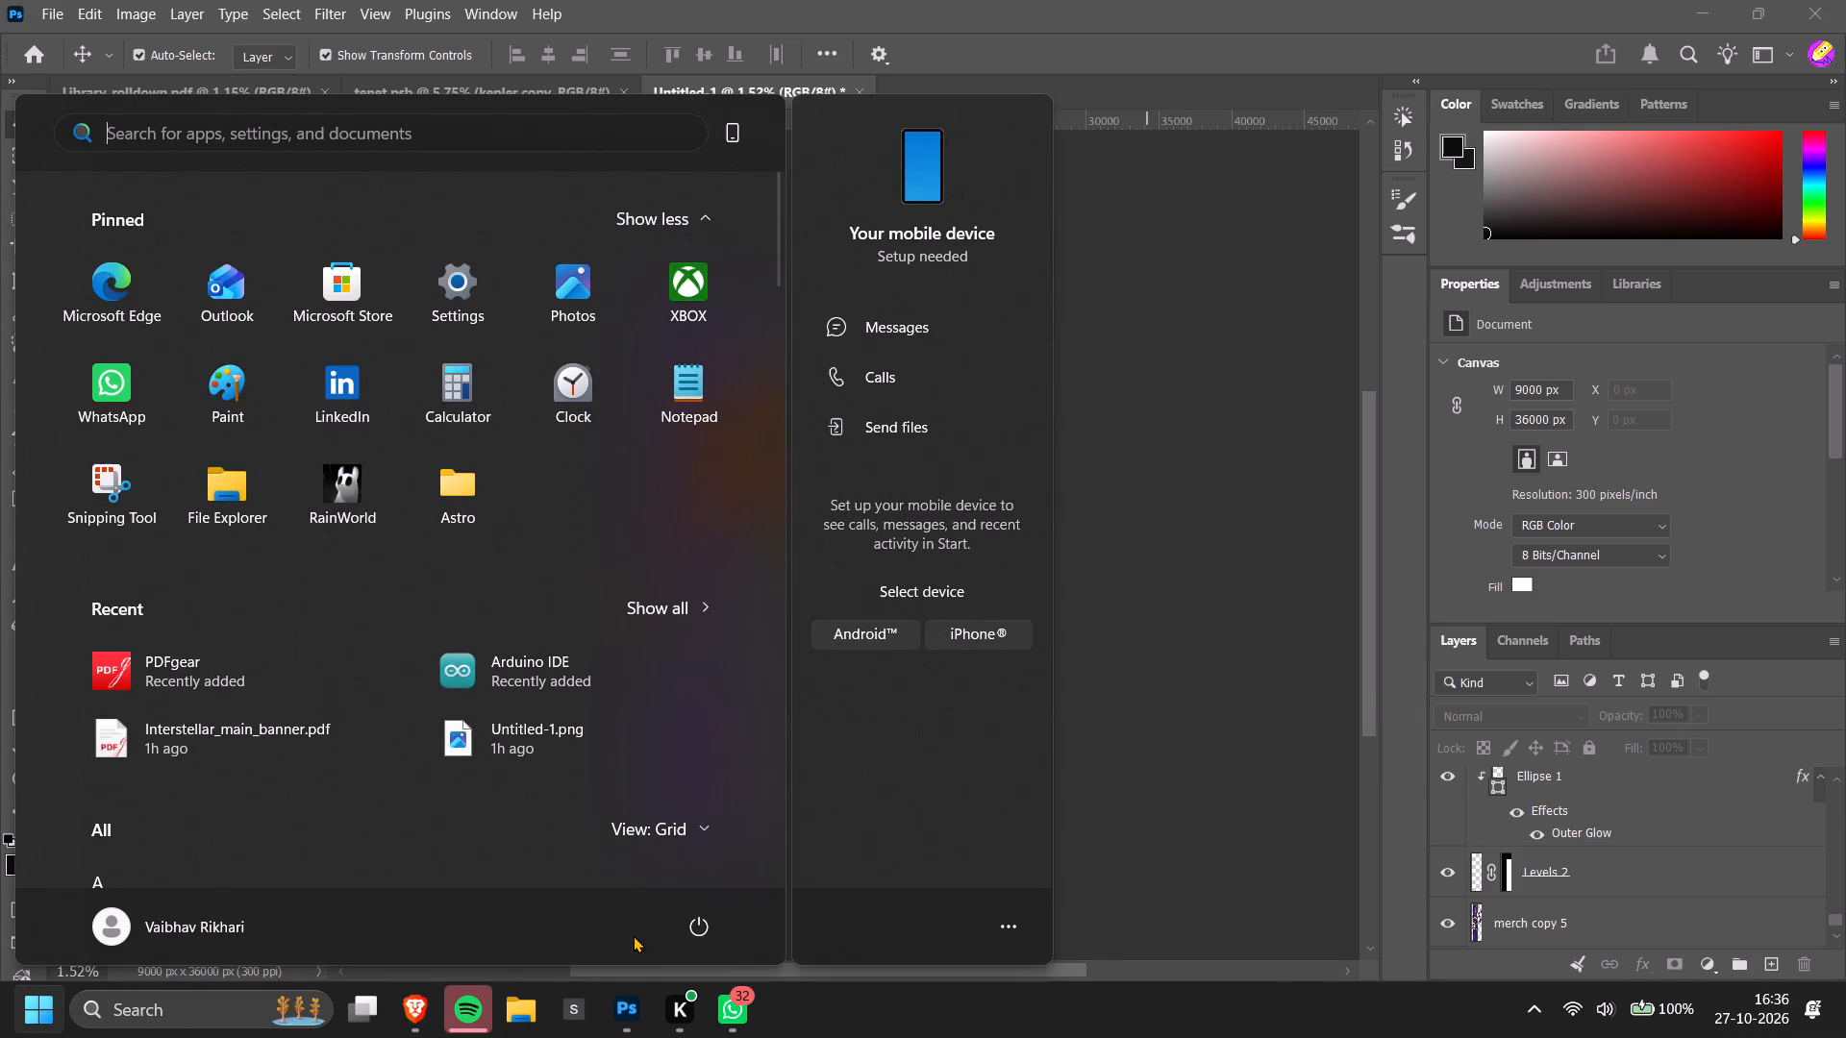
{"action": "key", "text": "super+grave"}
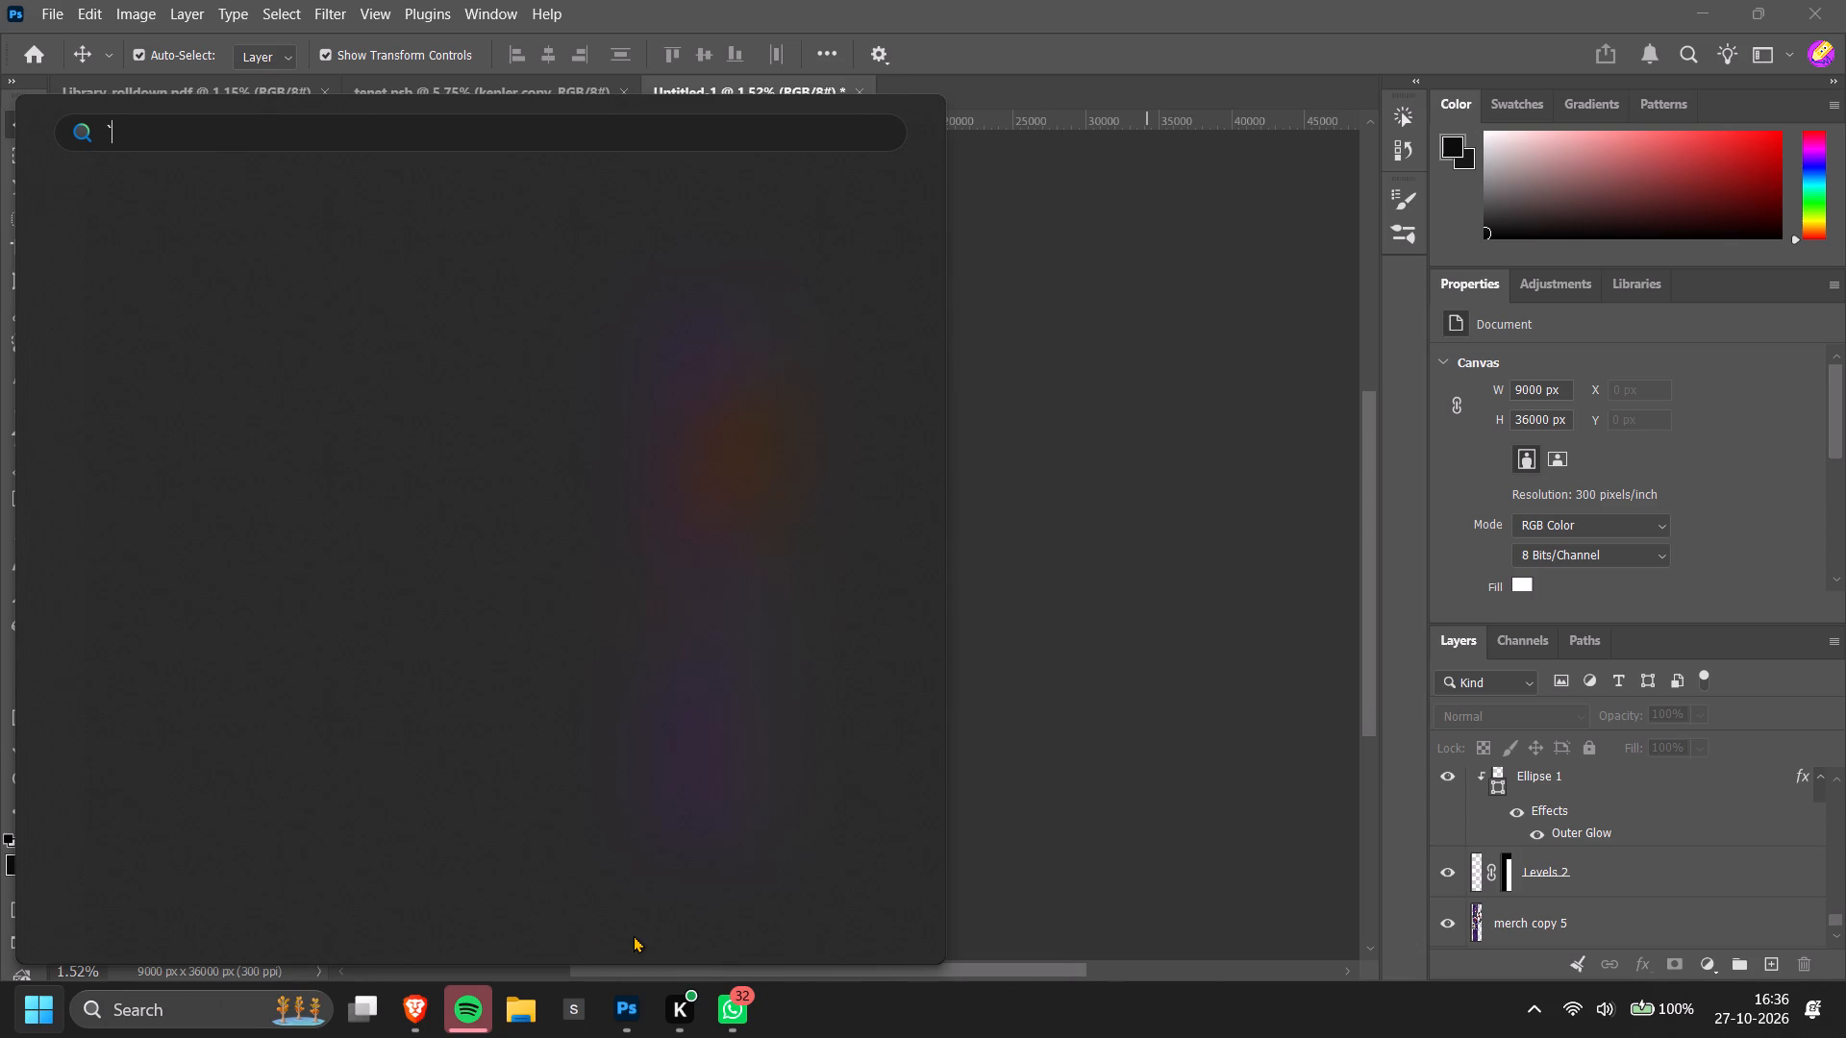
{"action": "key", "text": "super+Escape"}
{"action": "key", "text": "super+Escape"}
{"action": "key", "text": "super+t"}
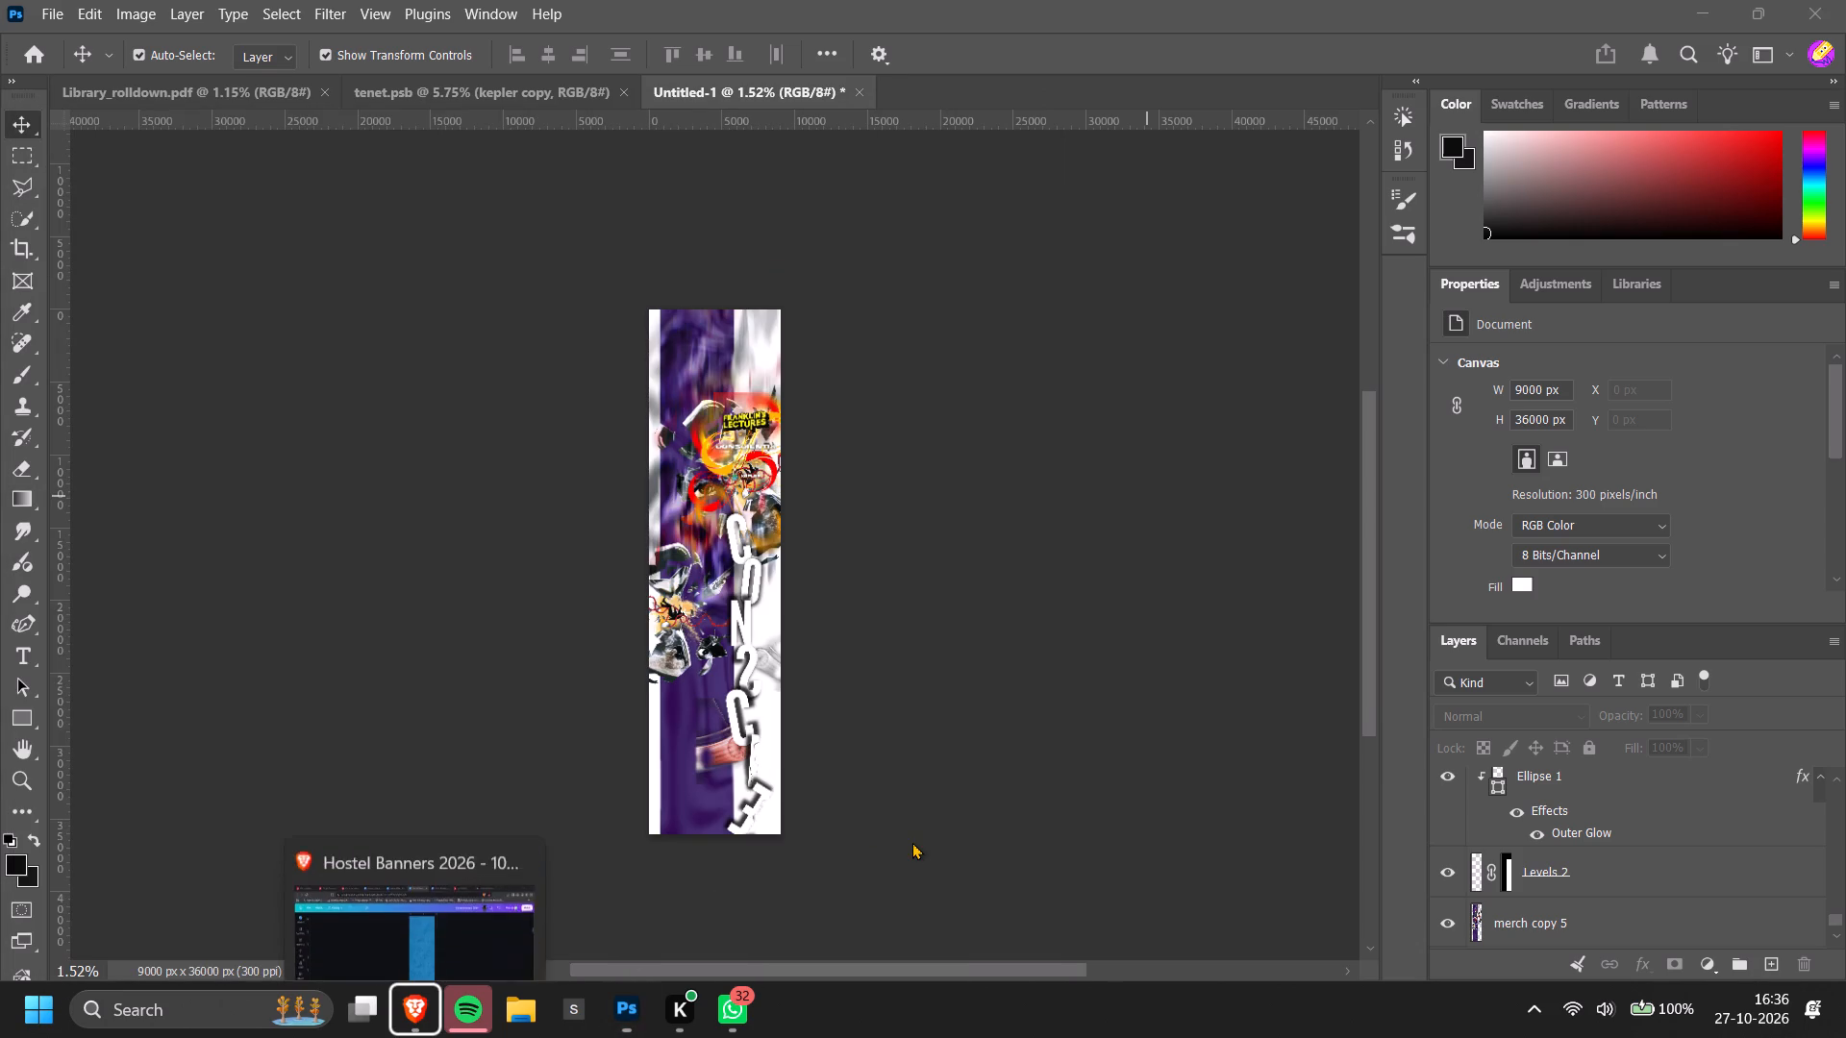
Open the Windows Temp folder and delete all its contents, skipping every item that is in use.
{"action": "key", "text": "super+r"}
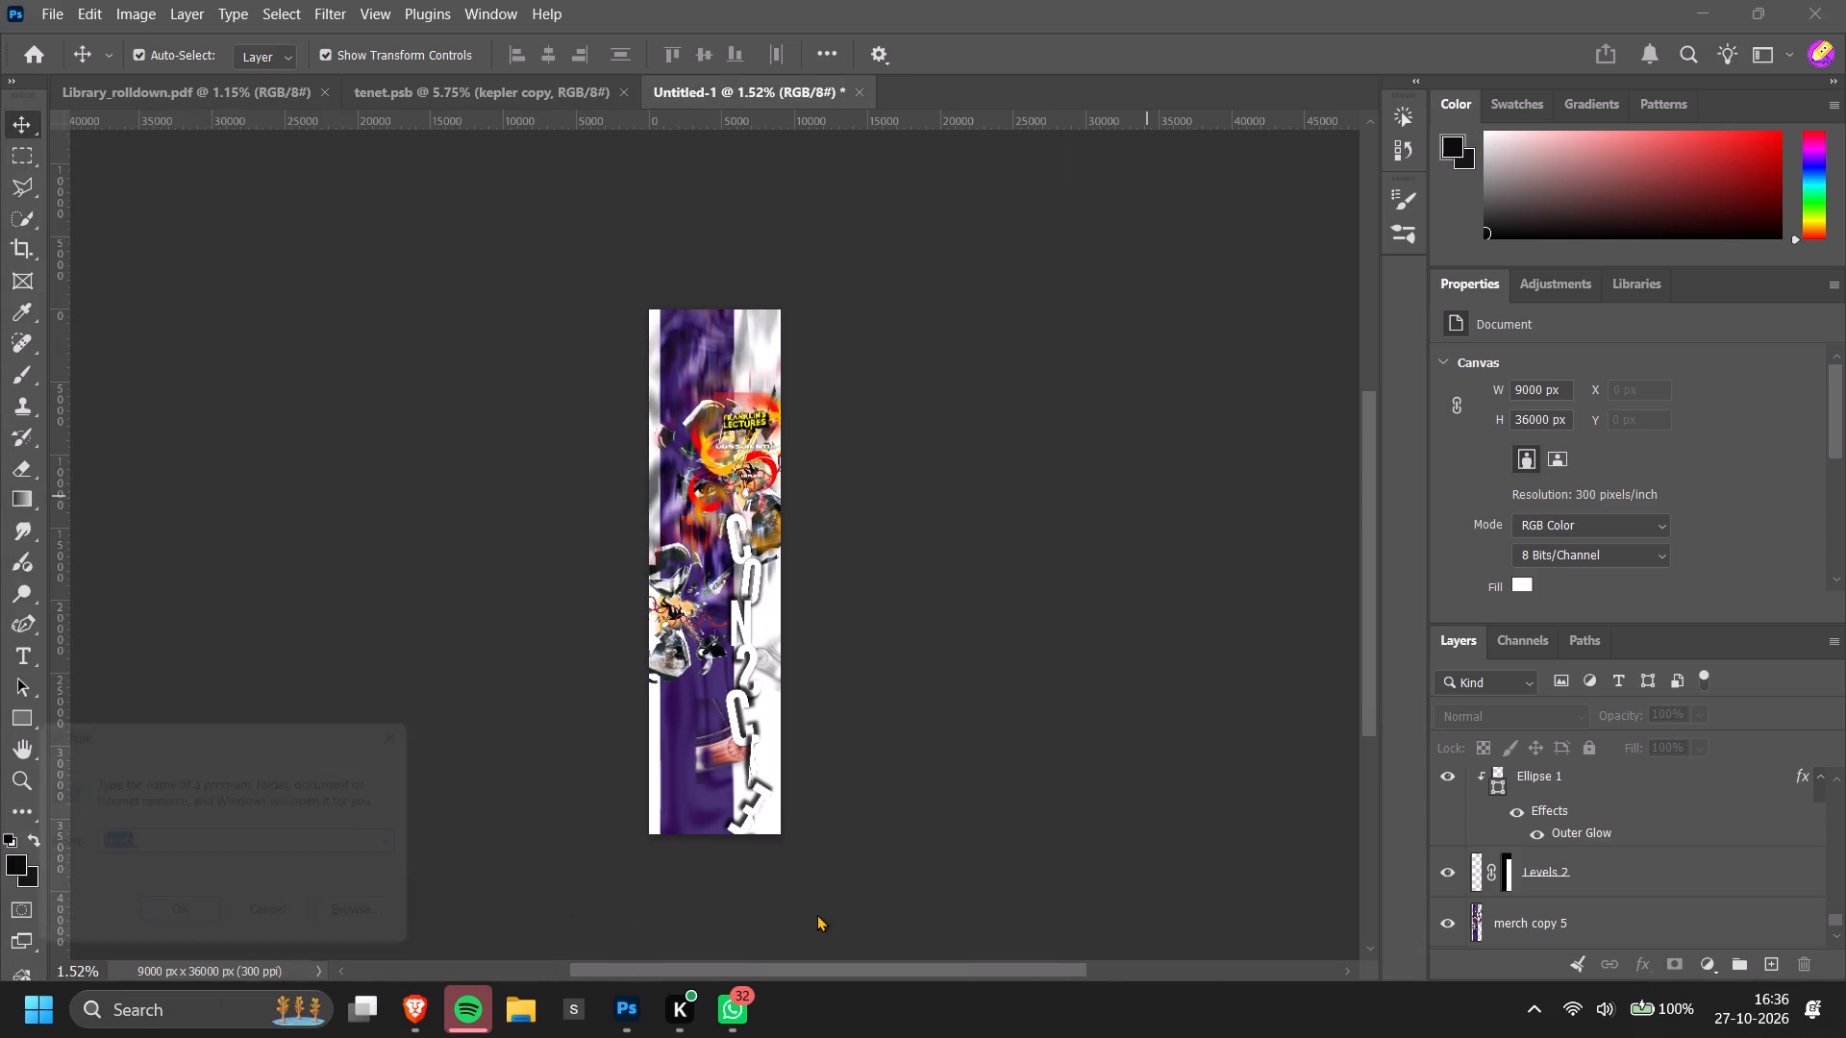
{"action": "left_click", "coordinate": [187, 917]}
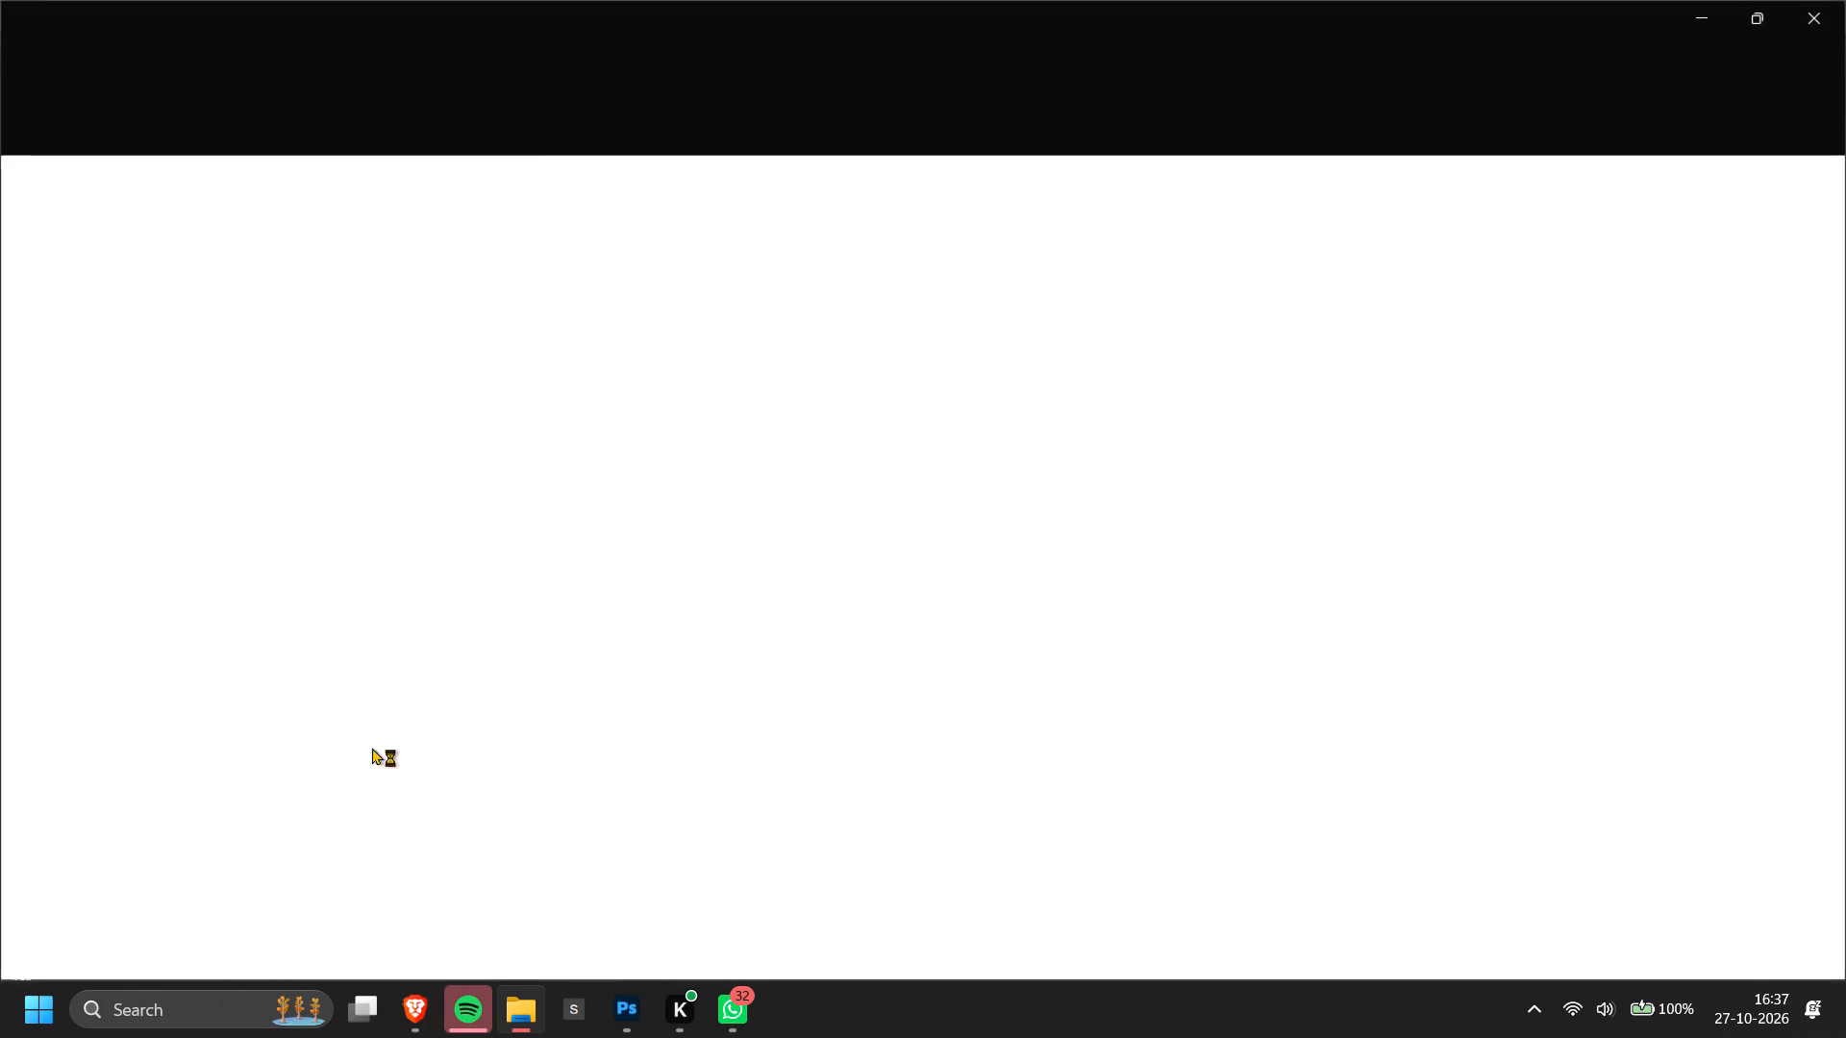
{"action": "left_click", "coordinate": [1176, 568]}
{"action": "scroll", "coordinate": [1059, 570], "scroll_direction": "down", "scroll_amount": 16}
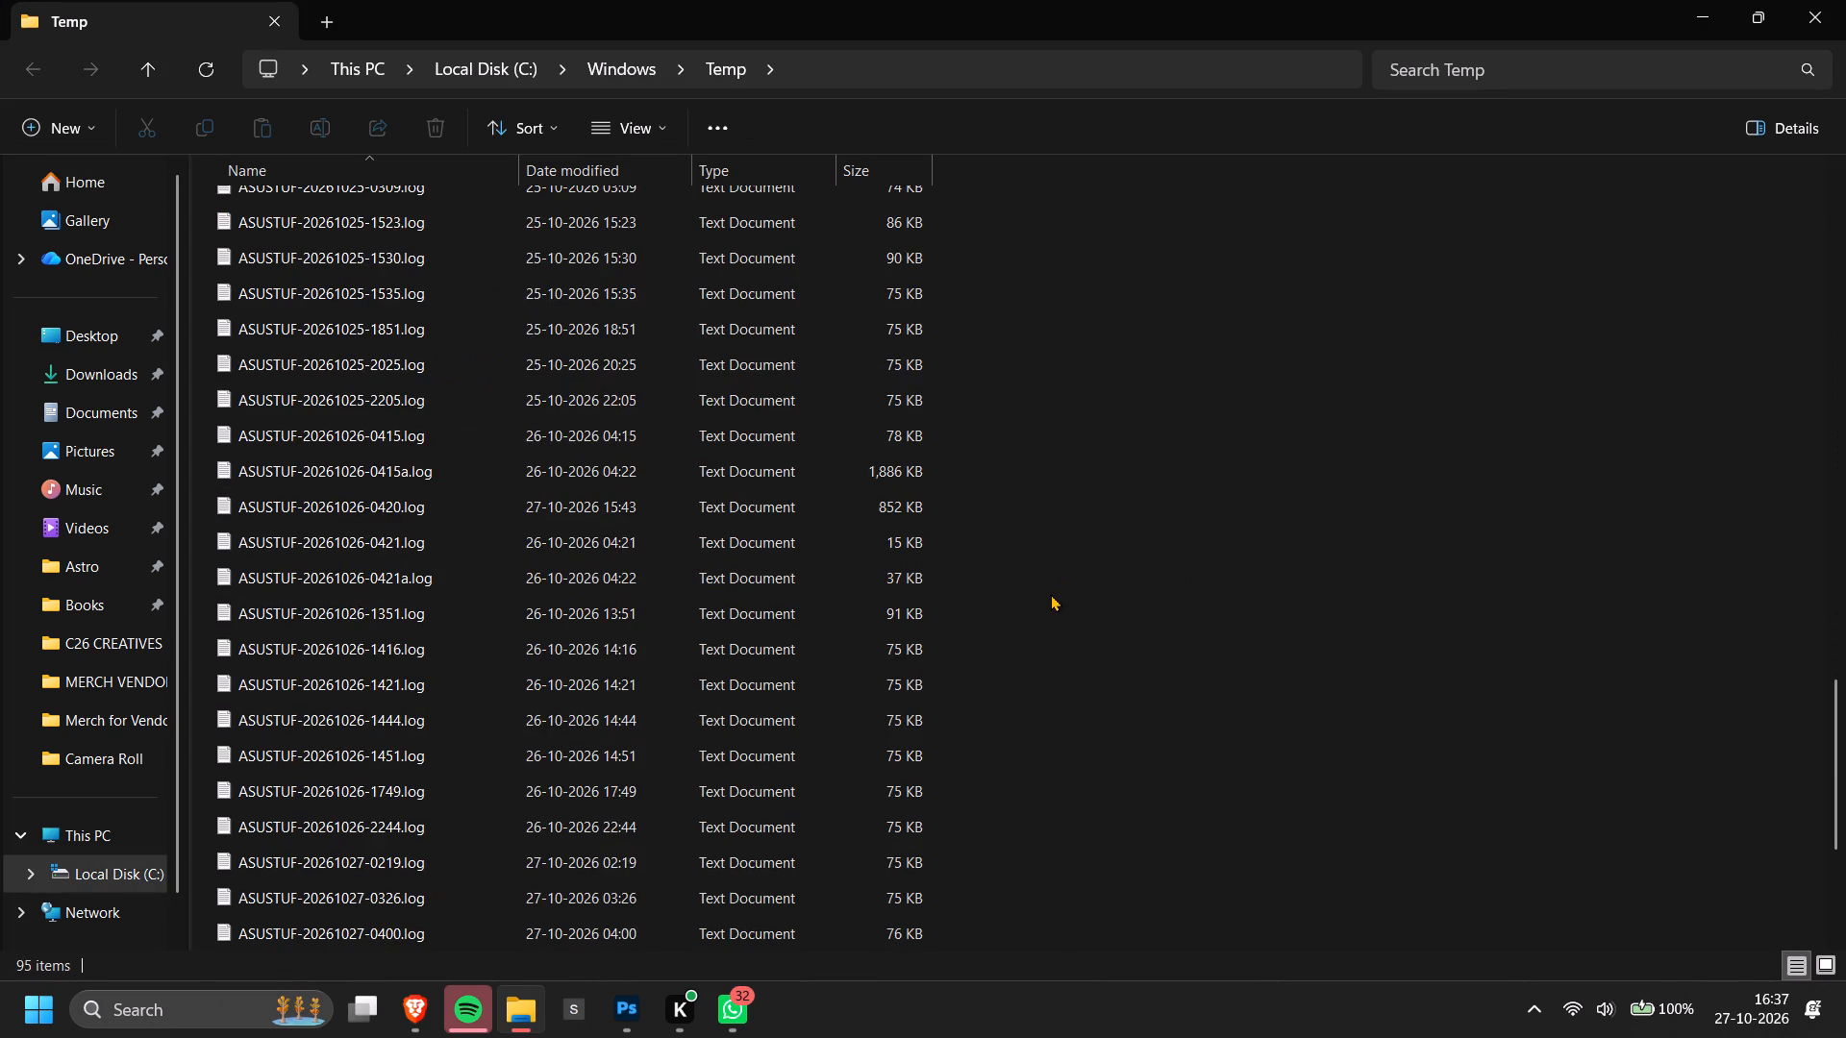
{"action": "key", "text": "ctrl+a"}
{"action": "scroll", "coordinate": [1034, 577], "scroll_direction": "up", "scroll_amount": 10}
{"action": "left_click", "coordinate": [447, 126]}
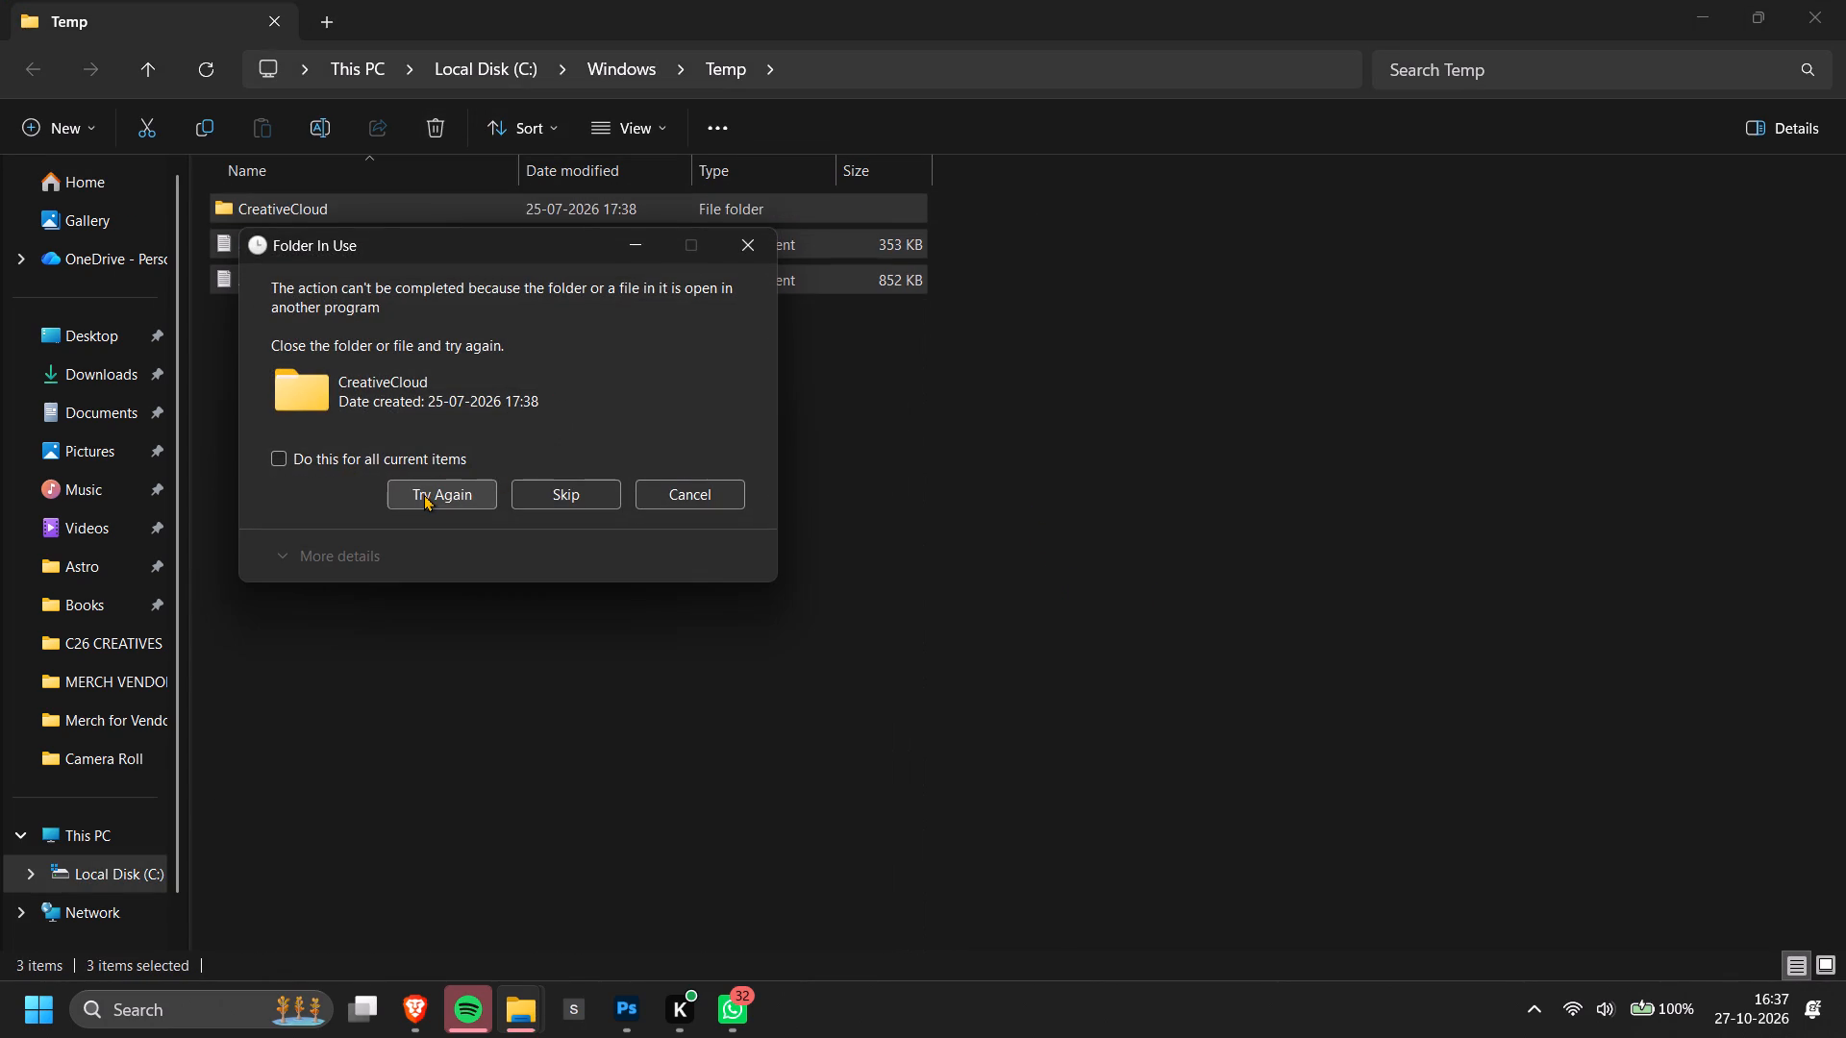
{"action": "left_click", "coordinate": [388, 455]}
{"action": "left_click", "coordinate": [430, 492]}
{"action": "left_click", "coordinate": [558, 492]}
{"action": "left_click", "coordinate": [376, 454]}
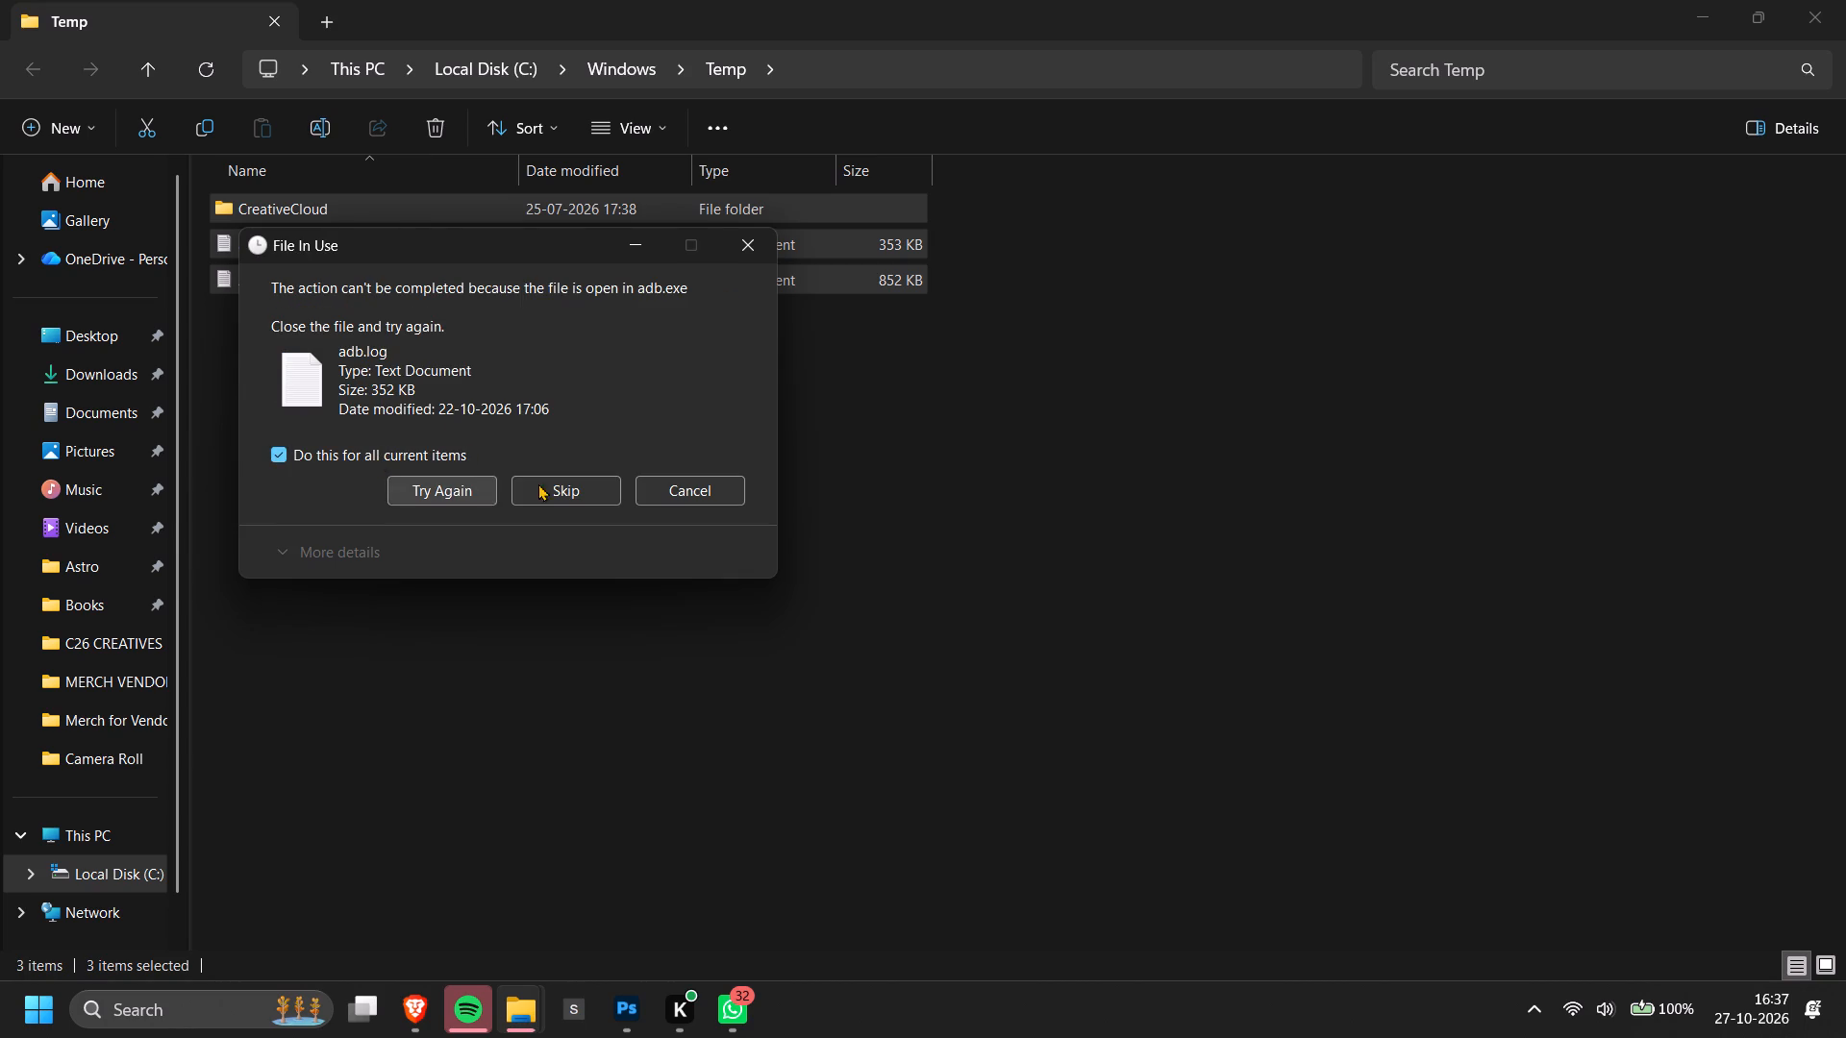
{"action": "left_click", "coordinate": [551, 484]}
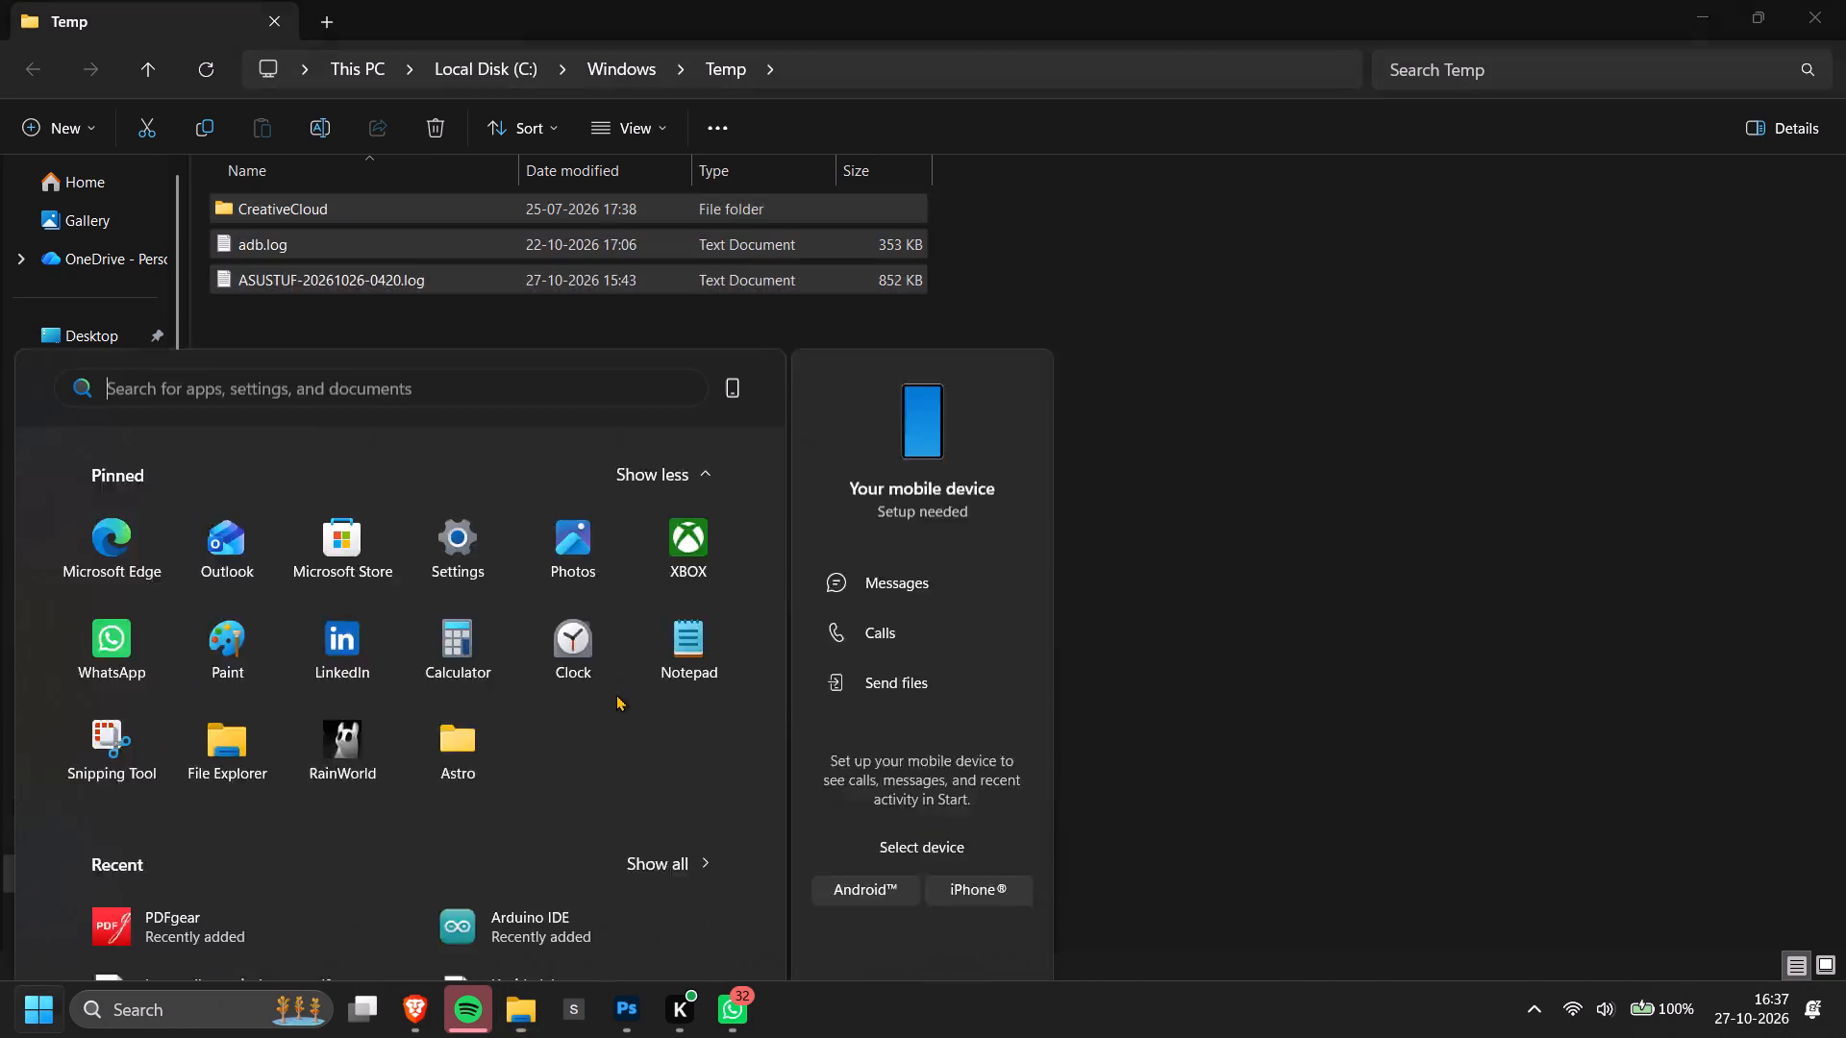
Open the Recycle Bin, permanently delete everything in it, and close its window.
{"action": "type", "text": "recy"}
{"action": "key", "text": "Return"}
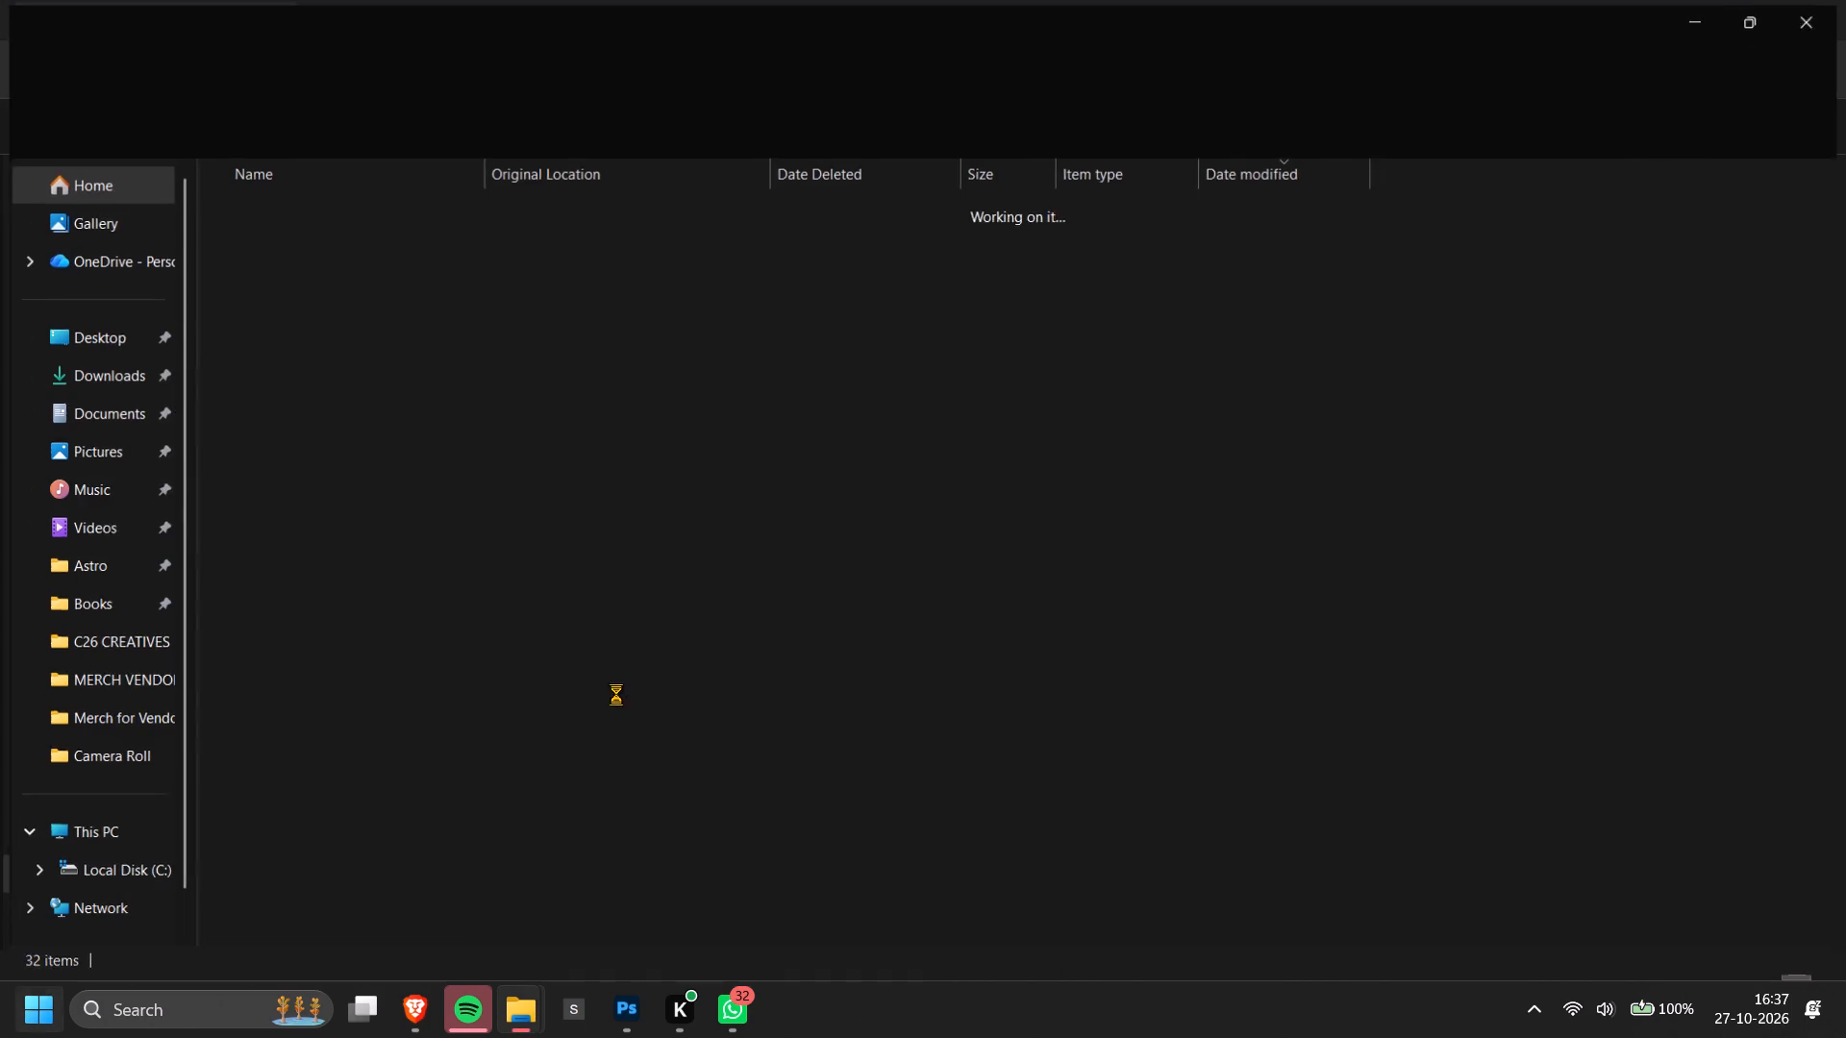
{"action": "left_click", "coordinate": [654, 577]}
{"action": "key", "text": "ctrl+a"}
{"action": "left_click", "coordinate": [719, 144]}
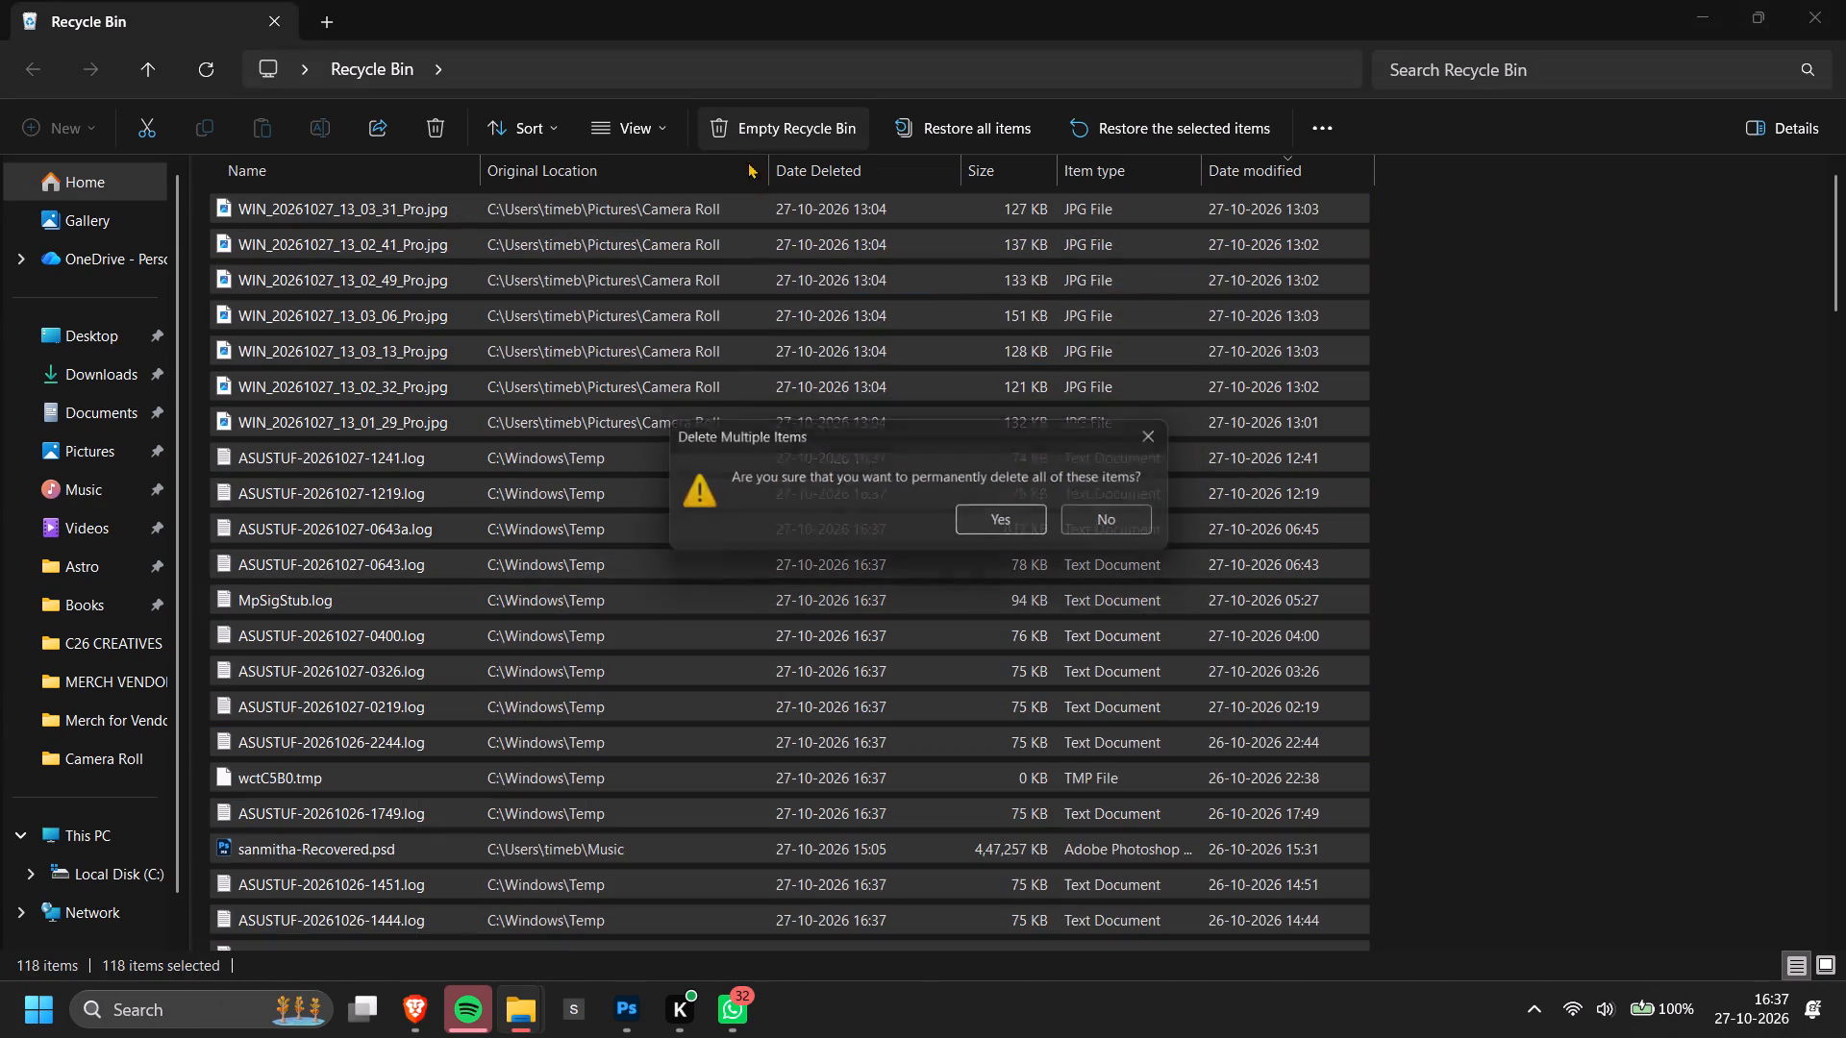
{"action": "left_click", "coordinate": [978, 512]}
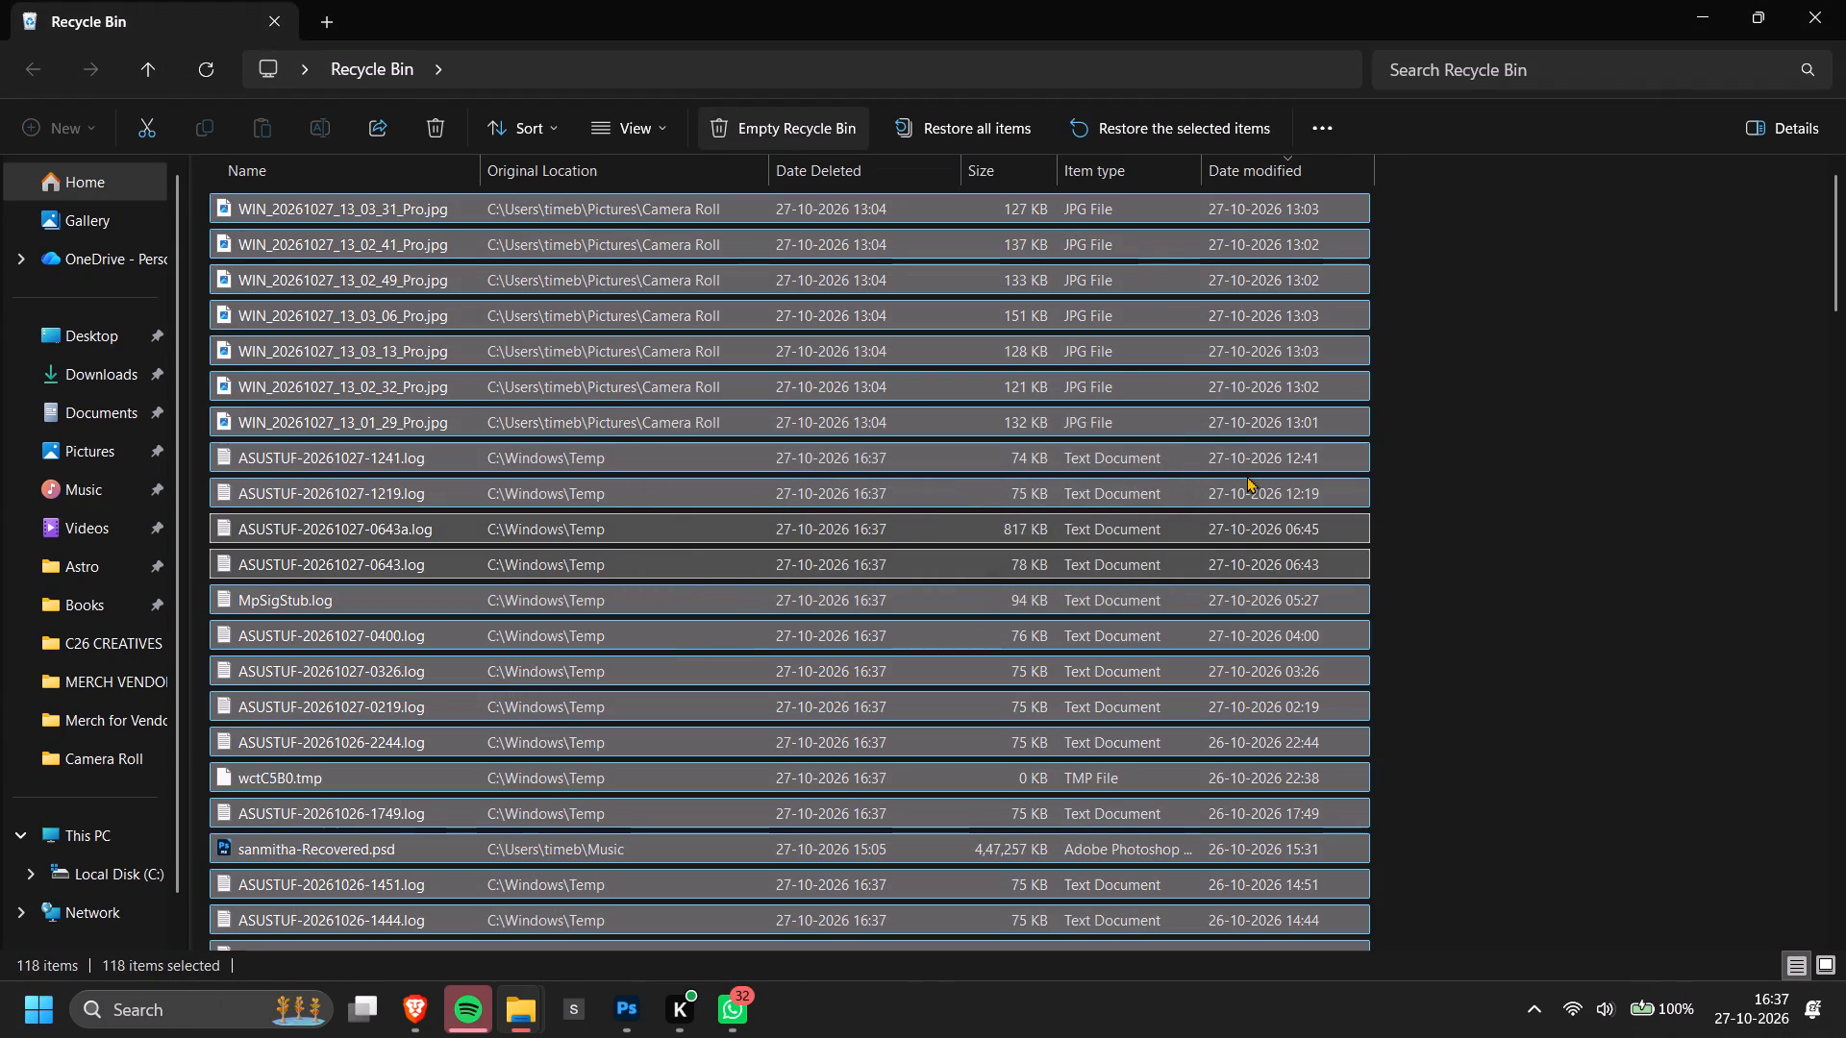
{"action": "left_click", "coordinate": [1807, 23]}
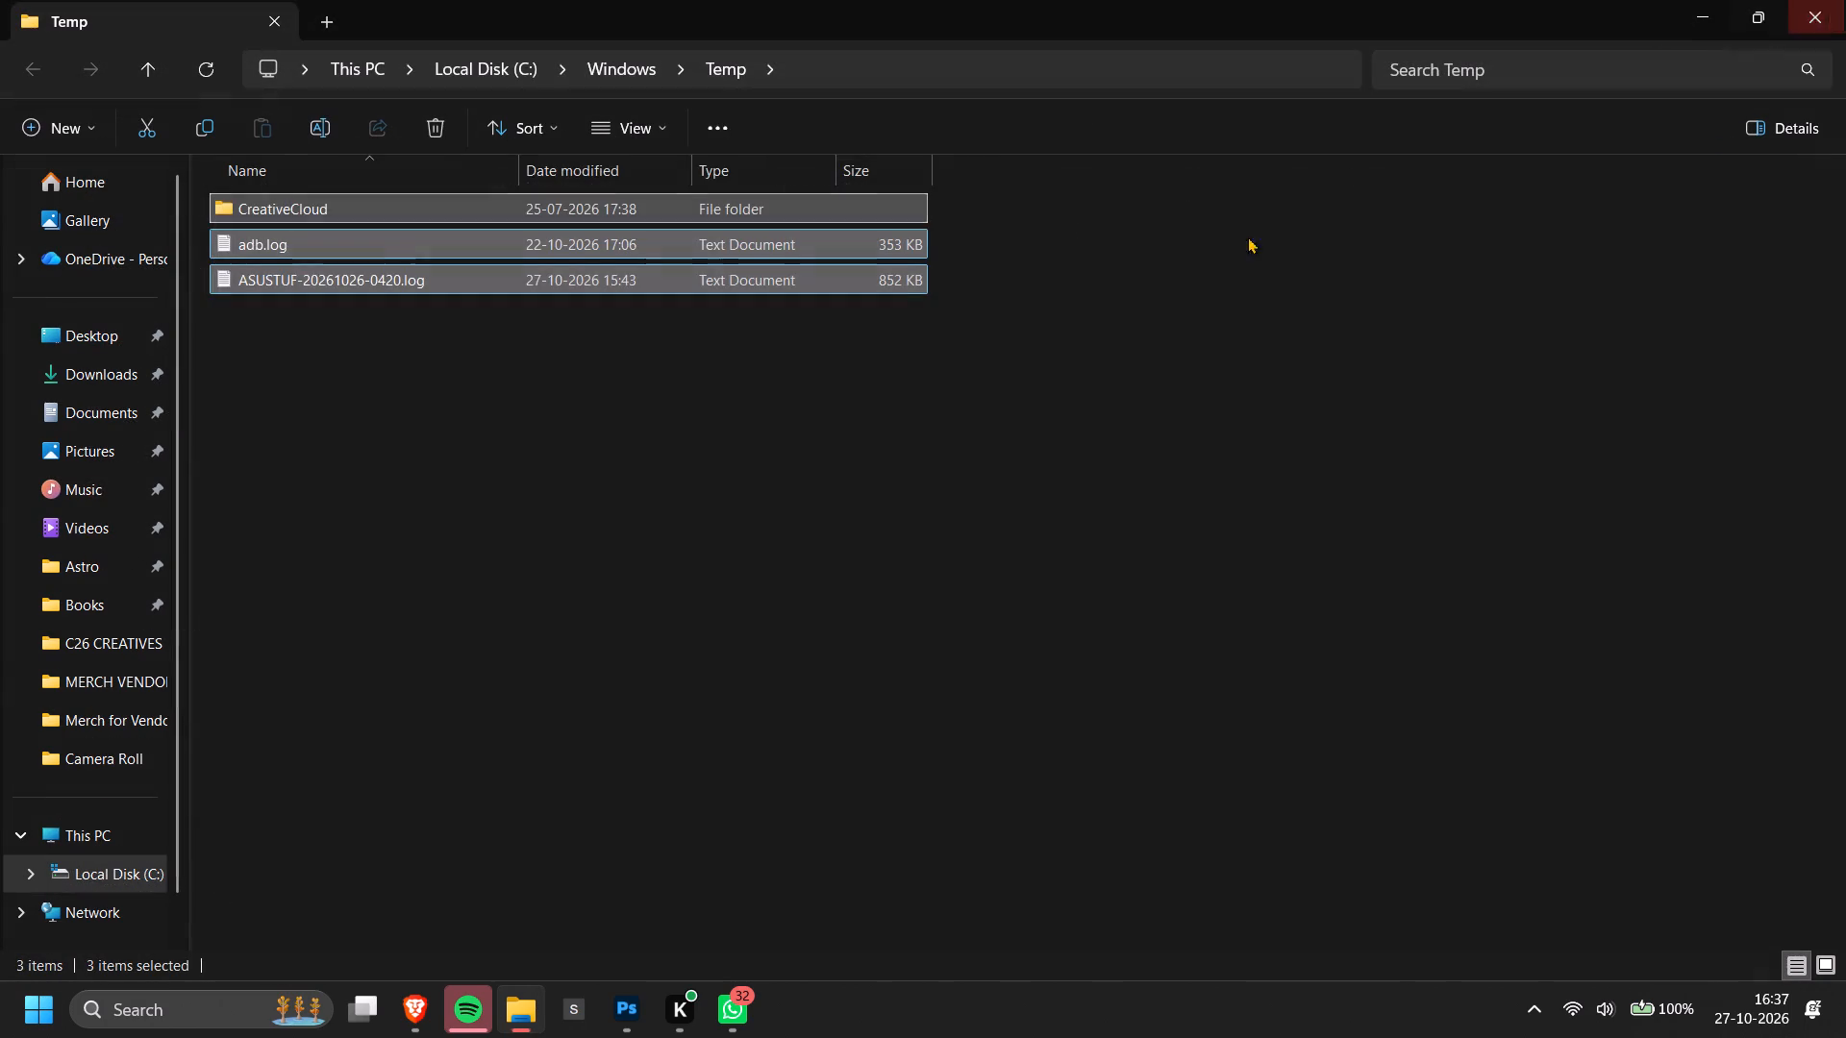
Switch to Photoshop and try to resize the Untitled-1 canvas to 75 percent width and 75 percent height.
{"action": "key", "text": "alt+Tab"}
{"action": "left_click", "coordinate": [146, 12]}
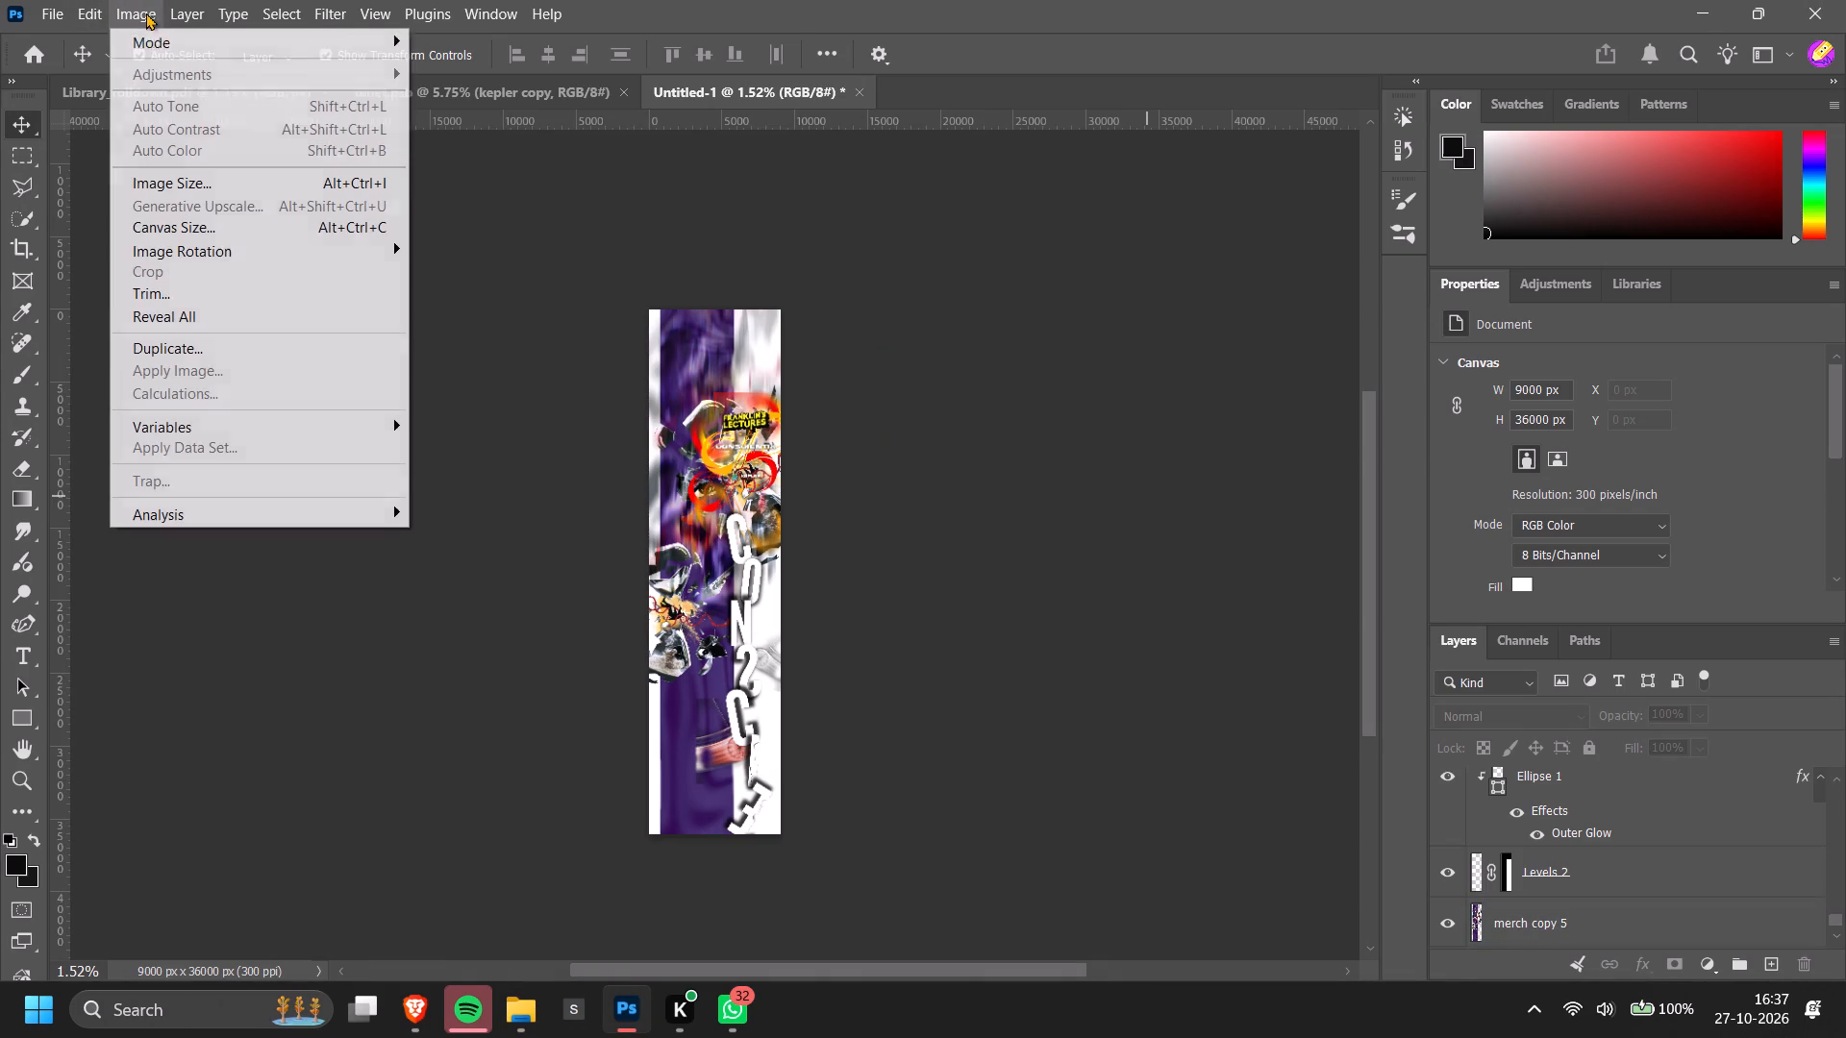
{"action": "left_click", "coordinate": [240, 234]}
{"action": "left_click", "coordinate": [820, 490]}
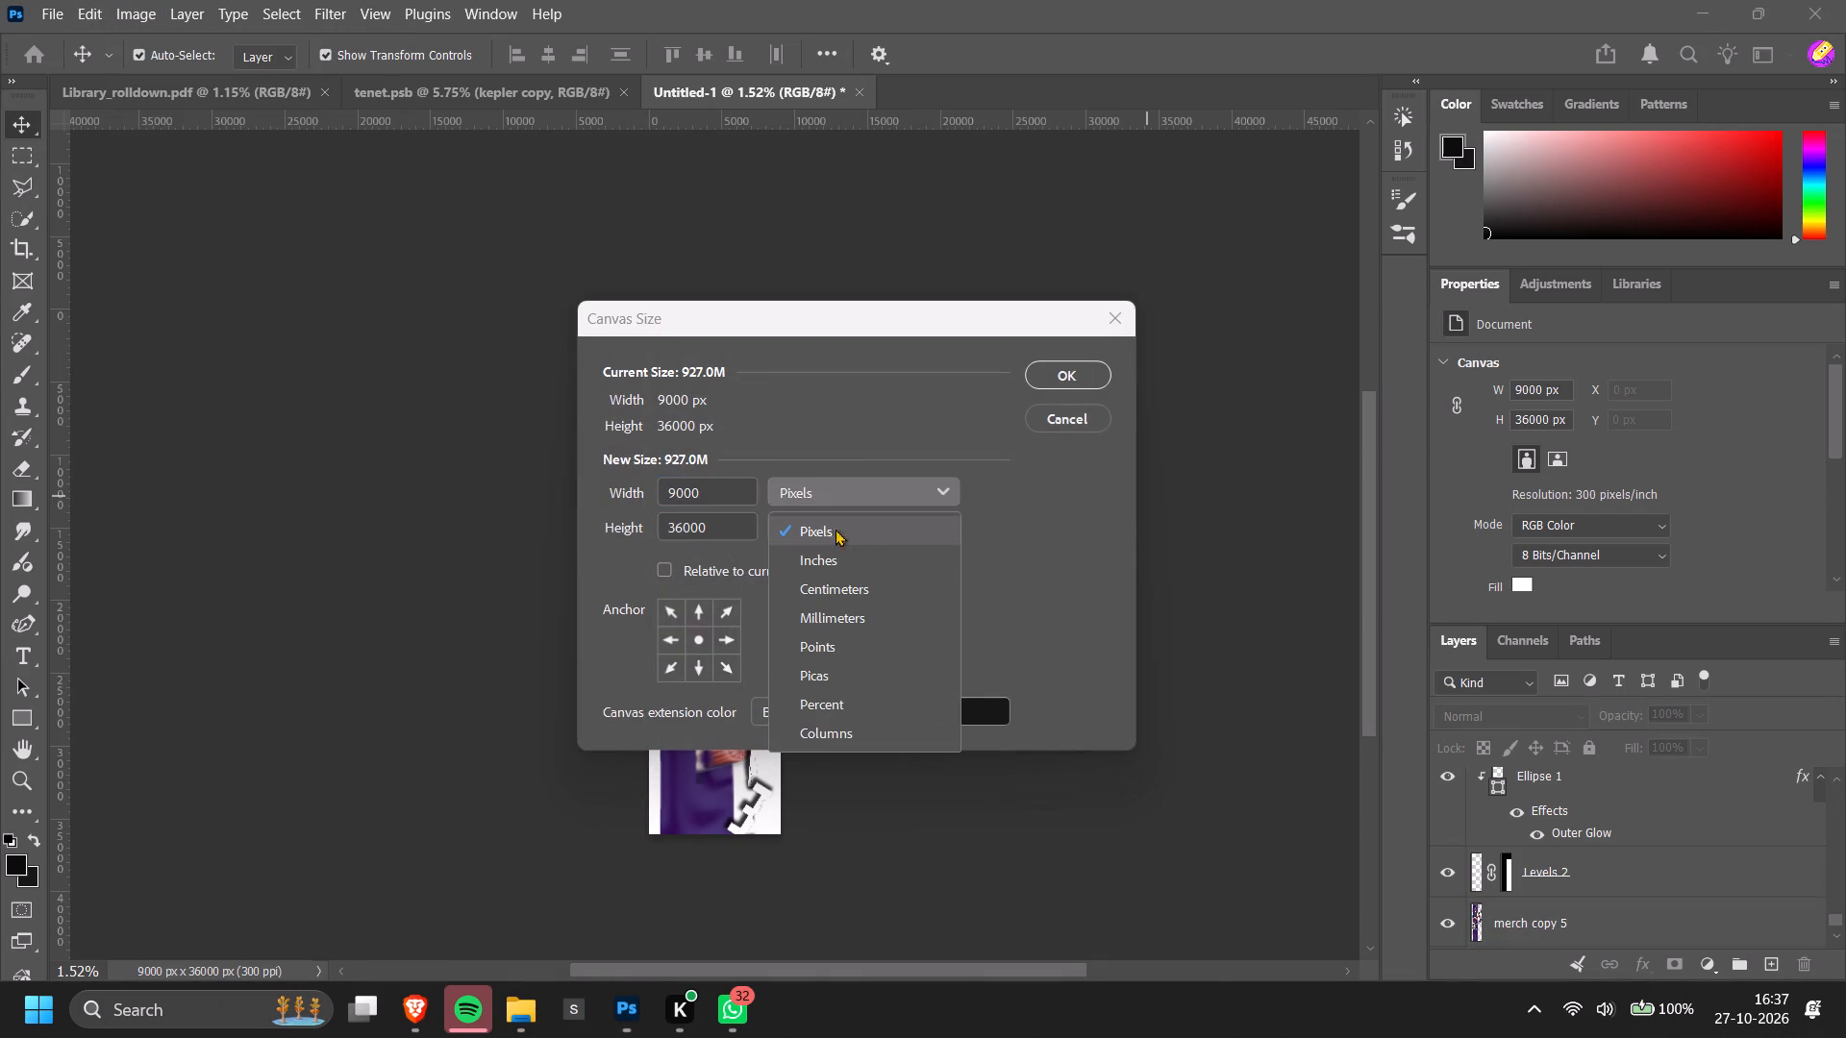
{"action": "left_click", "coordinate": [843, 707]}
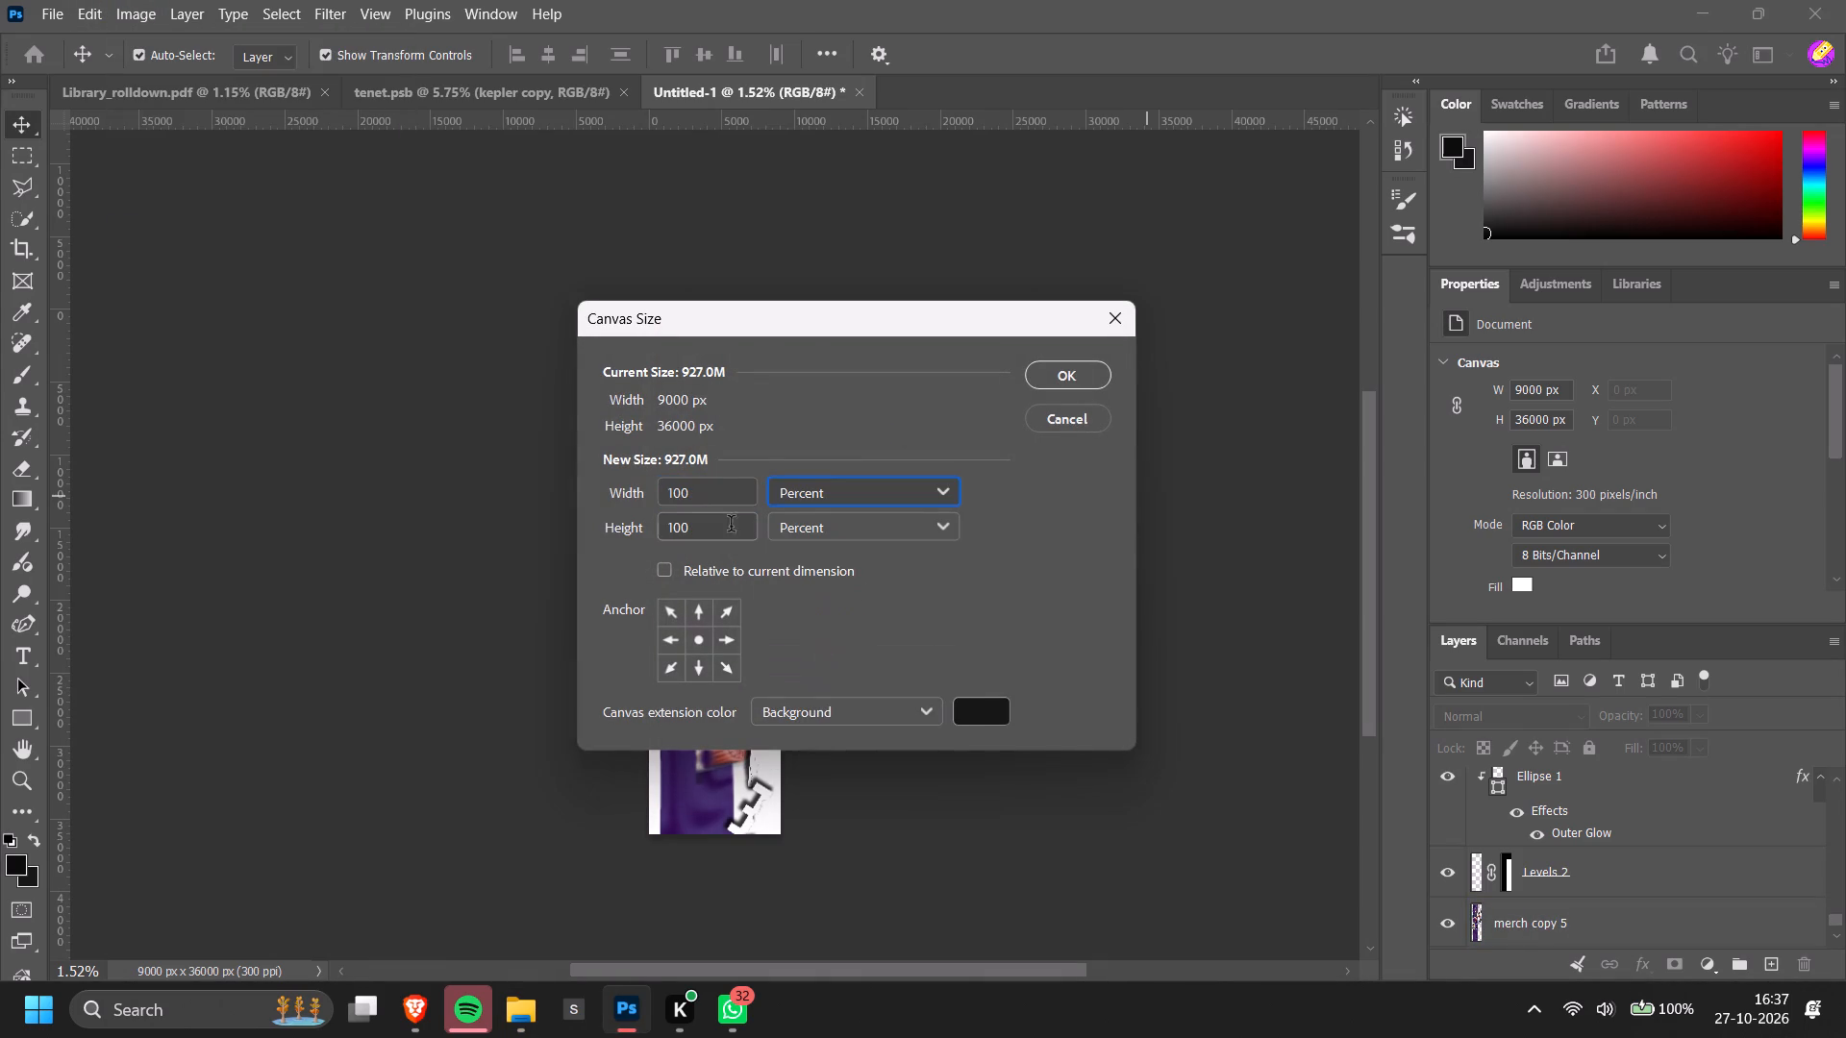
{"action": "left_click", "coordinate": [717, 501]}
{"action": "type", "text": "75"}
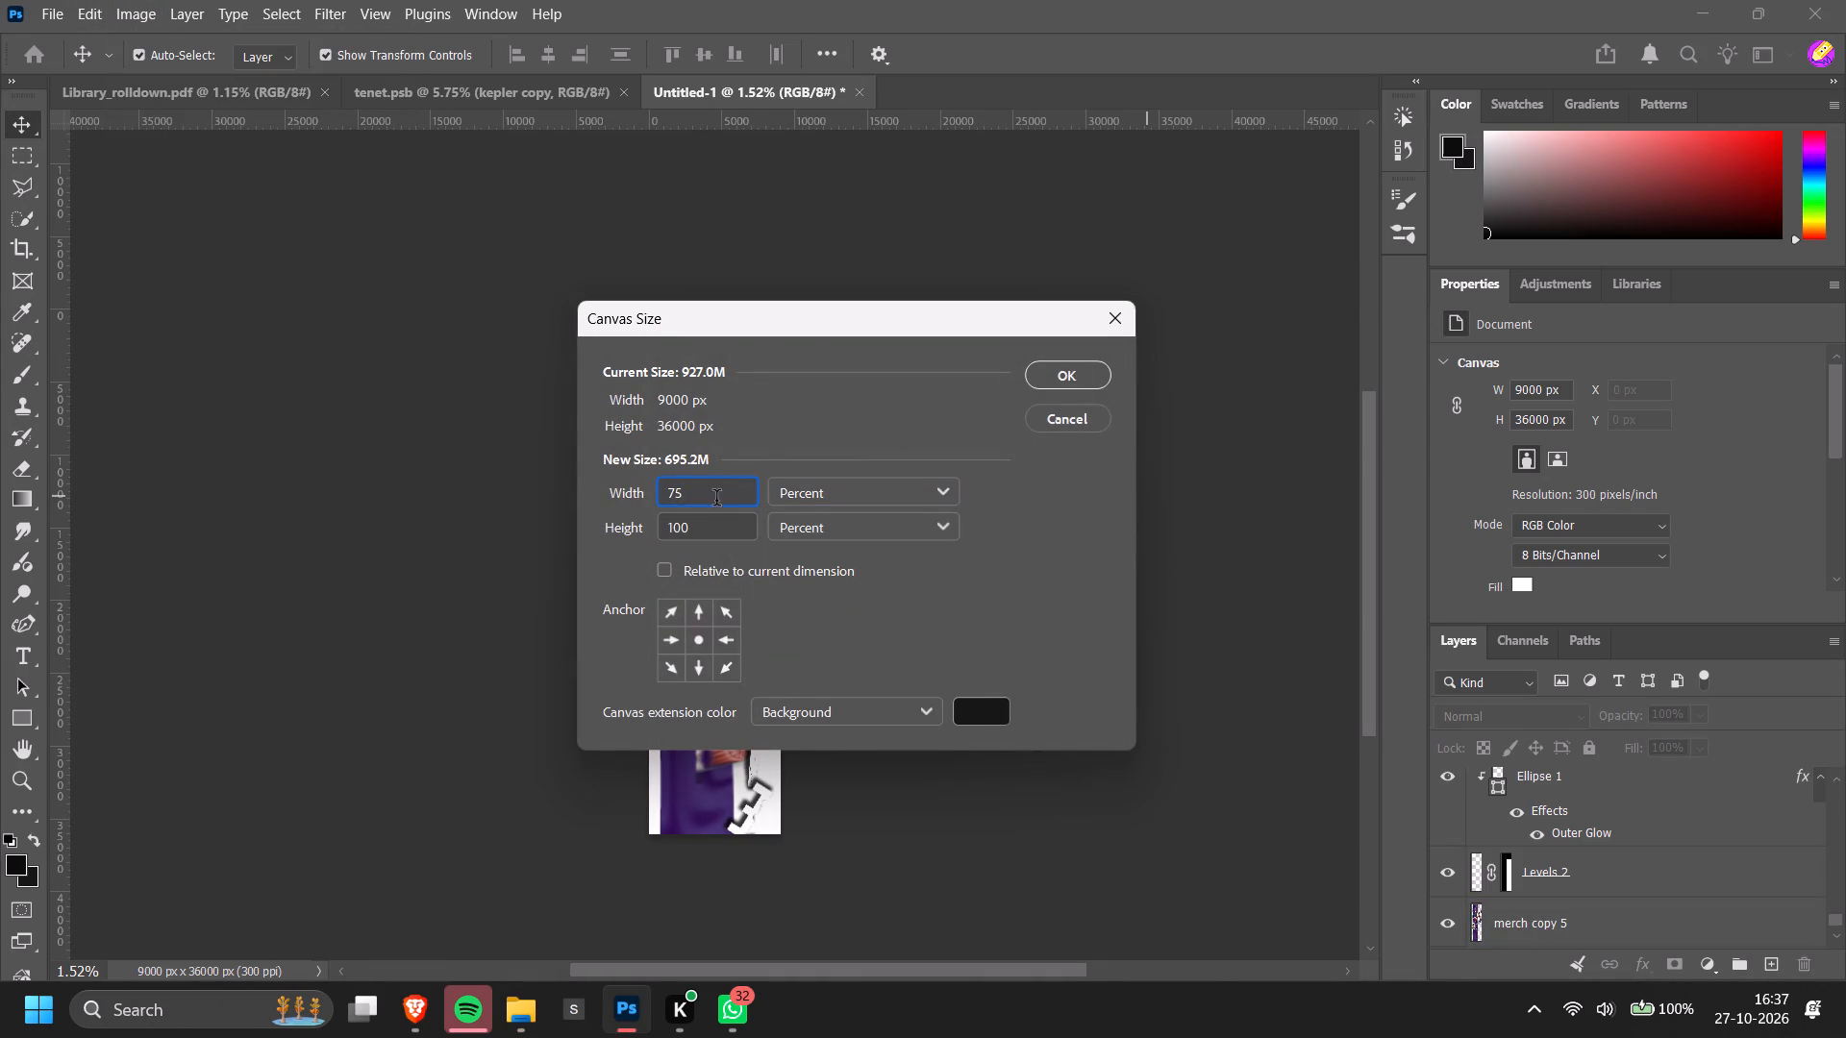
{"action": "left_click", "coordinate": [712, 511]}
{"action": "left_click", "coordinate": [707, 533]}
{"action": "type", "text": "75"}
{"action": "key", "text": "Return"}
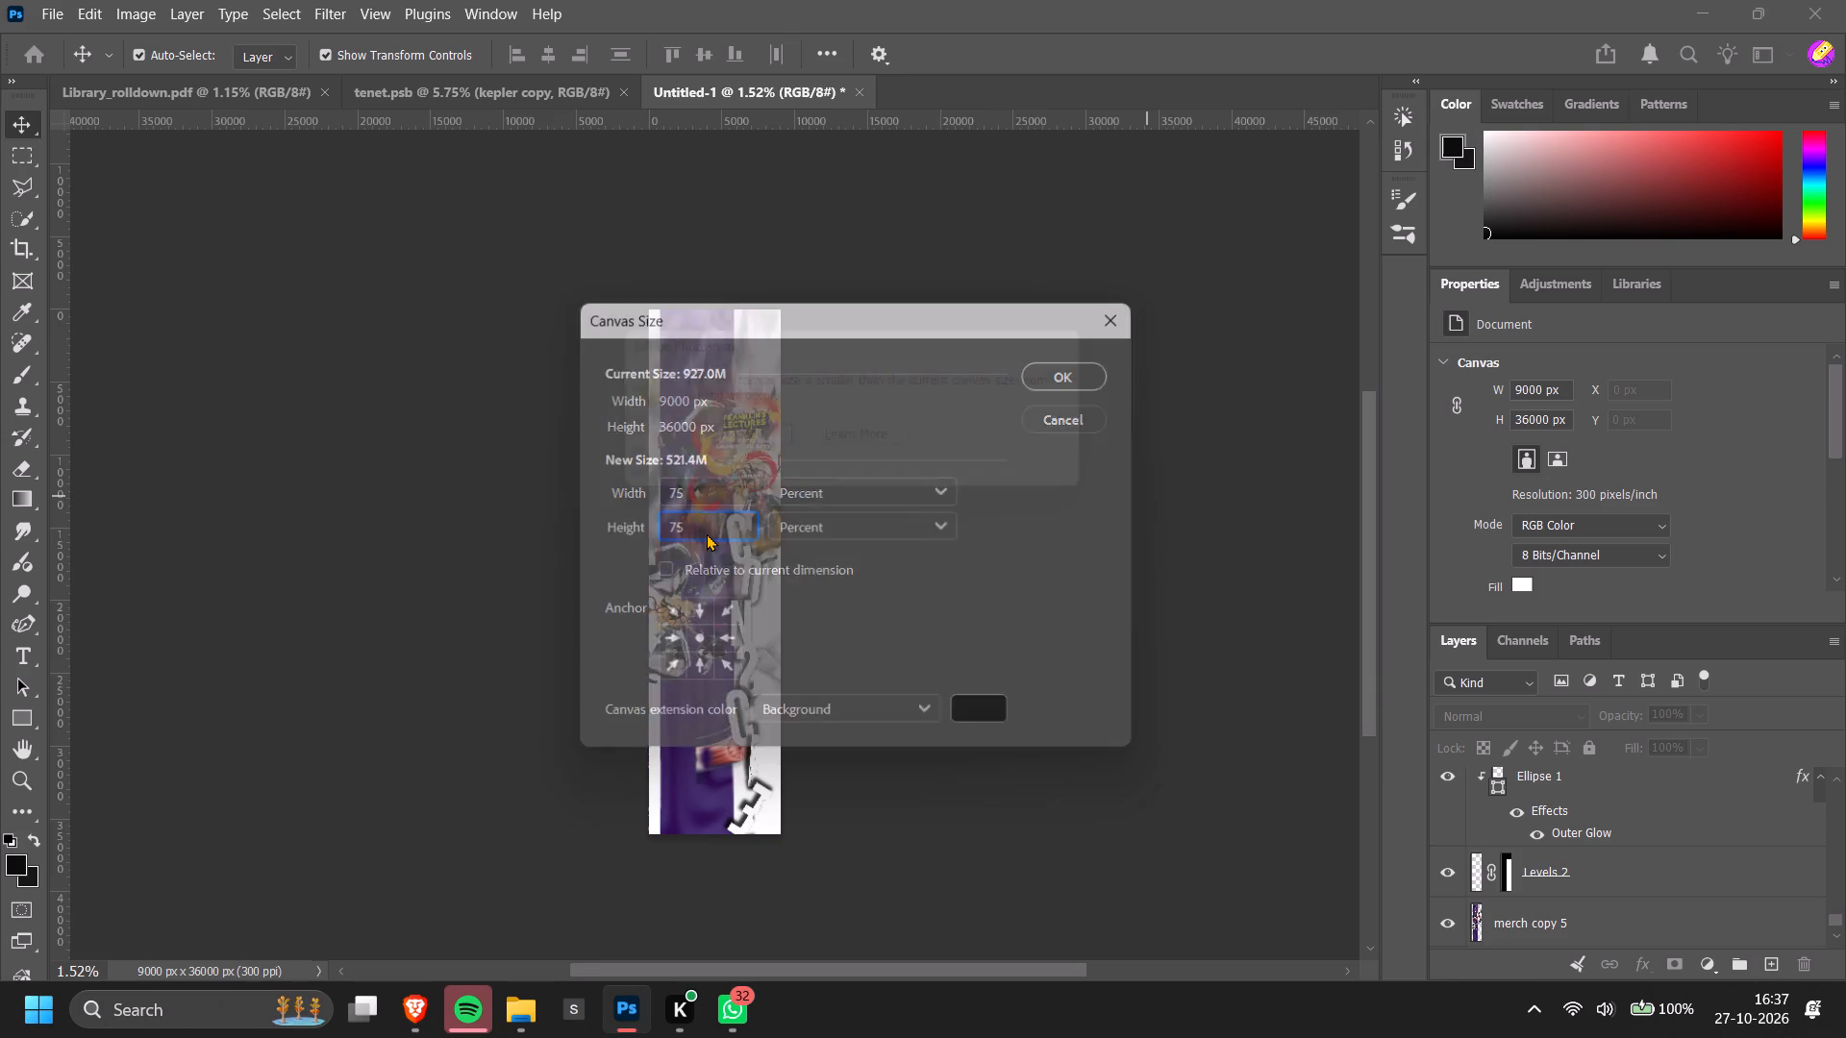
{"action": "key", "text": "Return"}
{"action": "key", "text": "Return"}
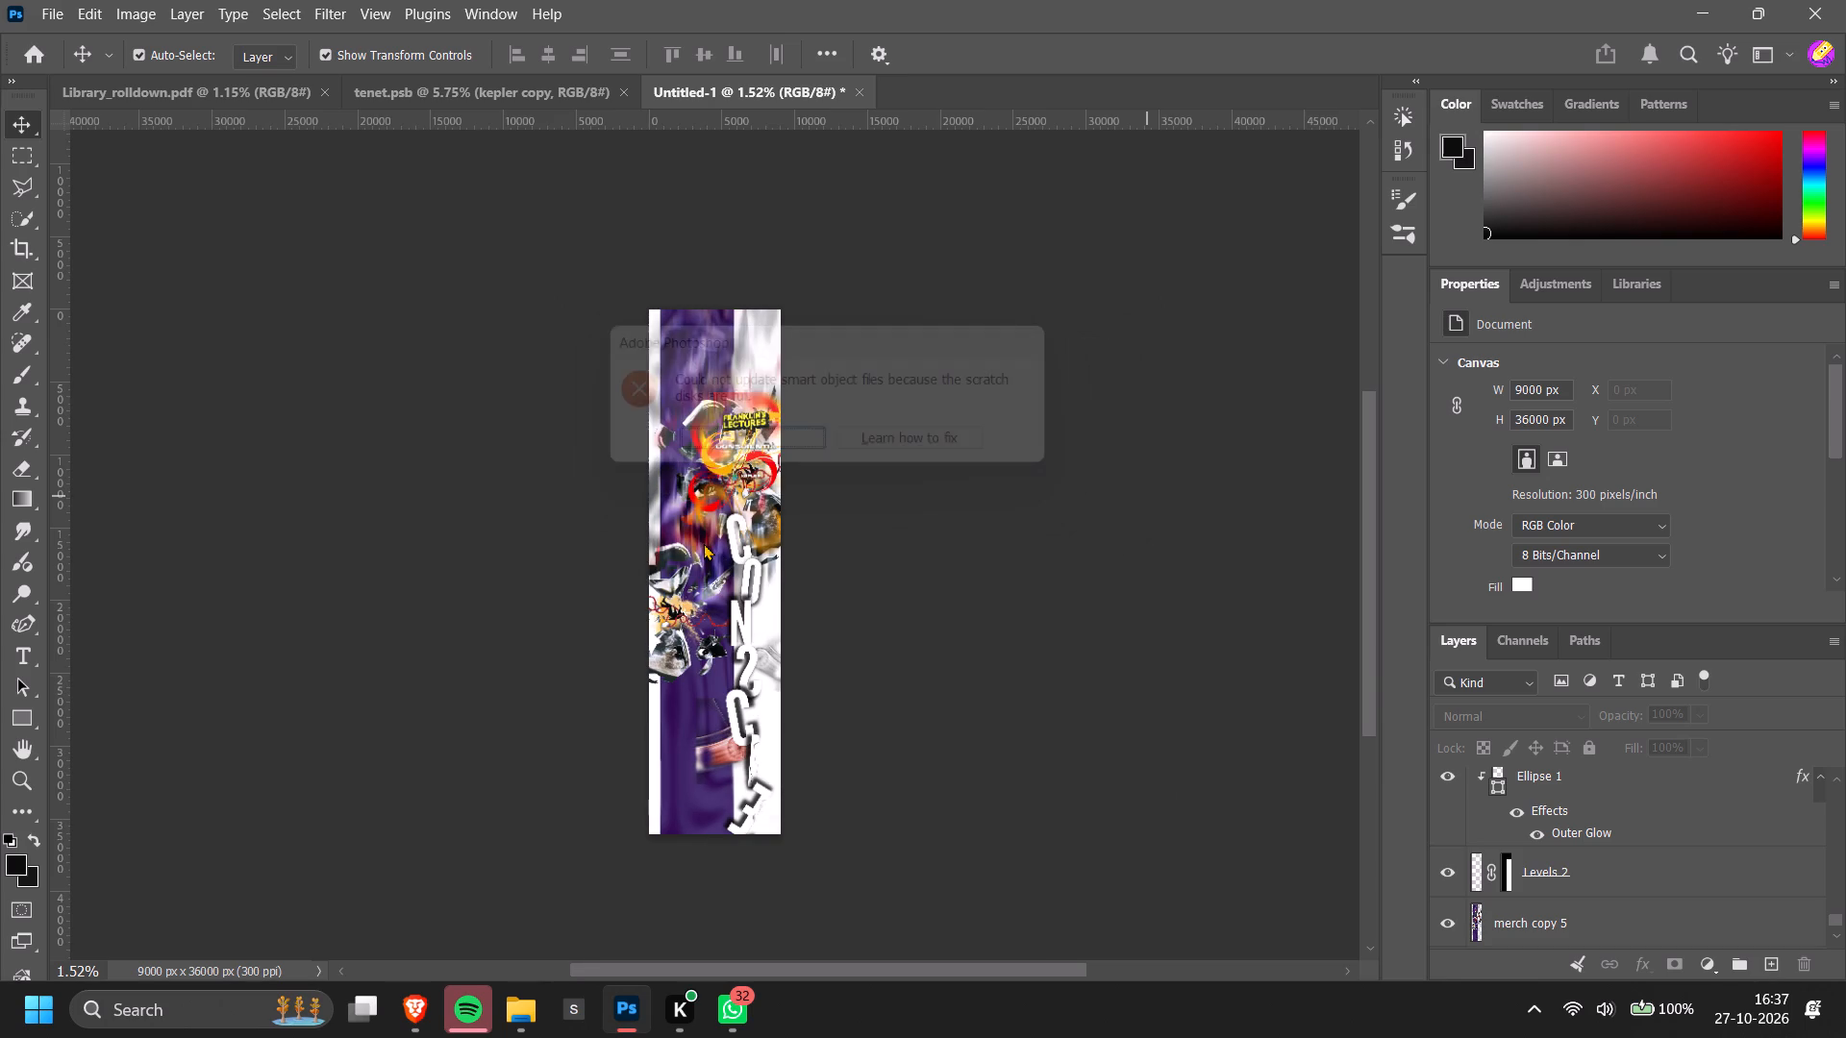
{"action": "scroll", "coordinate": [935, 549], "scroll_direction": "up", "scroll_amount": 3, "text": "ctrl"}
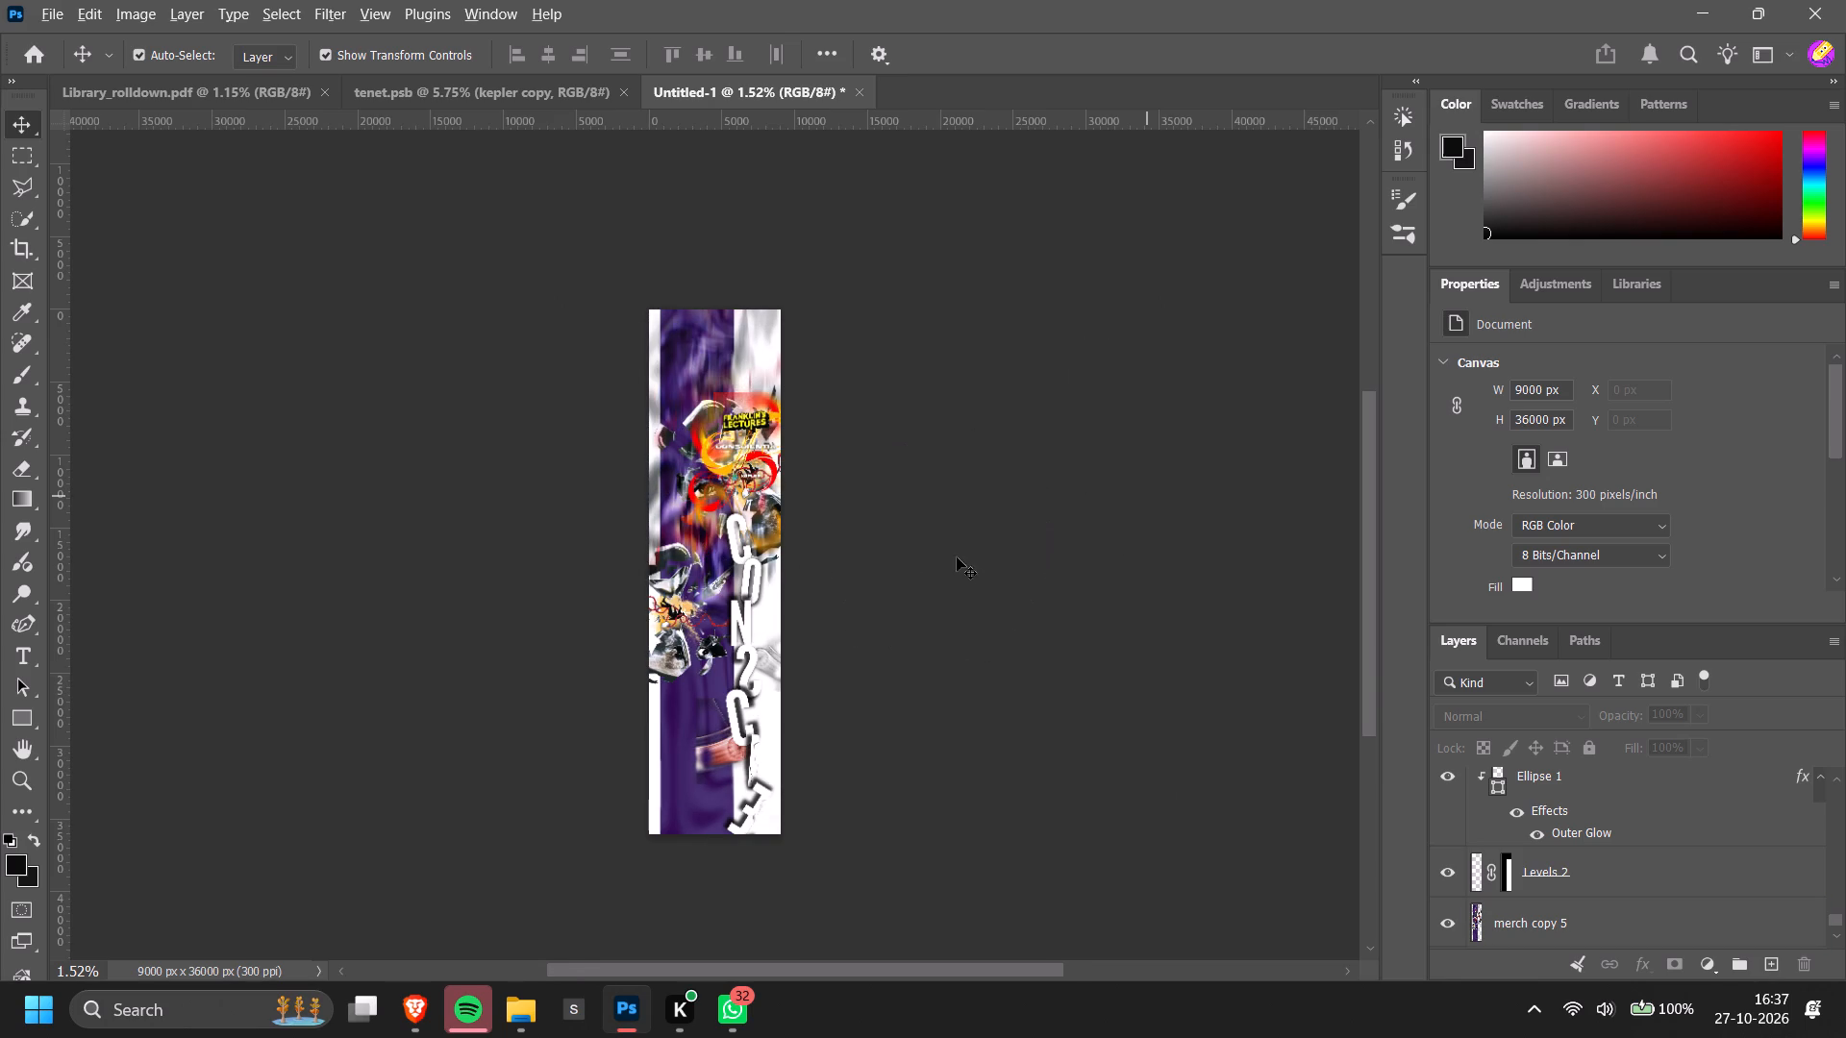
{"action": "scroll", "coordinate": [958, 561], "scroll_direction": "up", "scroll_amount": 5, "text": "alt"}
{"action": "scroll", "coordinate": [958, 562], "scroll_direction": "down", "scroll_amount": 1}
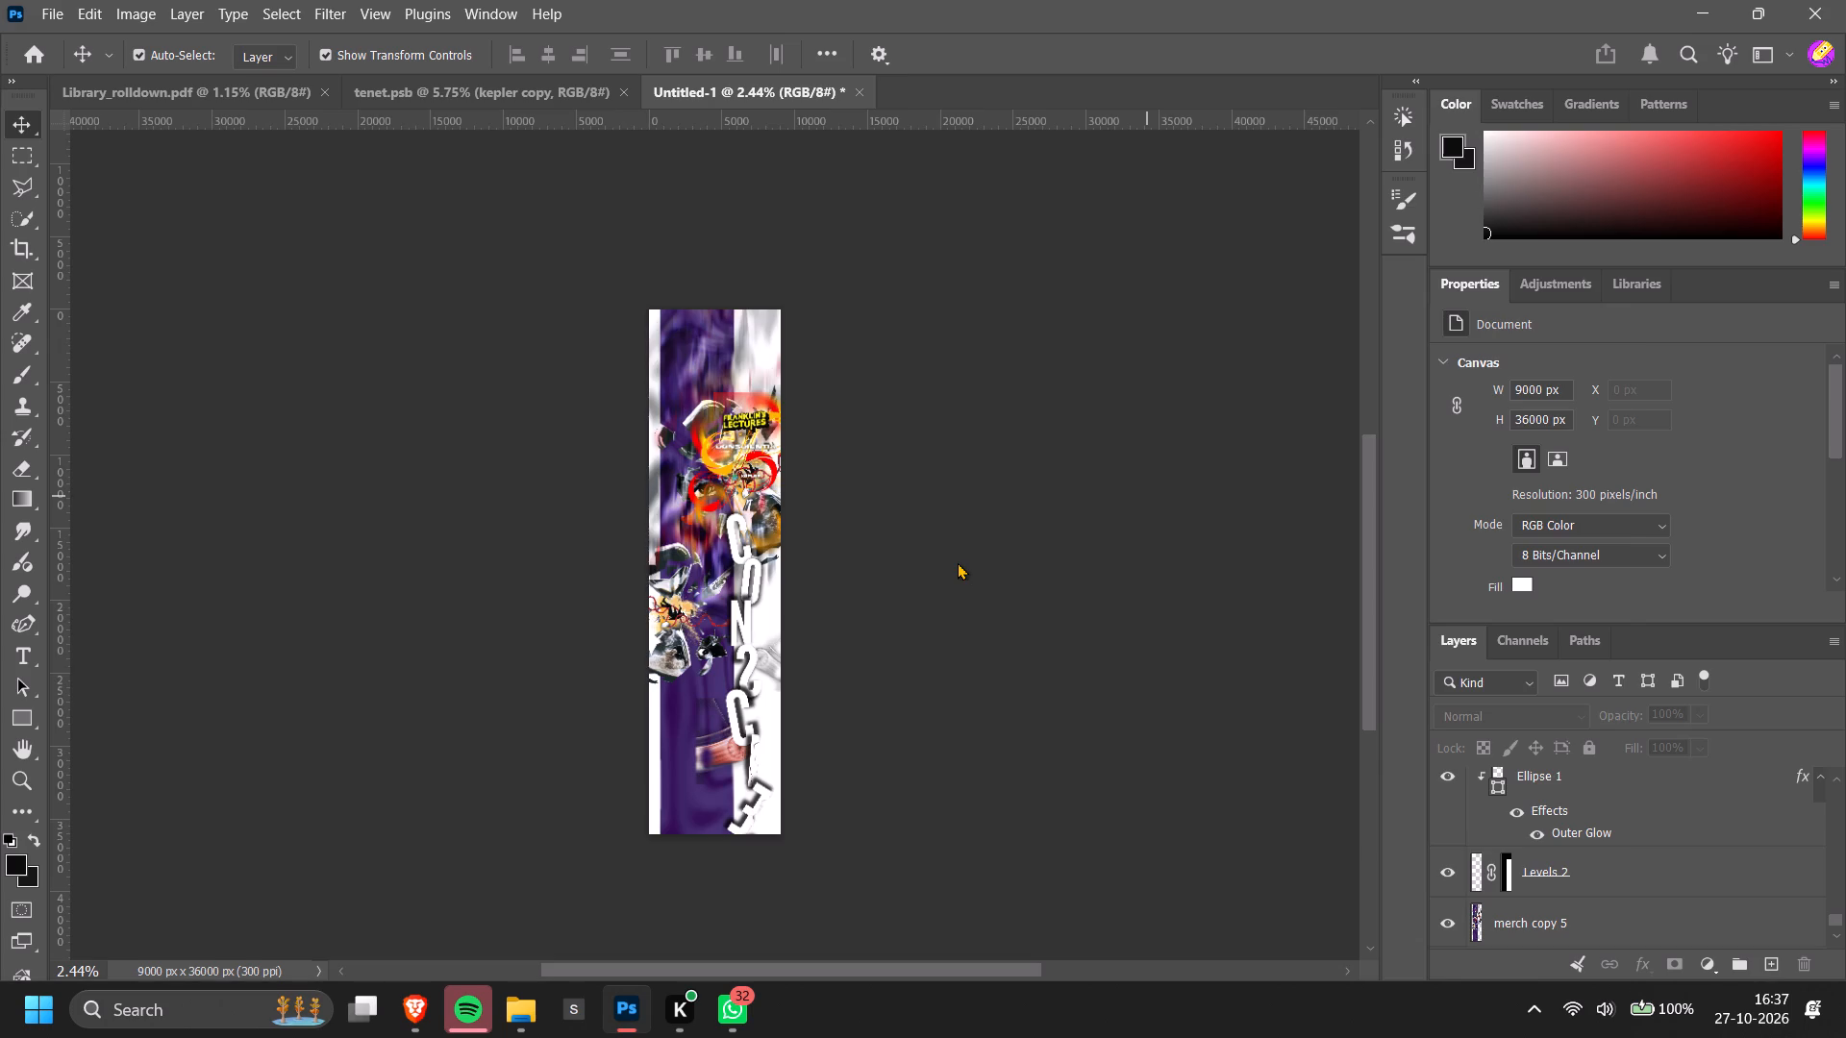
Switch to File Explorer and close the Temp folder window.
{"action": "key", "text": "alt+Tab"}
{"action": "left_click", "coordinate": [1834, 32]}
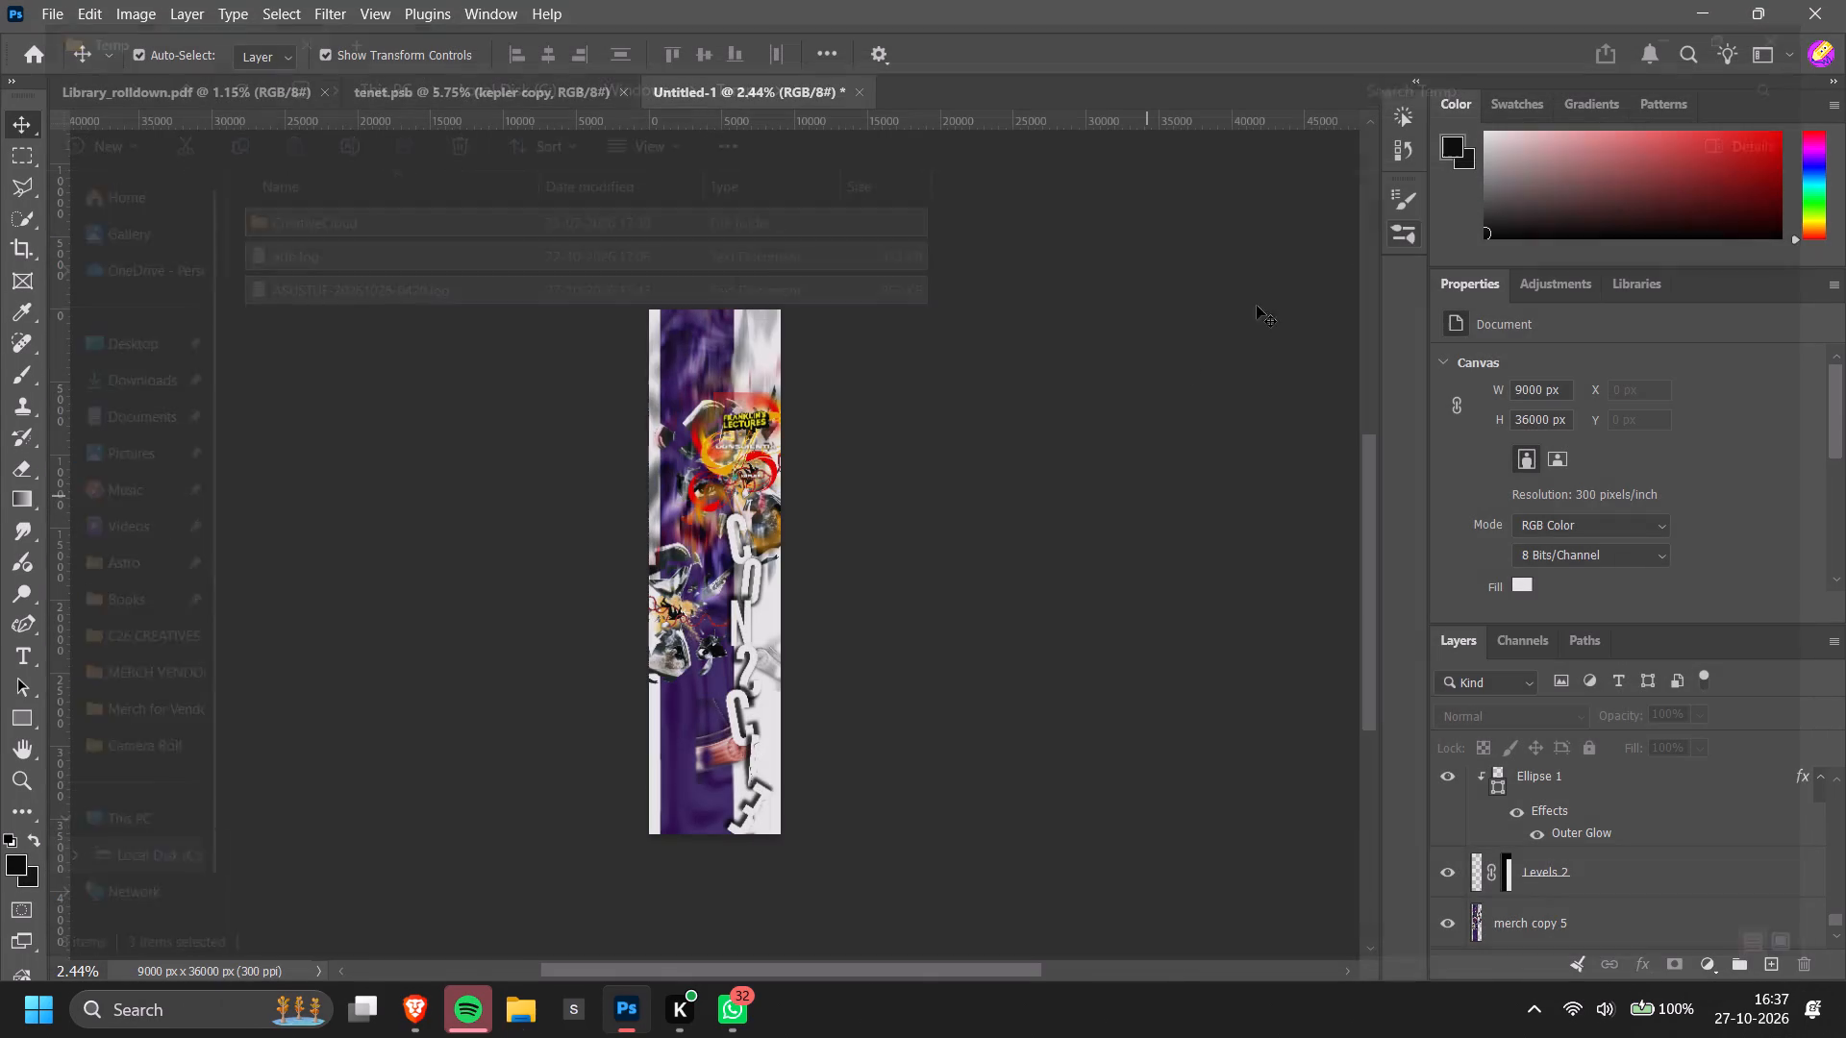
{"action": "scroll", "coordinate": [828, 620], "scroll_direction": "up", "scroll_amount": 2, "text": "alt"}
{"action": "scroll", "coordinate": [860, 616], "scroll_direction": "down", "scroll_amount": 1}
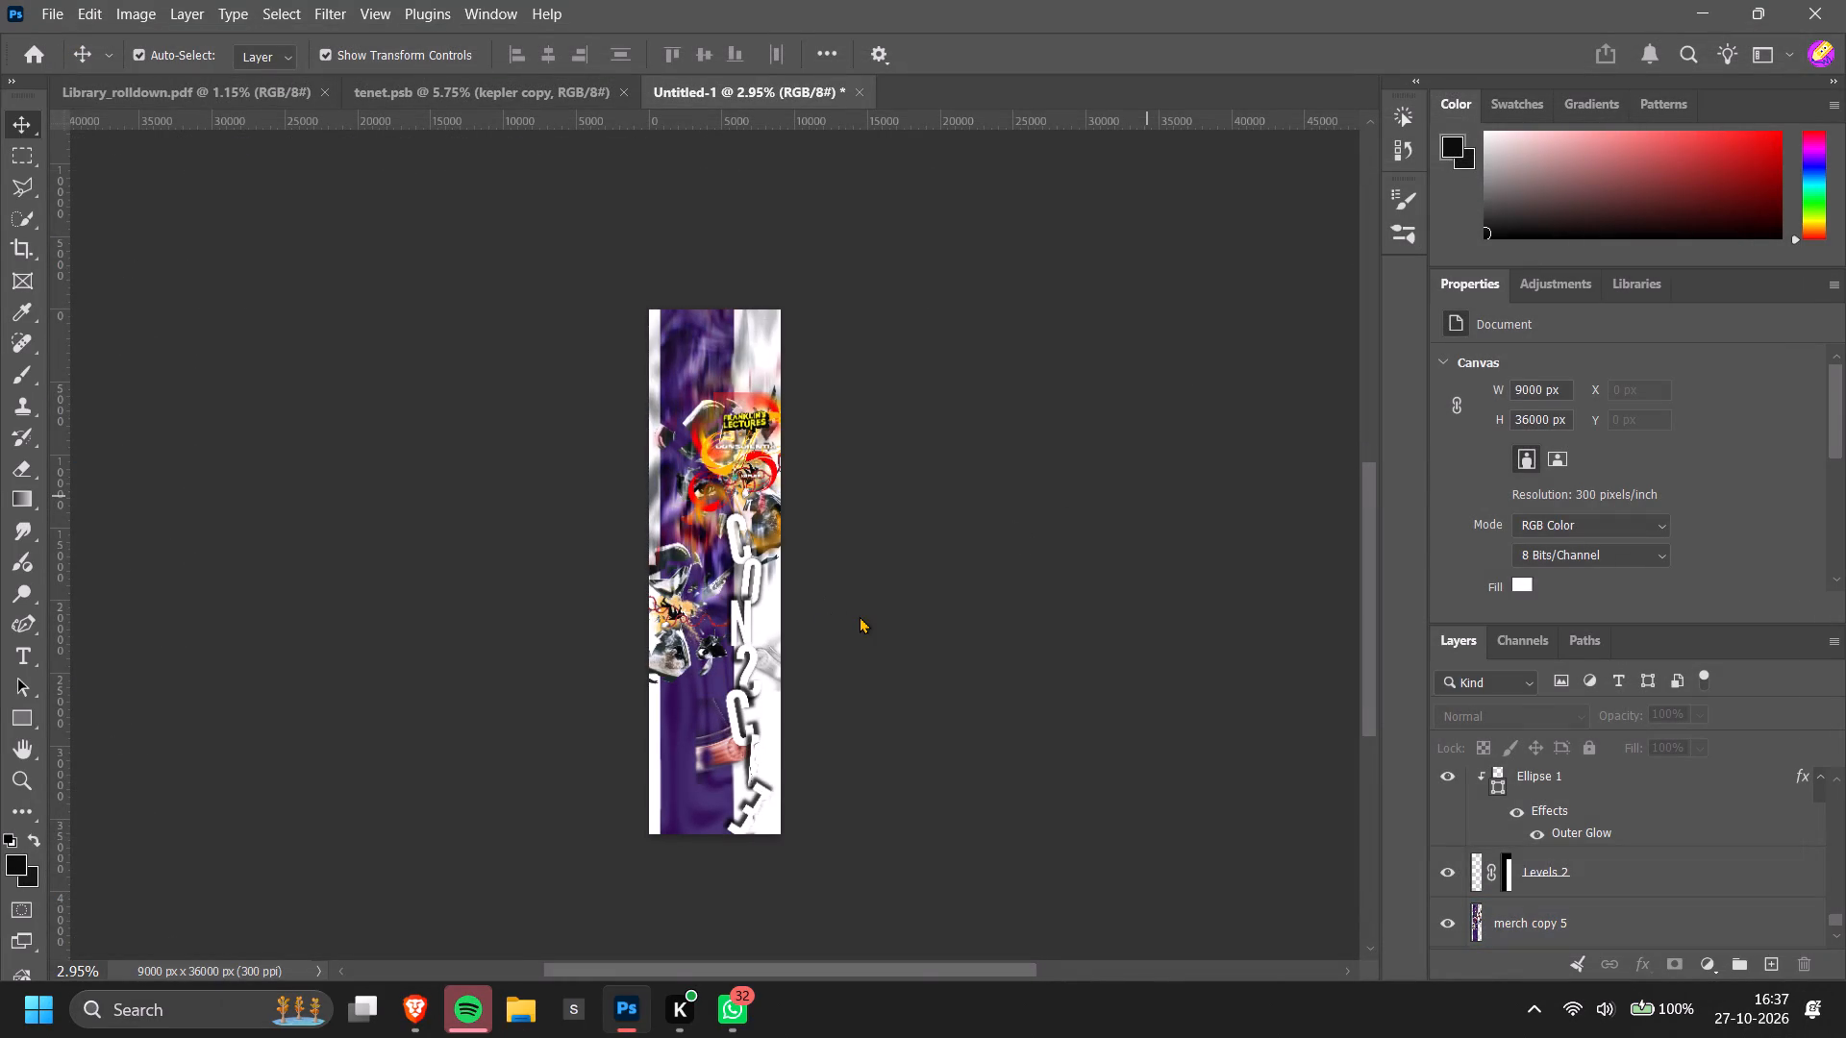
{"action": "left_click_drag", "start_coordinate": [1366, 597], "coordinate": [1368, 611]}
Switch to the Hostel Banners 2026 design in the browser and examine the lower part of the page 2 banner.
{"action": "key", "text": "alt+Tab"}
{"action": "key", "text": "alt+Tab"}
{"action": "scroll", "coordinate": [1296, 583], "scroll_direction": "up", "scroll_amount": 4}
{"action": "scroll", "coordinate": [1296, 583], "scroll_direction": "down", "scroll_amount": 4}
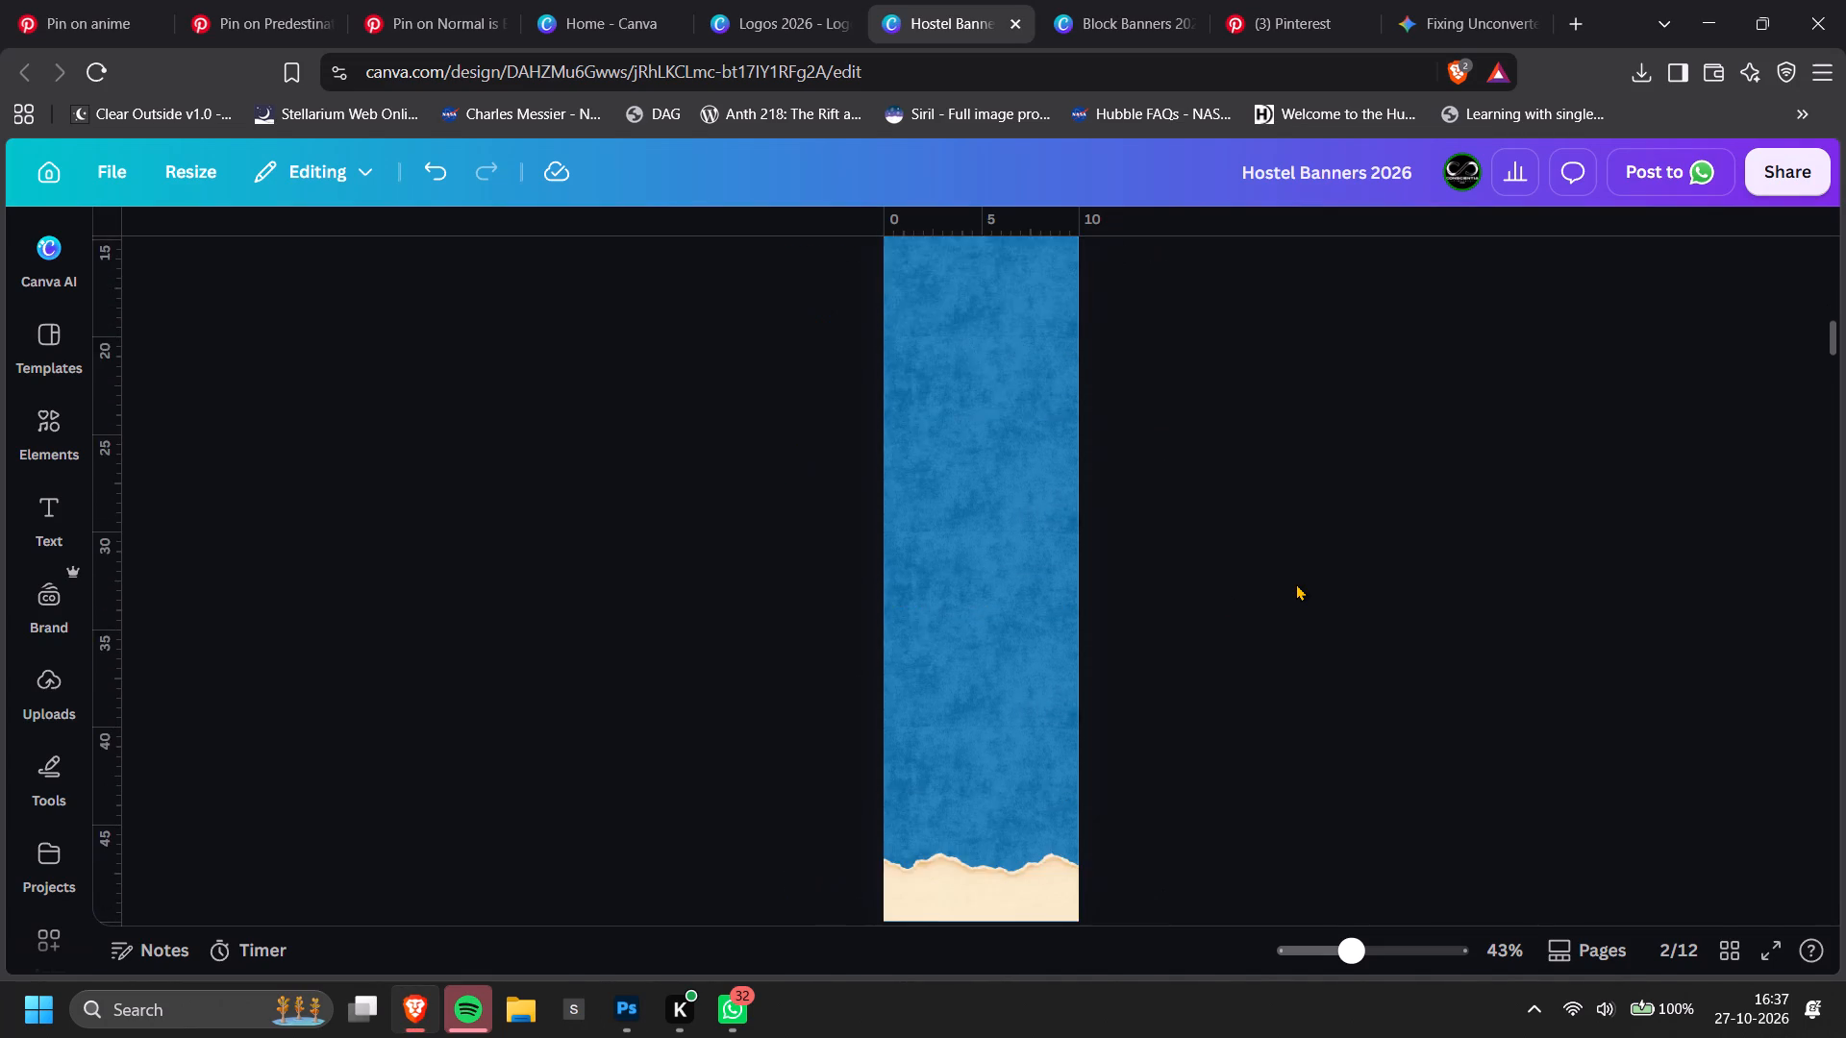
{"action": "scroll", "coordinate": [1296, 583], "scroll_direction": "down", "scroll_amount": 3, "text": "ctrl"}
{"action": "scroll", "coordinate": [1296, 583], "scroll_direction": "up", "scroll_amount": 1}
{"action": "scroll", "coordinate": [1169, 700], "scroll_direction": "up", "scroll_amount": 3, "text": "ctrl"}
{"action": "scroll", "coordinate": [1169, 700], "scroll_direction": "down", "scroll_amount": 2}
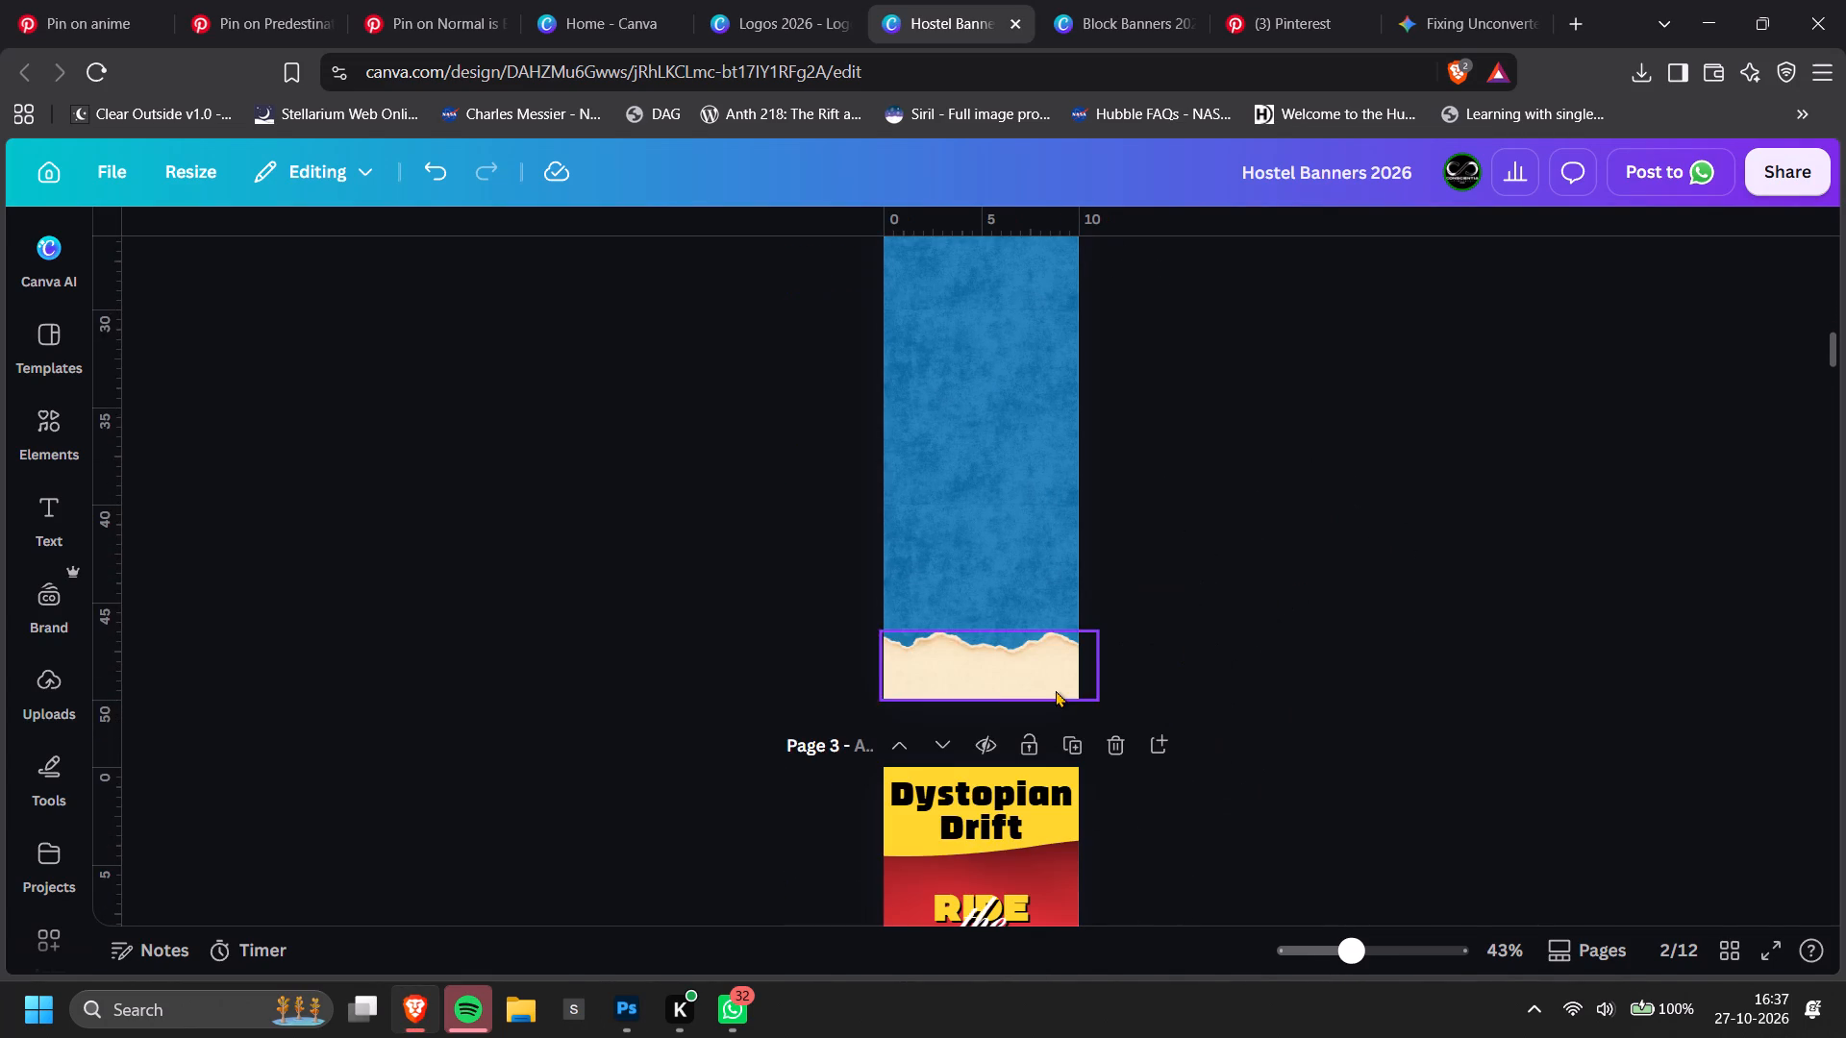
{"action": "left_click", "coordinate": [1056, 690]}
{"action": "left_click", "coordinate": [1322, 605]}
{"action": "scroll", "coordinate": [1322, 605], "scroll_direction": "down", "scroll_amount": 2, "text": "ctrl"}
{"action": "scroll", "coordinate": [1323, 601], "scroll_direction": "up", "scroll_amount": 1}
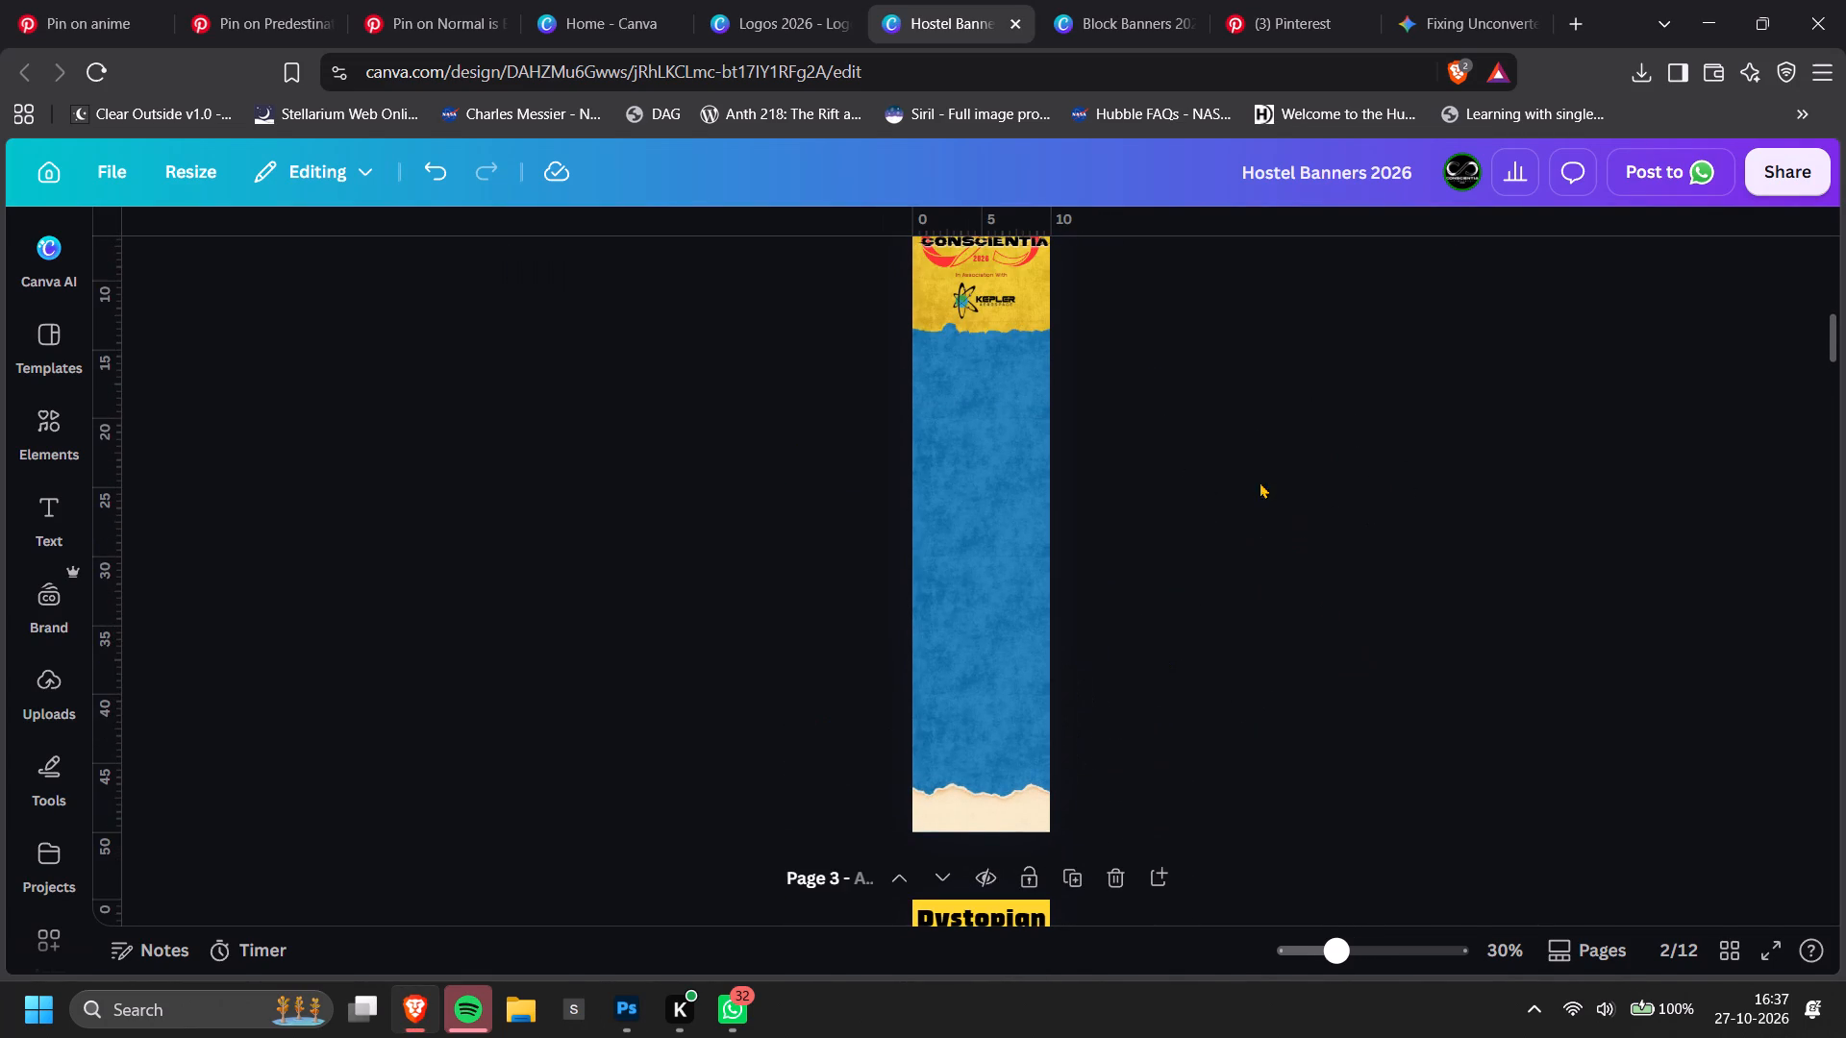
Copy the style of page 2's yellow paper at the banner's top and apply it to the cream torn paper at its bottom.
{"action": "scroll", "coordinate": [1129, 370], "scroll_direction": "up", "scroll_amount": 1}
{"action": "key", "text": "alt+1"}
{"action": "scroll", "coordinate": [344, 587], "scroll_direction": "down", "scroll_amount": 4}
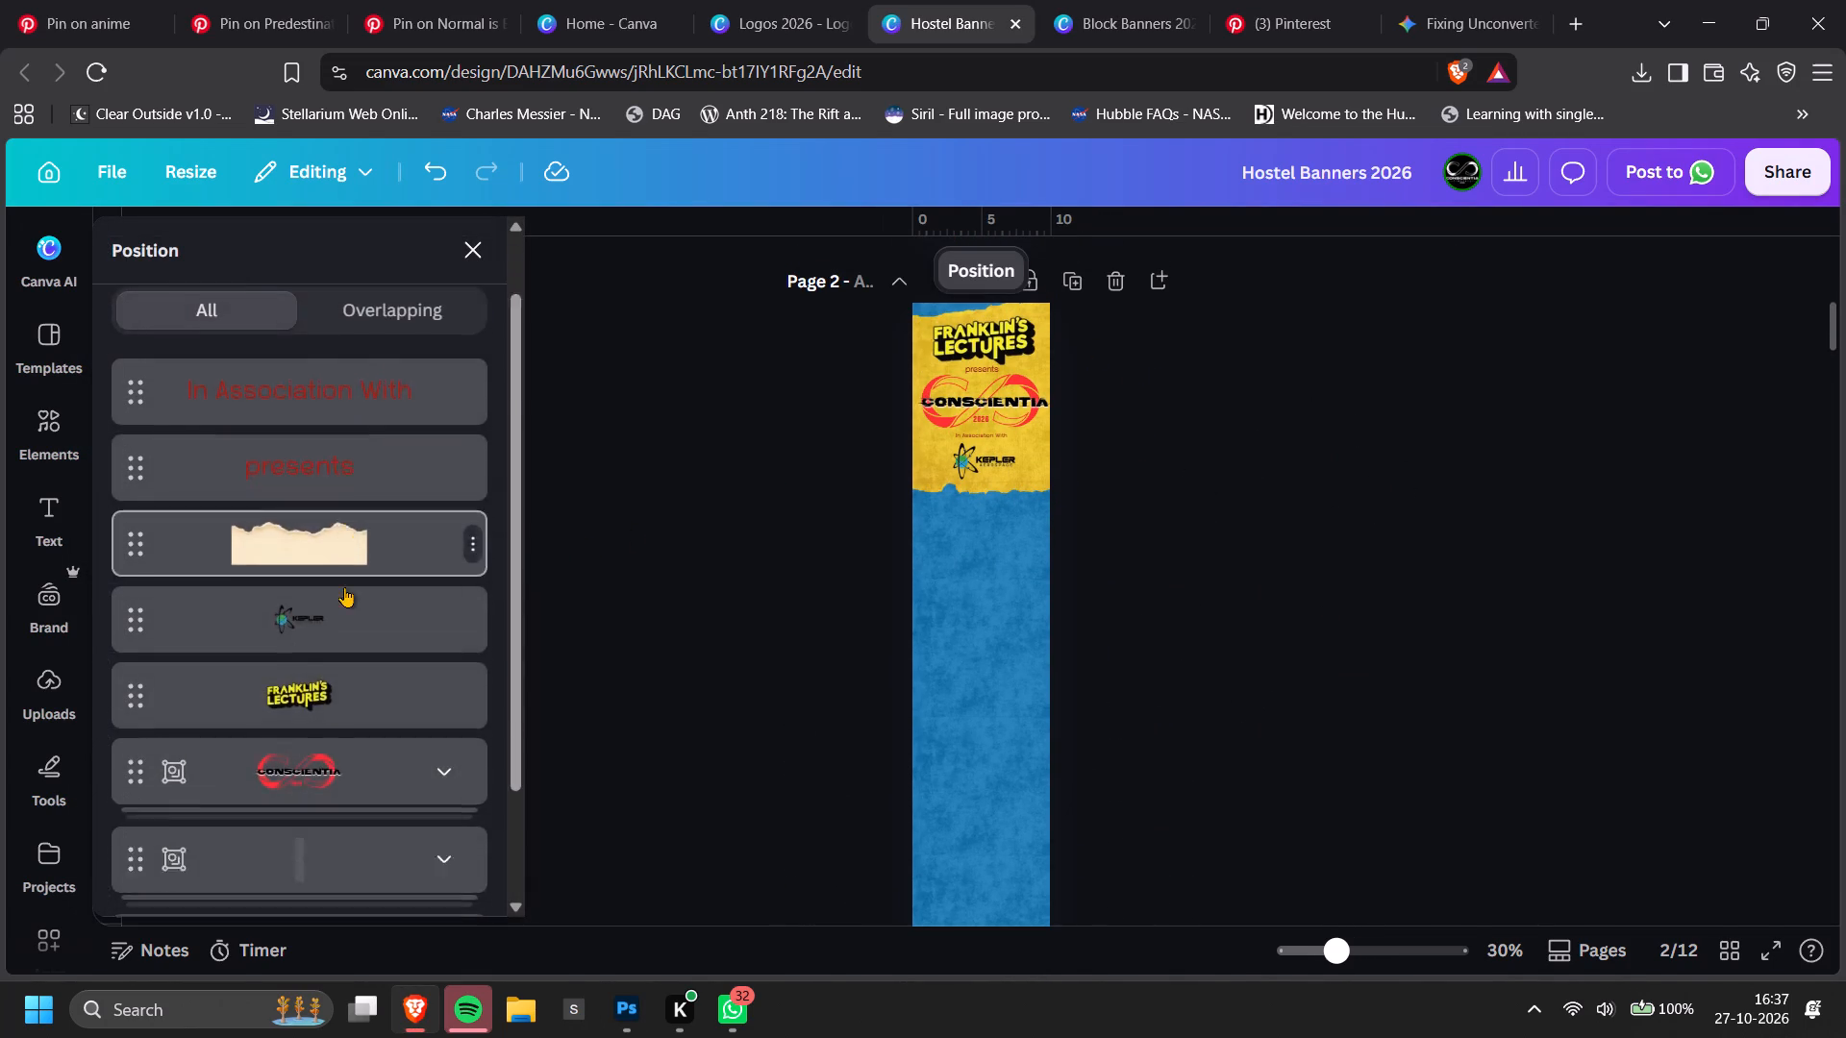
{"action": "scroll", "coordinate": [344, 587], "scroll_direction": "down", "scroll_amount": 1}
{"action": "left_click", "coordinate": [335, 784]}
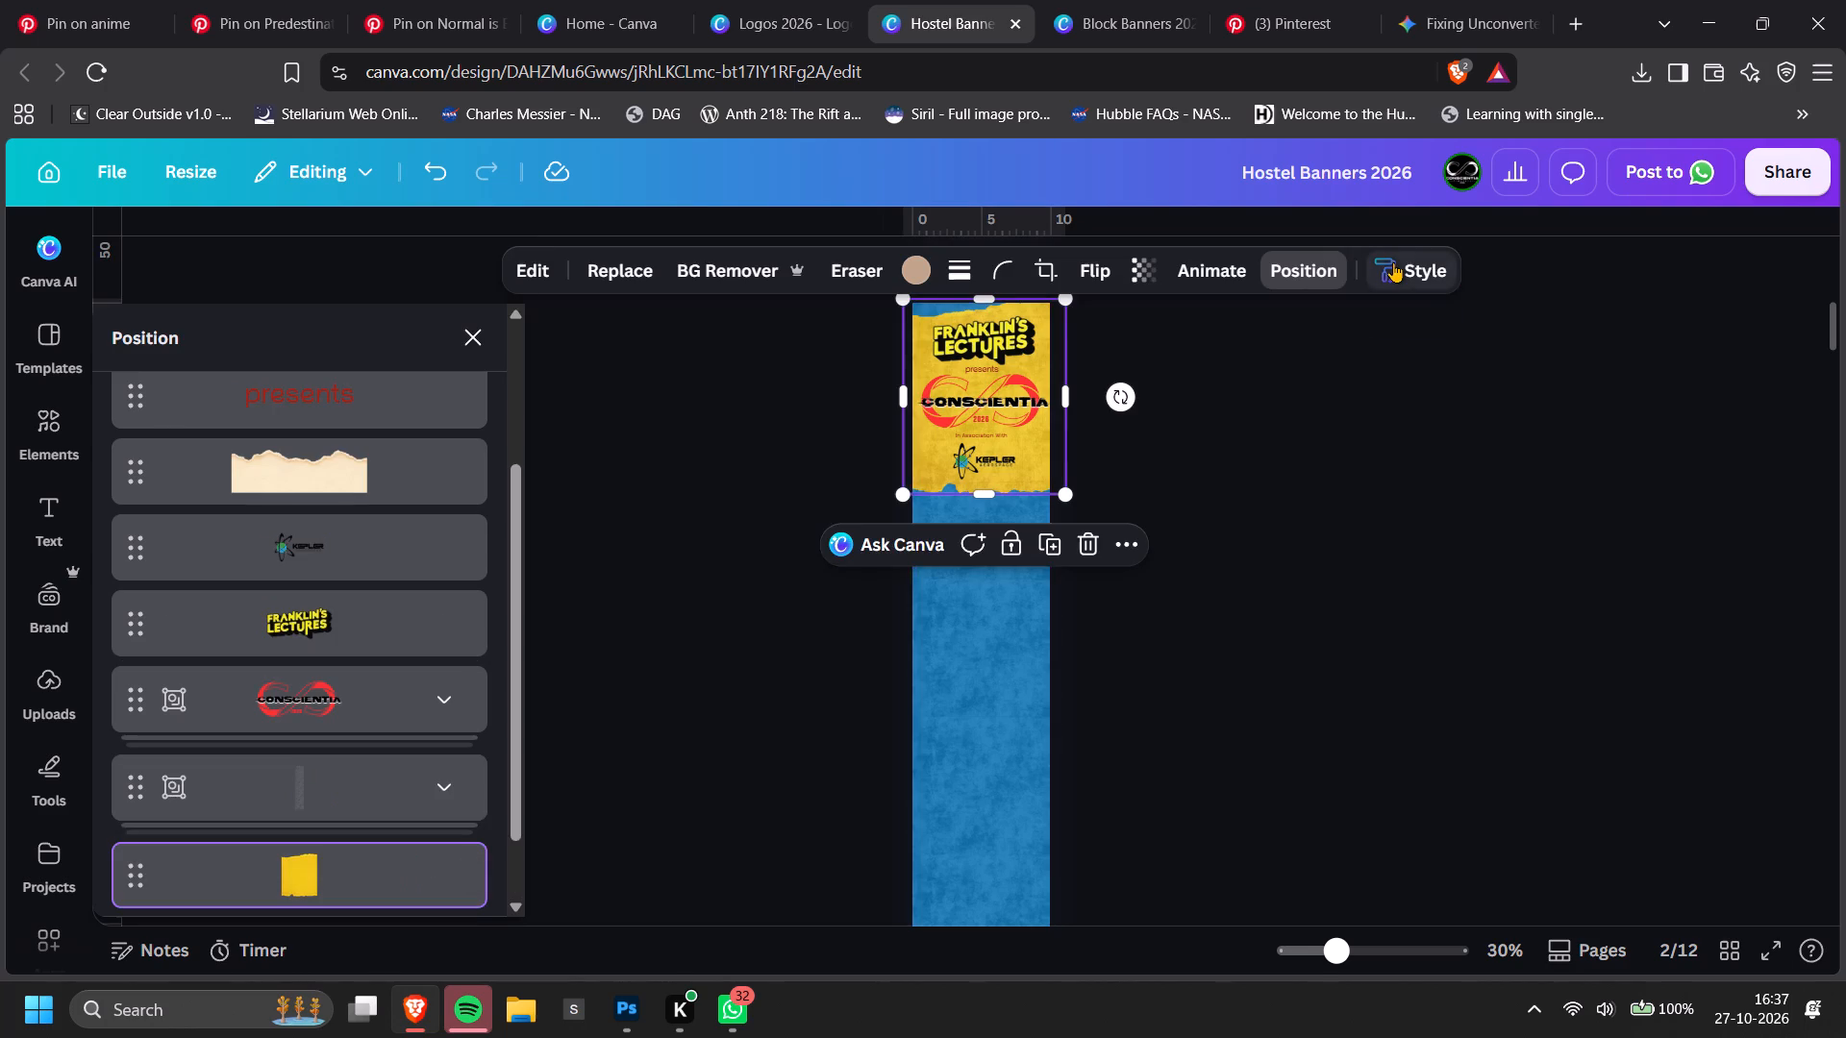
{"action": "left_click", "coordinate": [1393, 262]}
{"action": "left_click", "coordinate": [1390, 337]}
{"action": "scroll", "coordinate": [1330, 504], "scroll_direction": "down", "scroll_amount": 3}
{"action": "left_click", "coordinate": [994, 488]}
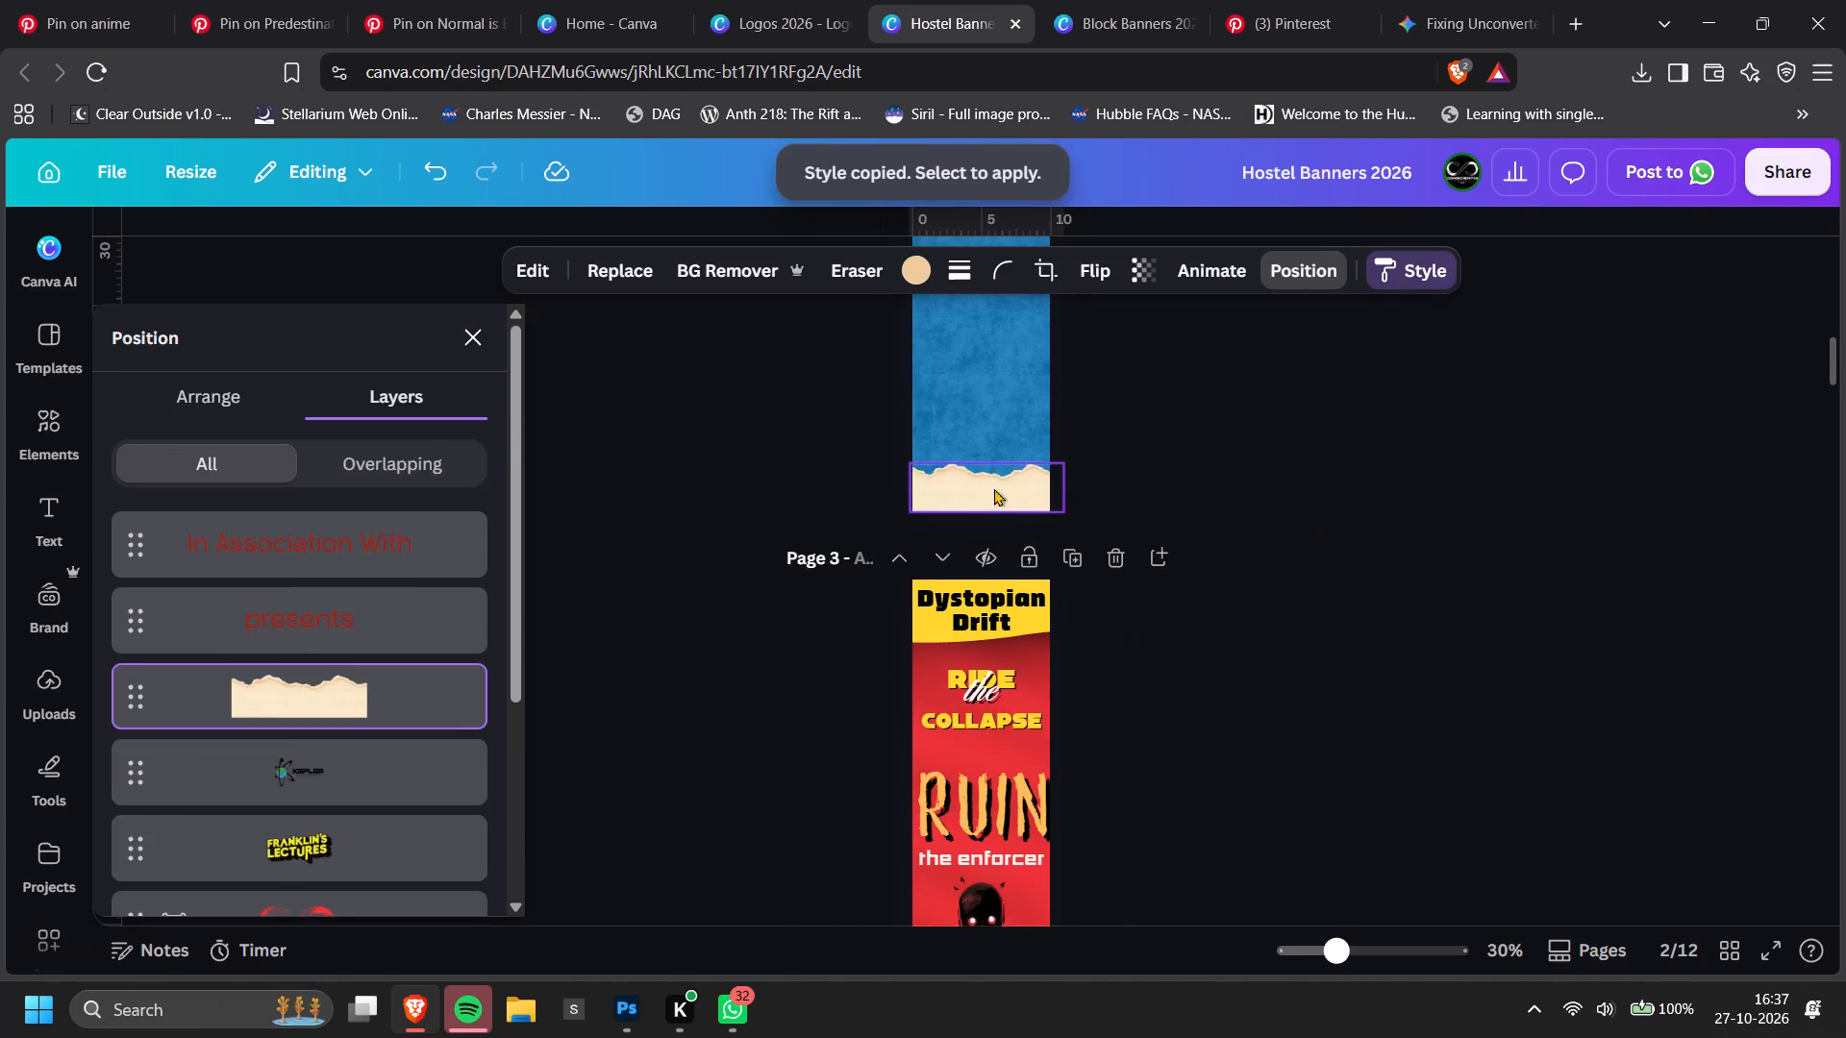
{"action": "left_click", "coordinate": [1383, 475]}
{"action": "scroll", "coordinate": [1383, 475], "scroll_direction": "up", "scroll_amount": 1}
{"action": "left_click", "coordinate": [1279, 499]}
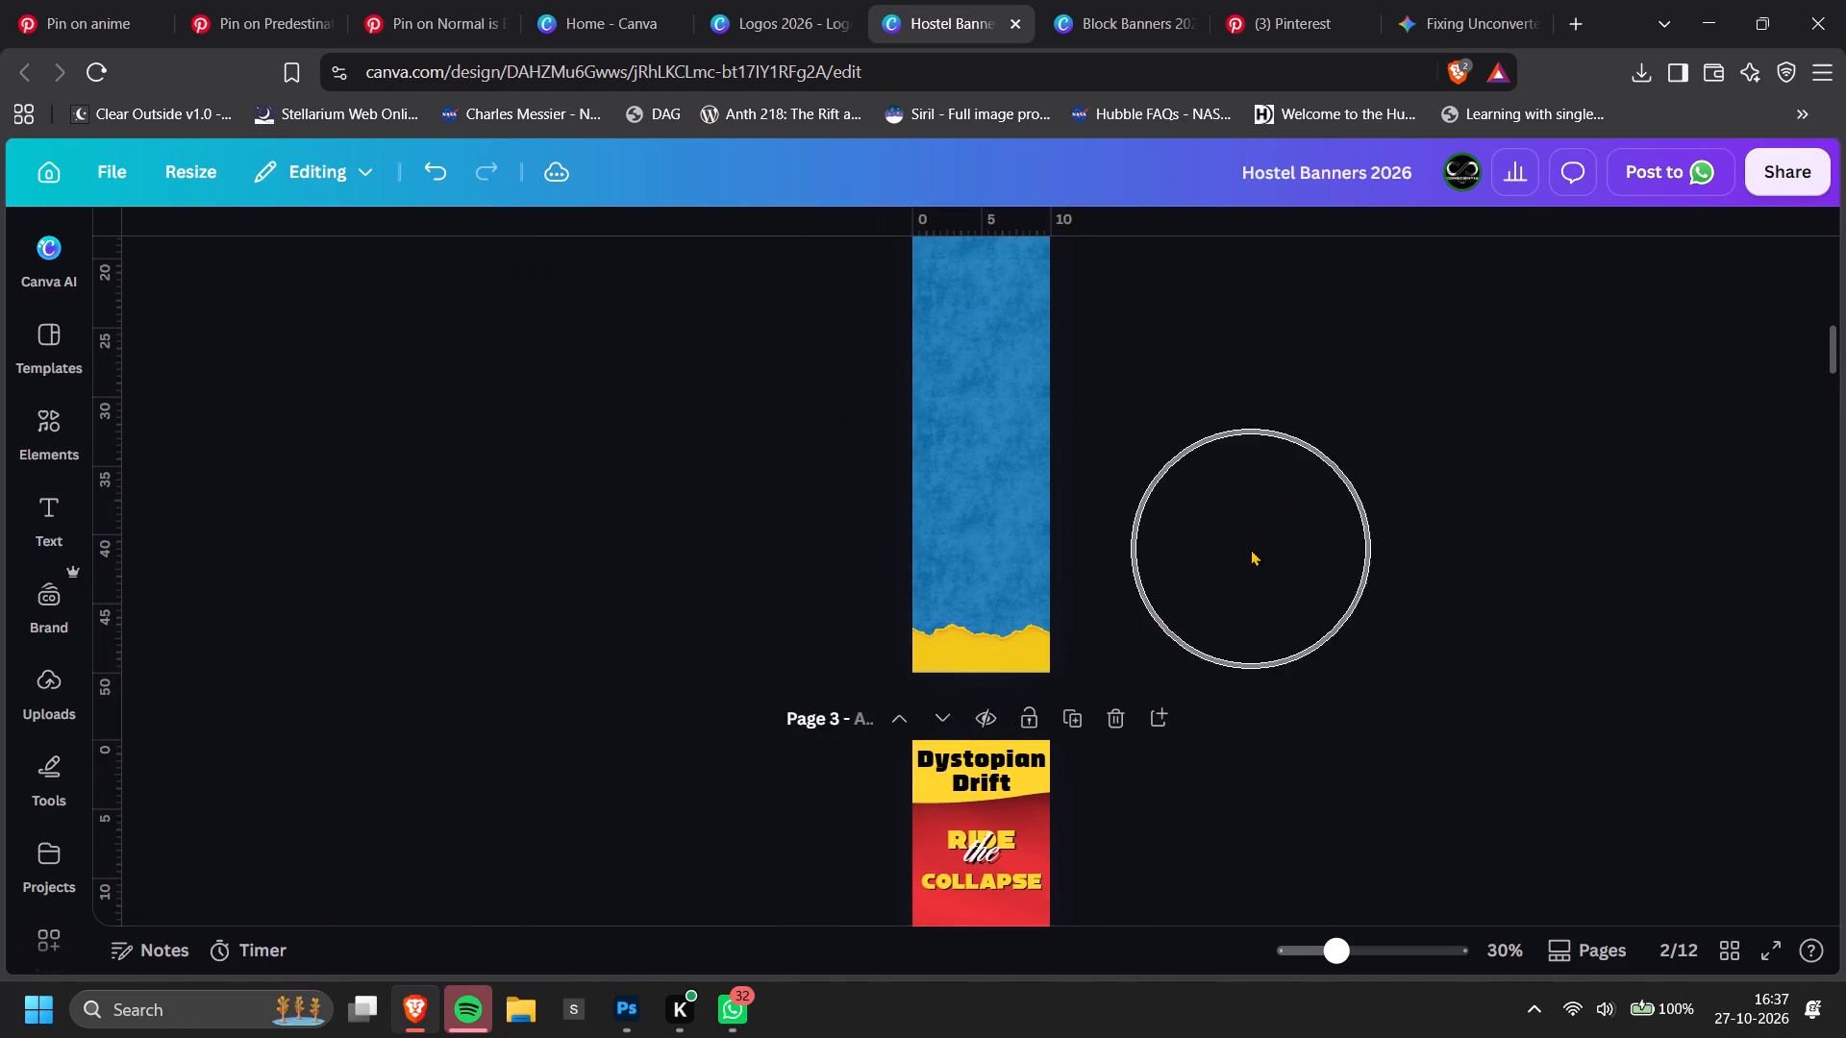
Copy the grouped sponsor logo row from page 4 of the Logos 2026 design and paste it into page 2 of Hostel Banners 2026.
{"action": "left_click", "coordinate": [748, 14]}
{"action": "scroll", "coordinate": [1293, 635], "scroll_direction": "down", "scroll_amount": 4}
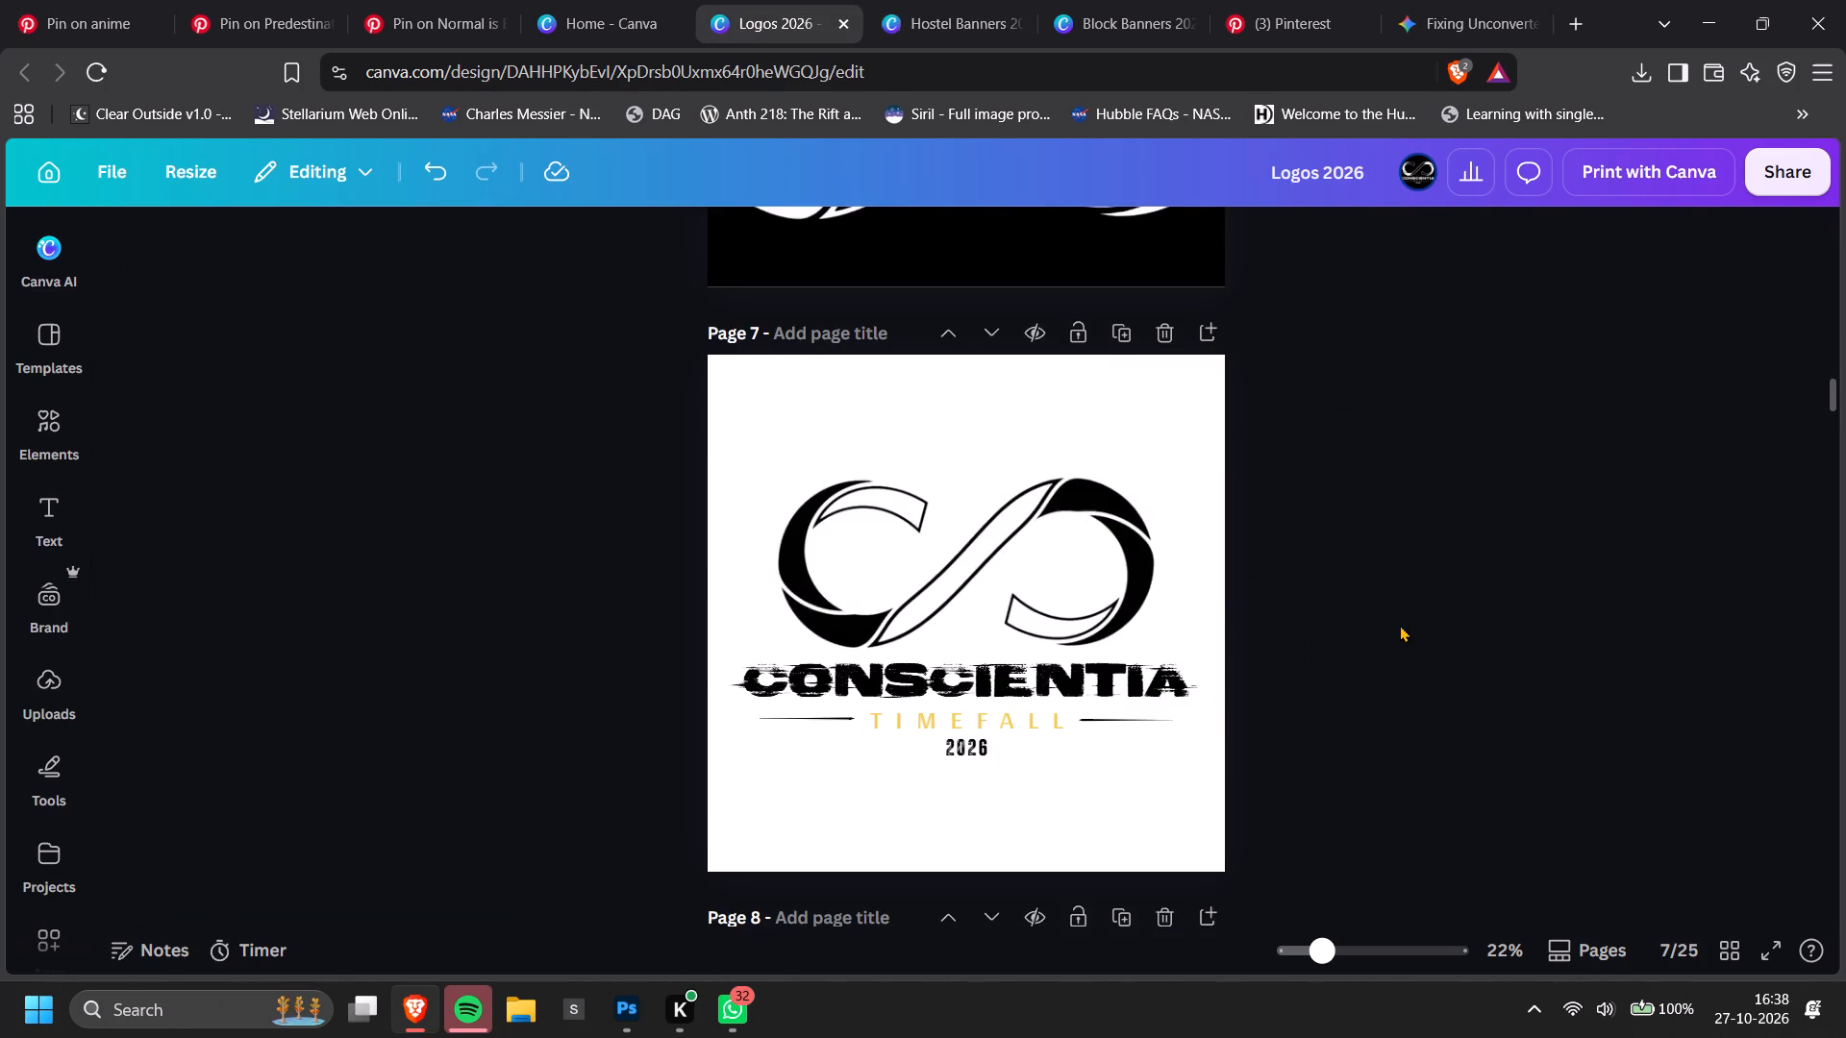
{"action": "scroll", "coordinate": [1400, 625], "scroll_direction": "up", "scroll_amount": 13}
{"action": "scroll", "coordinate": [1389, 611], "scroll_direction": "down", "scroll_amount": 4}
{"action": "left_click", "coordinate": [1096, 384]}
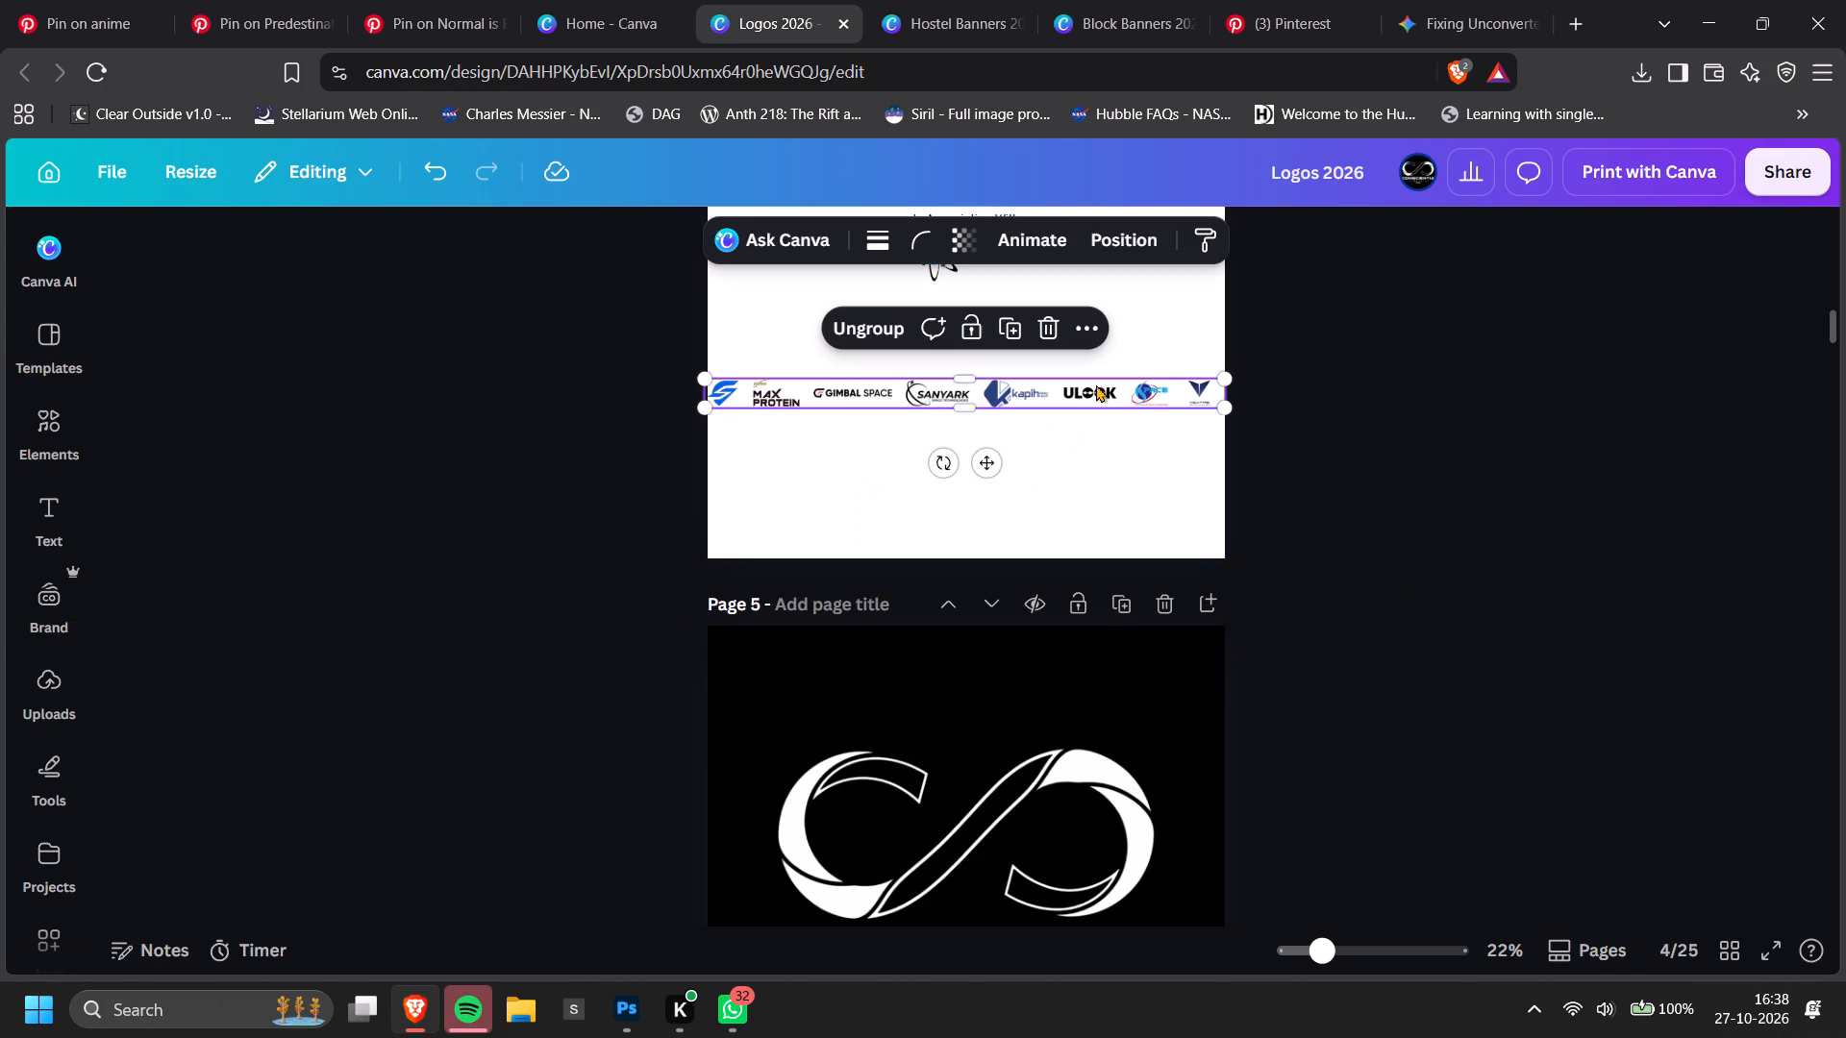
{"action": "key", "text": "ctrl+c"}
{"action": "left_click", "coordinate": [997, 0]}
{"action": "key", "text": "ctrl+v"}
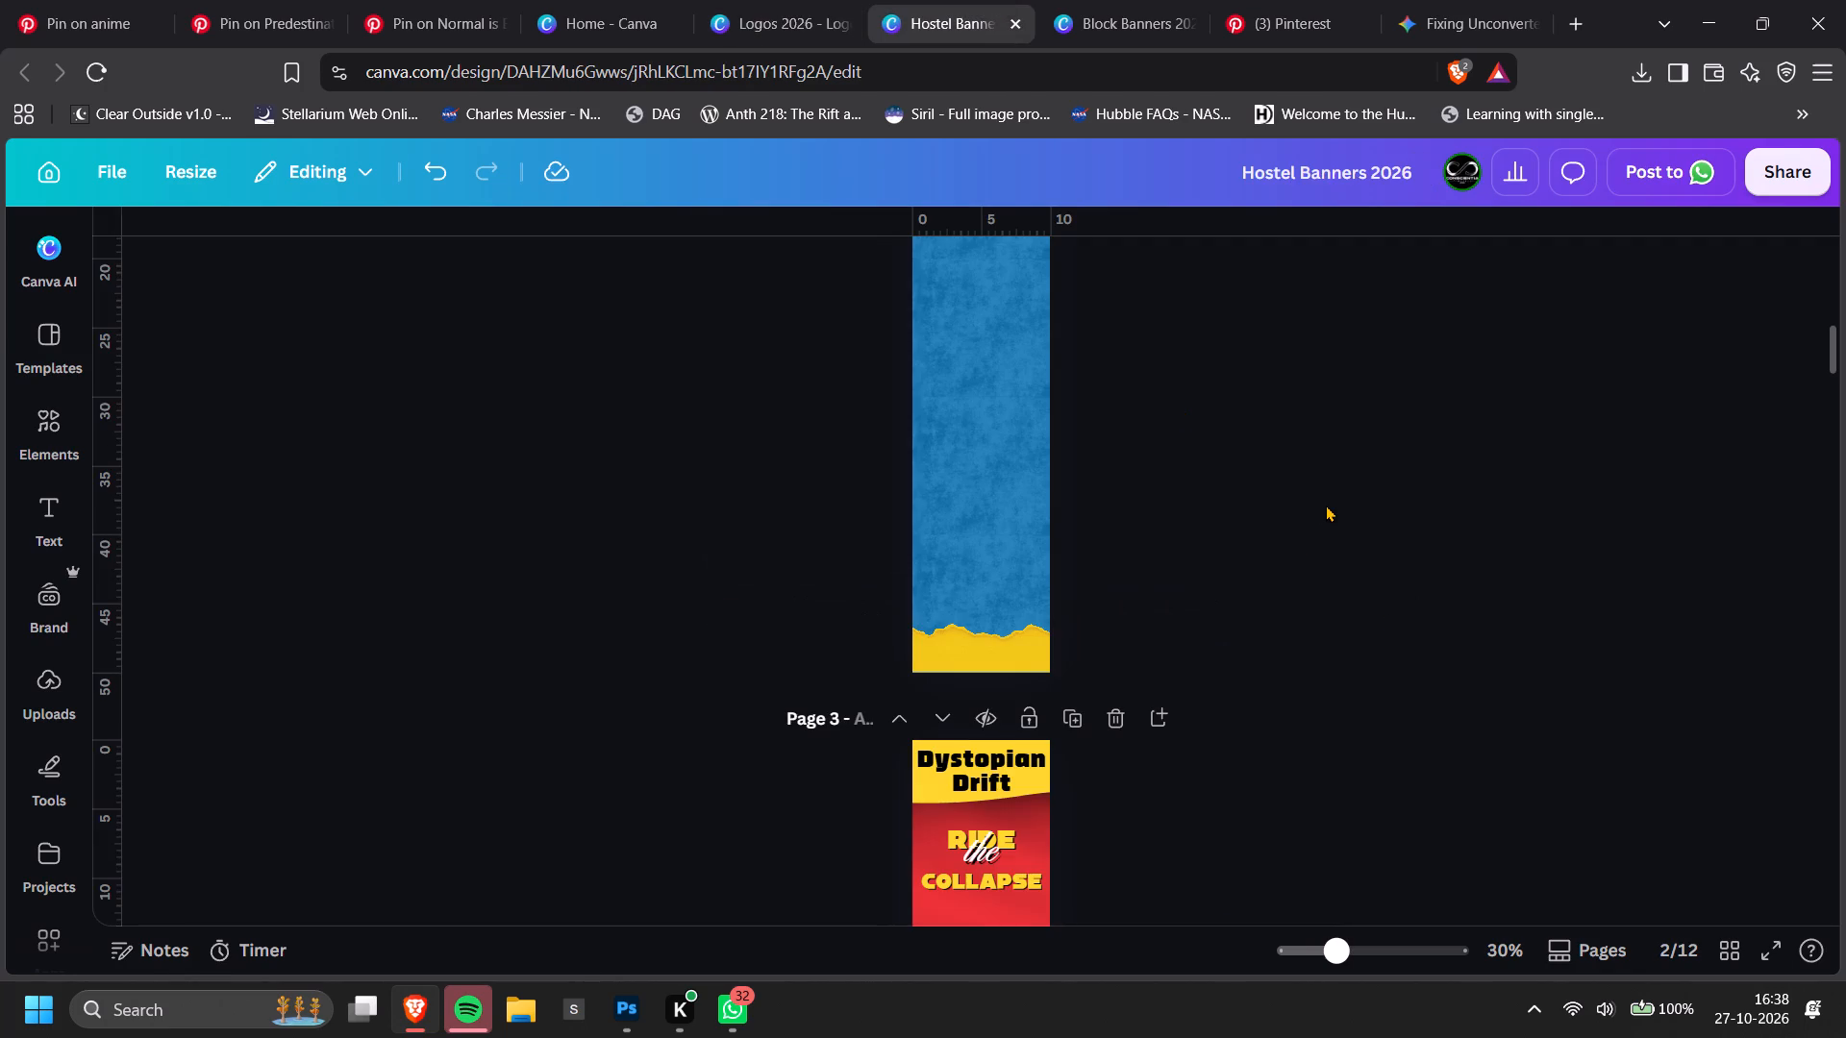
Enlarge the pasted sponsor logo row slightly and move it onto the yellow torn paper at the bottom of page 2.
{"action": "scroll", "coordinate": [1110, 523], "scroll_direction": "up", "scroll_amount": 4, "text": "ctrl"}
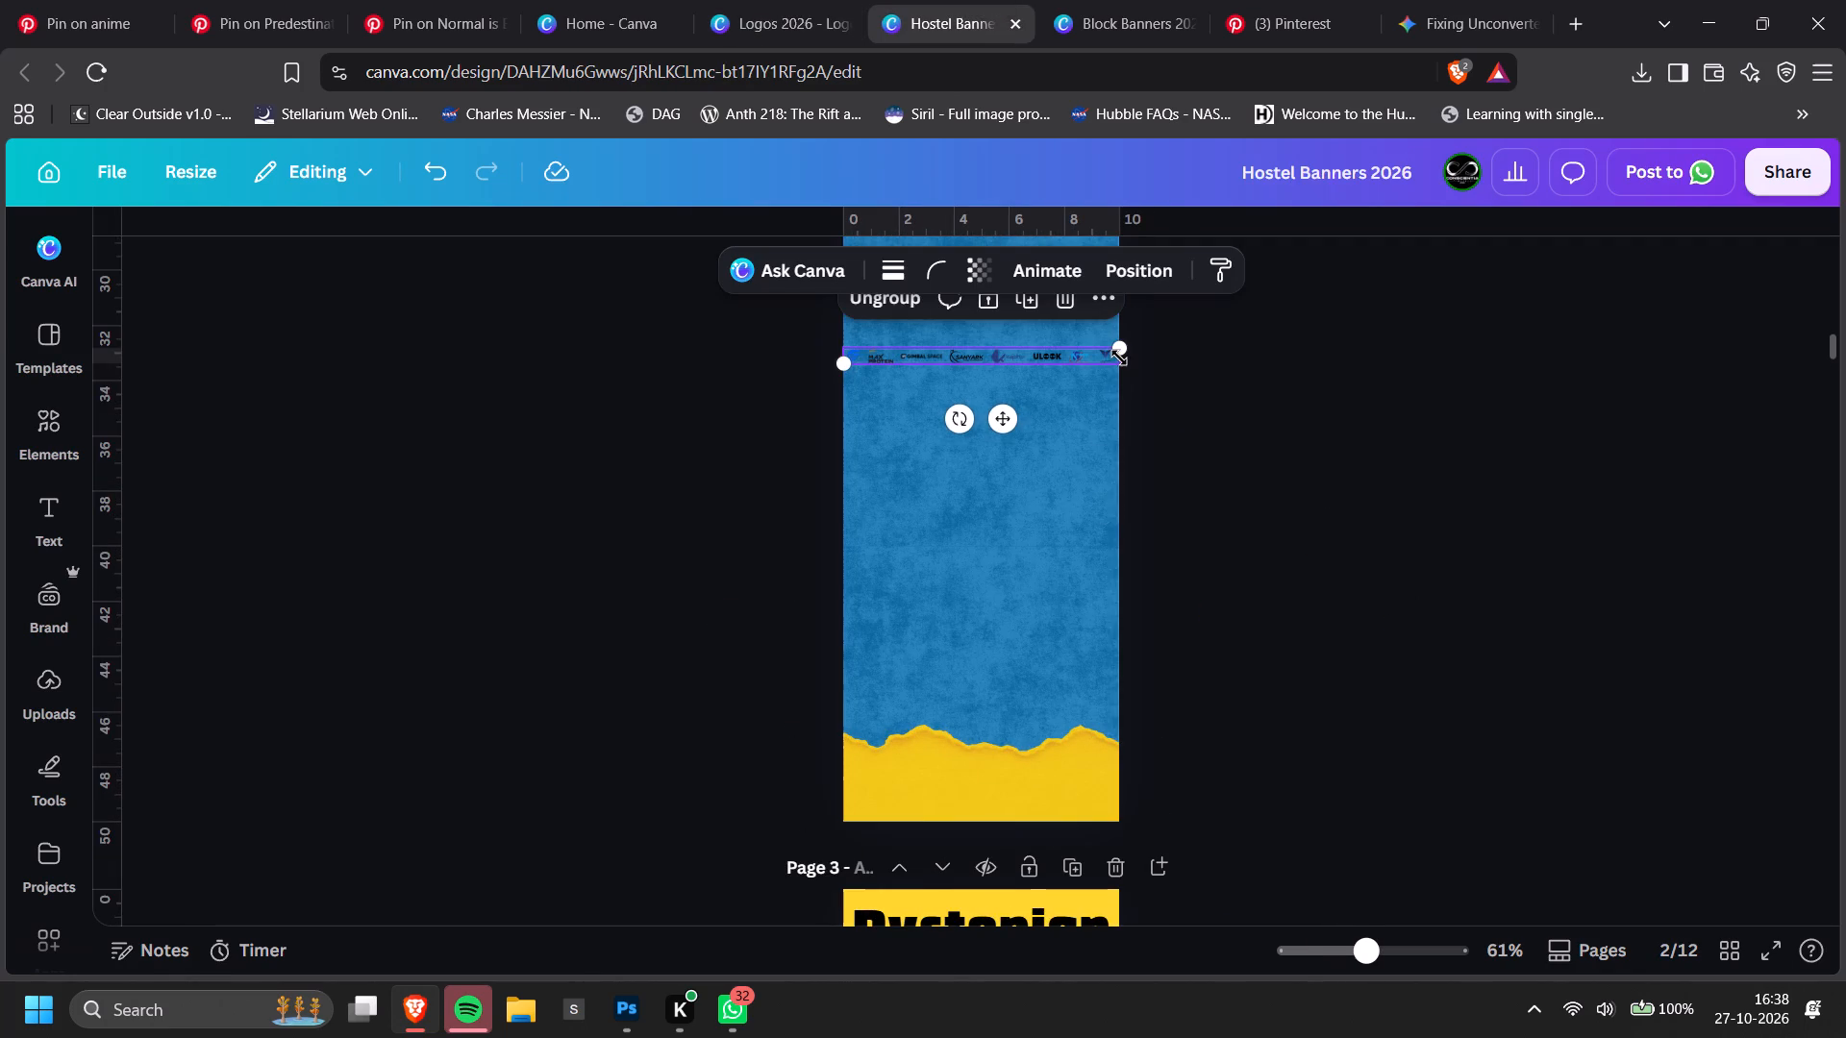
{"action": "left_click_drag", "start_coordinate": [1120, 358], "coordinate": [1135, 371]}
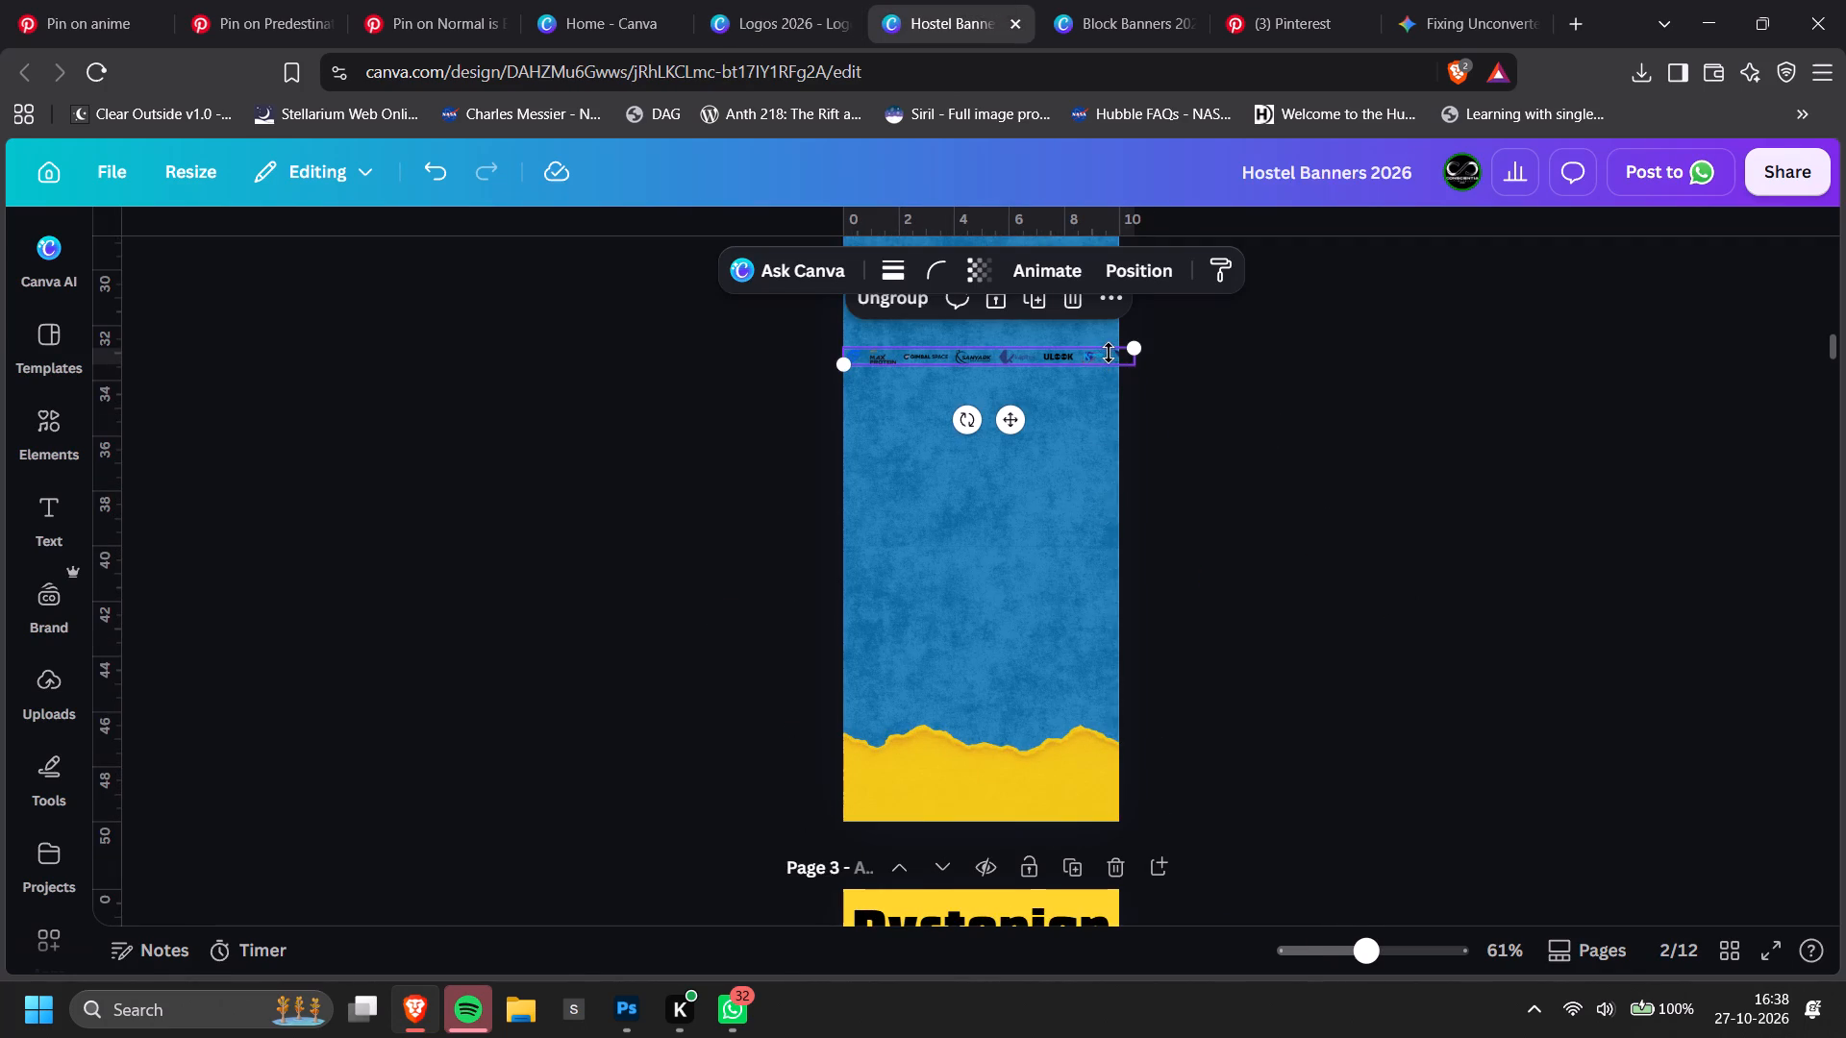
{"action": "scroll", "coordinate": [1103, 380], "scroll_direction": "up", "scroll_amount": 2, "text": "ctrl"}
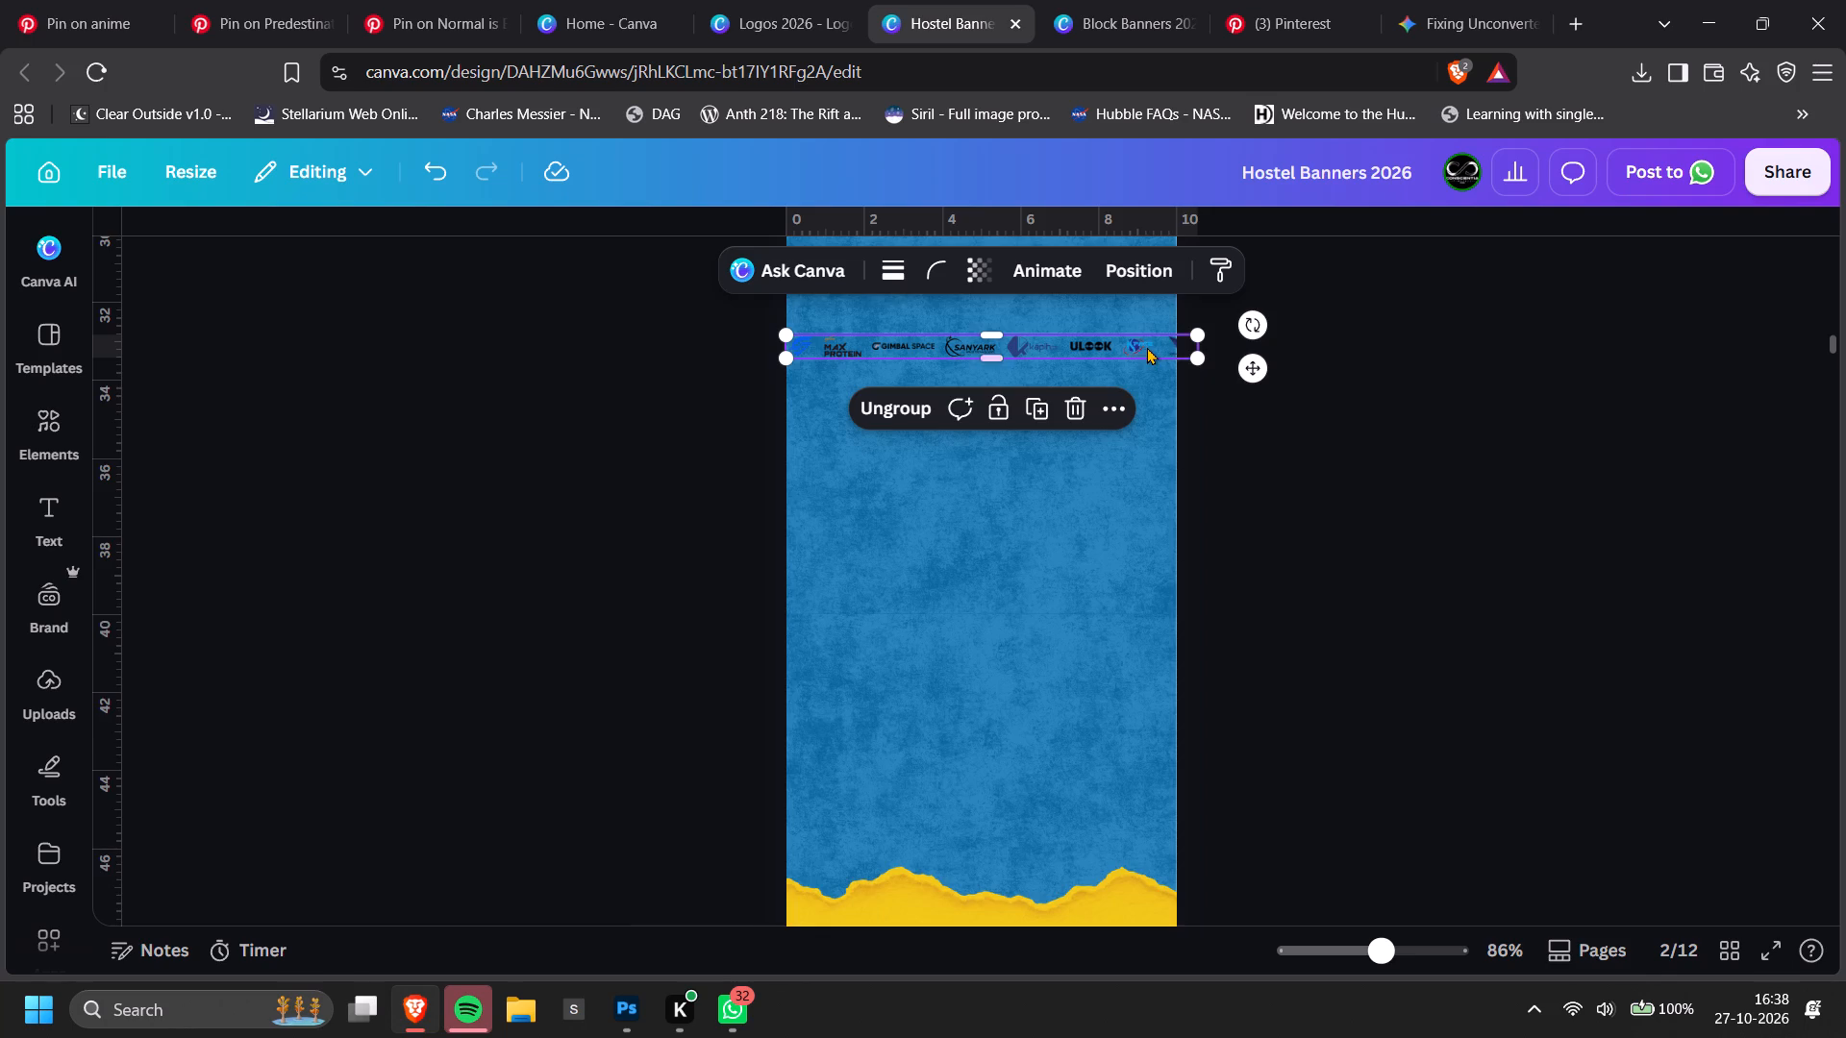
{"action": "scroll", "coordinate": [1147, 345], "scroll_direction": "up", "scroll_amount": 3, "text": "ctrl"}
{"action": "left_click_drag", "start_coordinate": [1226, 343], "coordinate": [1196, 908]}
{"action": "scroll", "coordinate": [1194, 856], "scroll_direction": "down", "scroll_amount": 2}
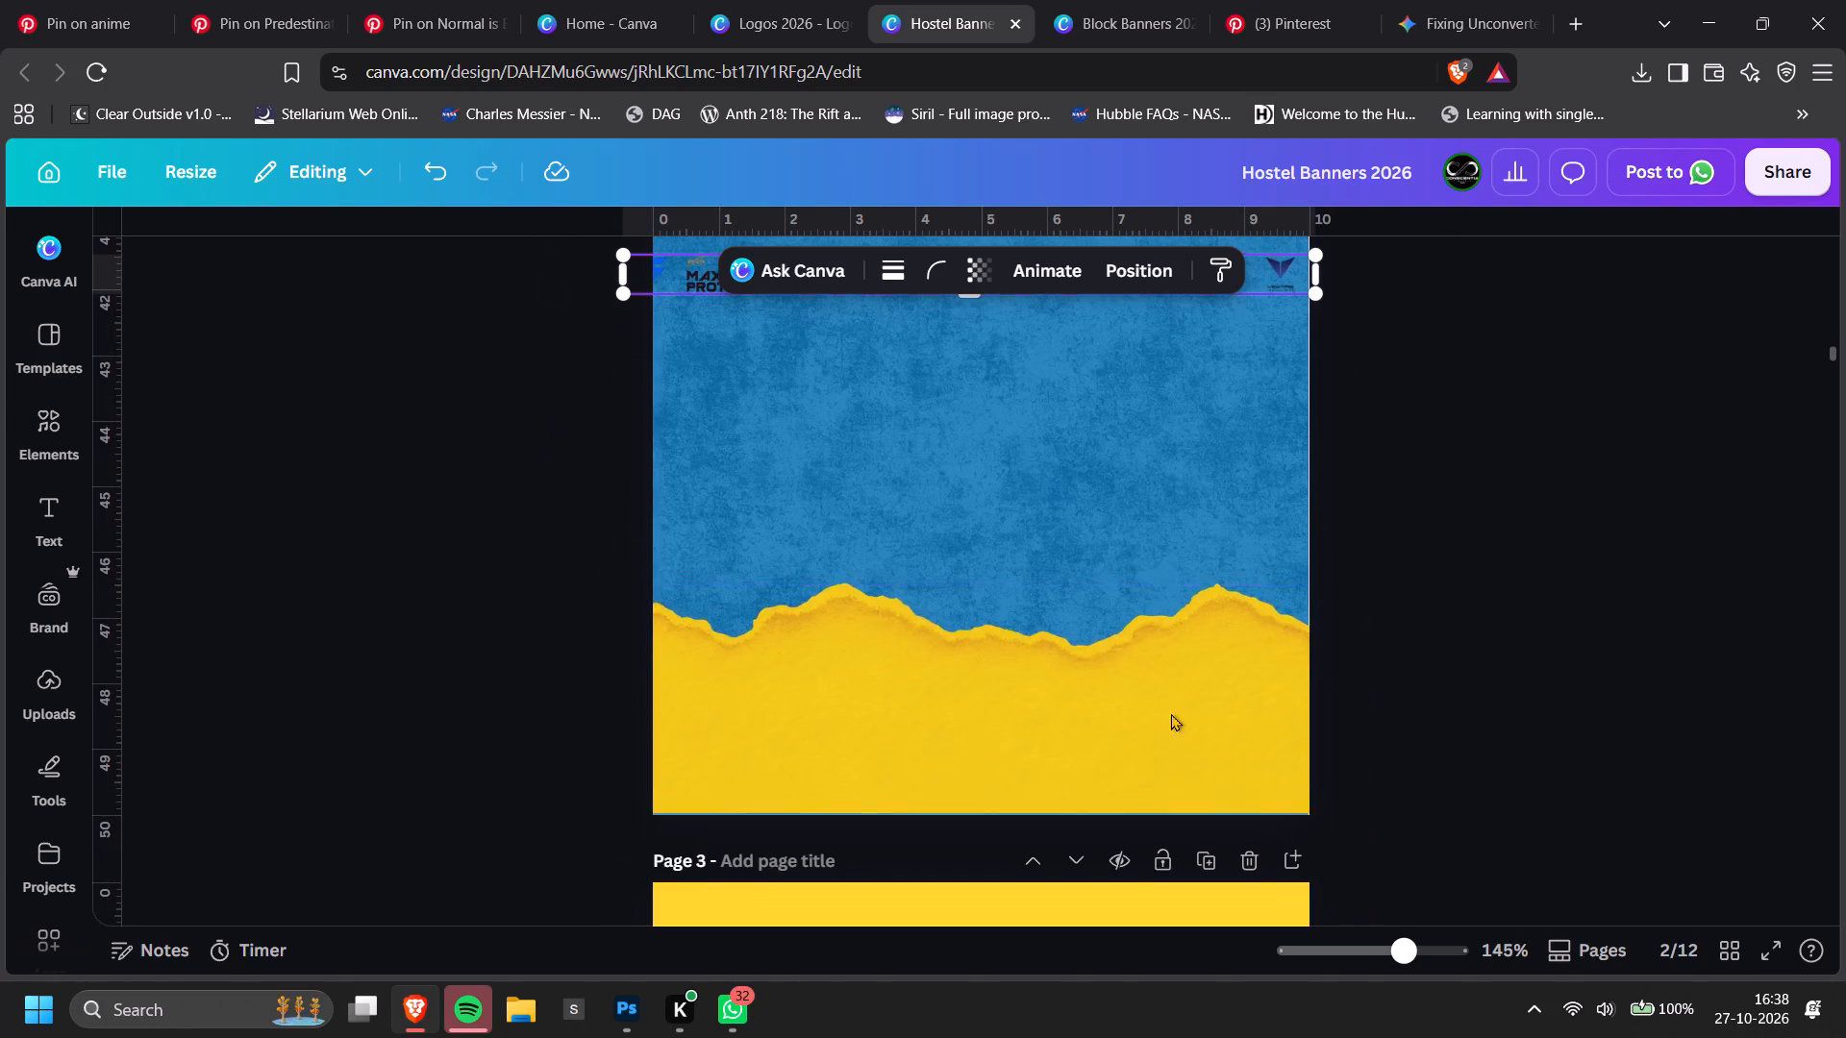
{"action": "left_click_drag", "start_coordinate": [1267, 274], "coordinate": [1275, 729]}
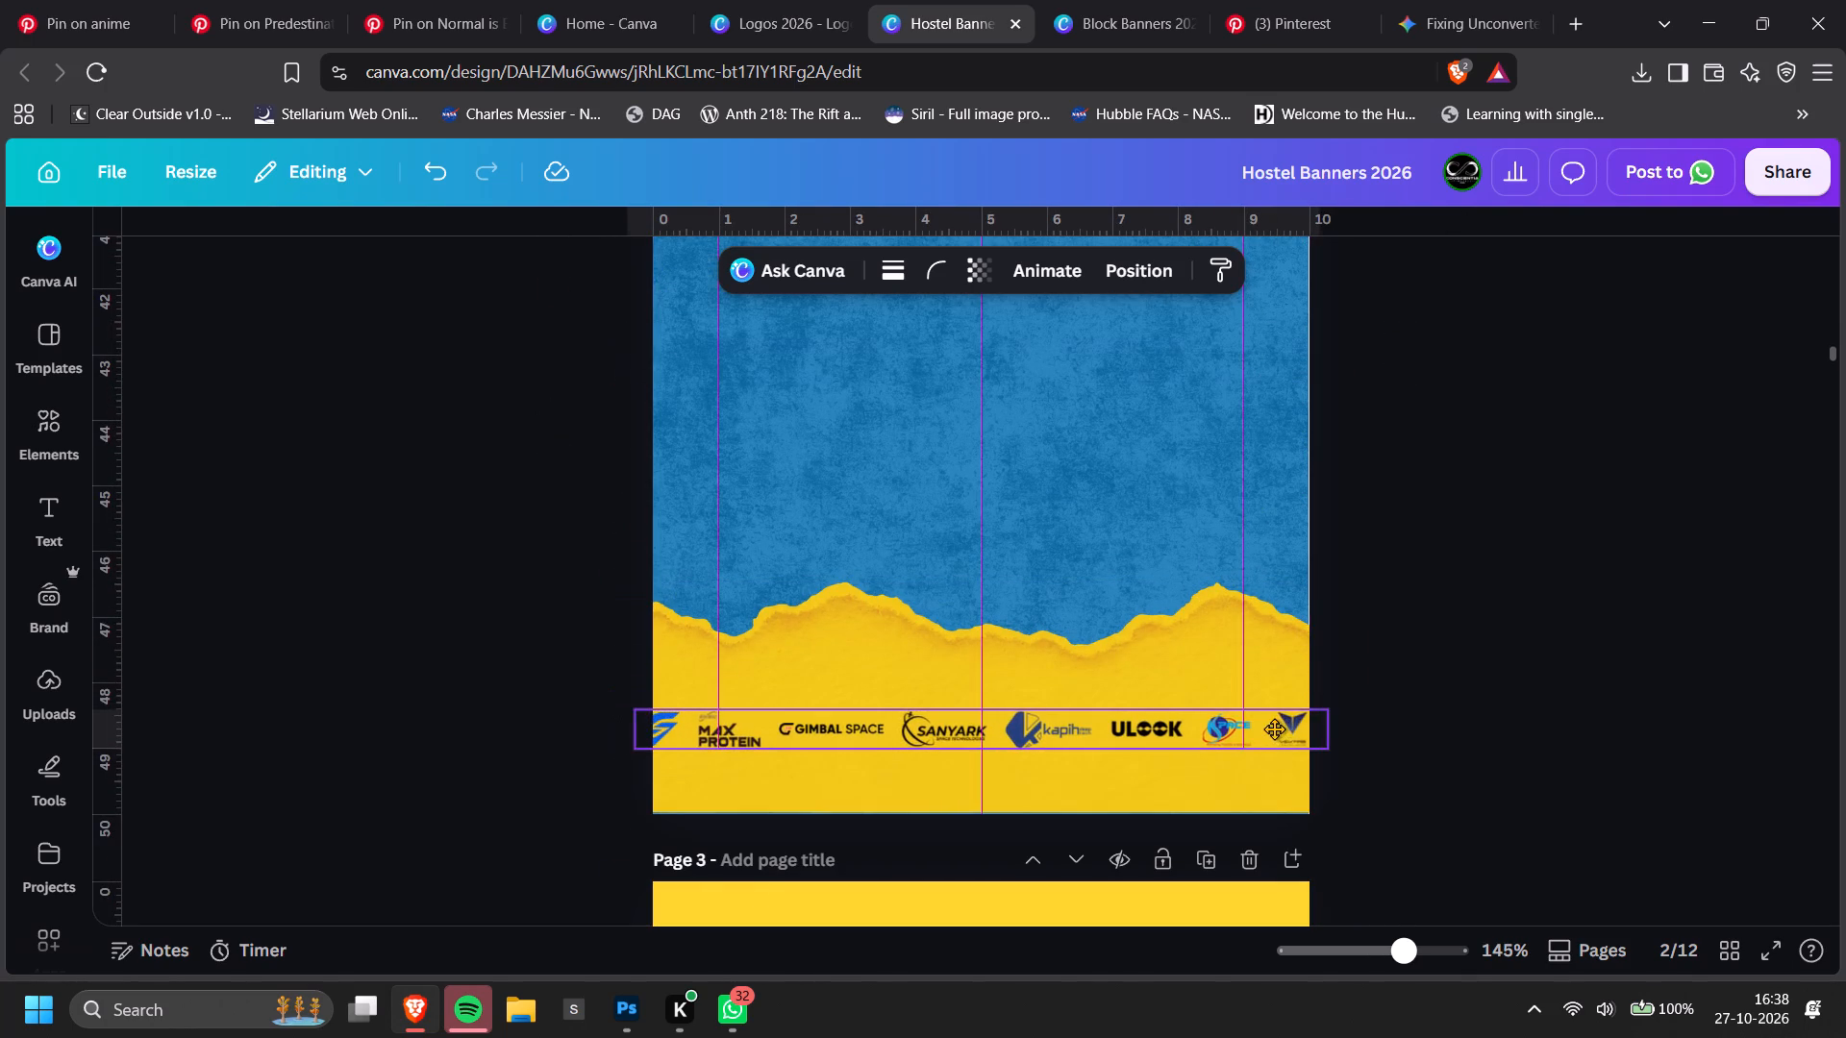
{"action": "left_click_drag", "start_coordinate": [1275, 729], "coordinate": [1288, 712]}
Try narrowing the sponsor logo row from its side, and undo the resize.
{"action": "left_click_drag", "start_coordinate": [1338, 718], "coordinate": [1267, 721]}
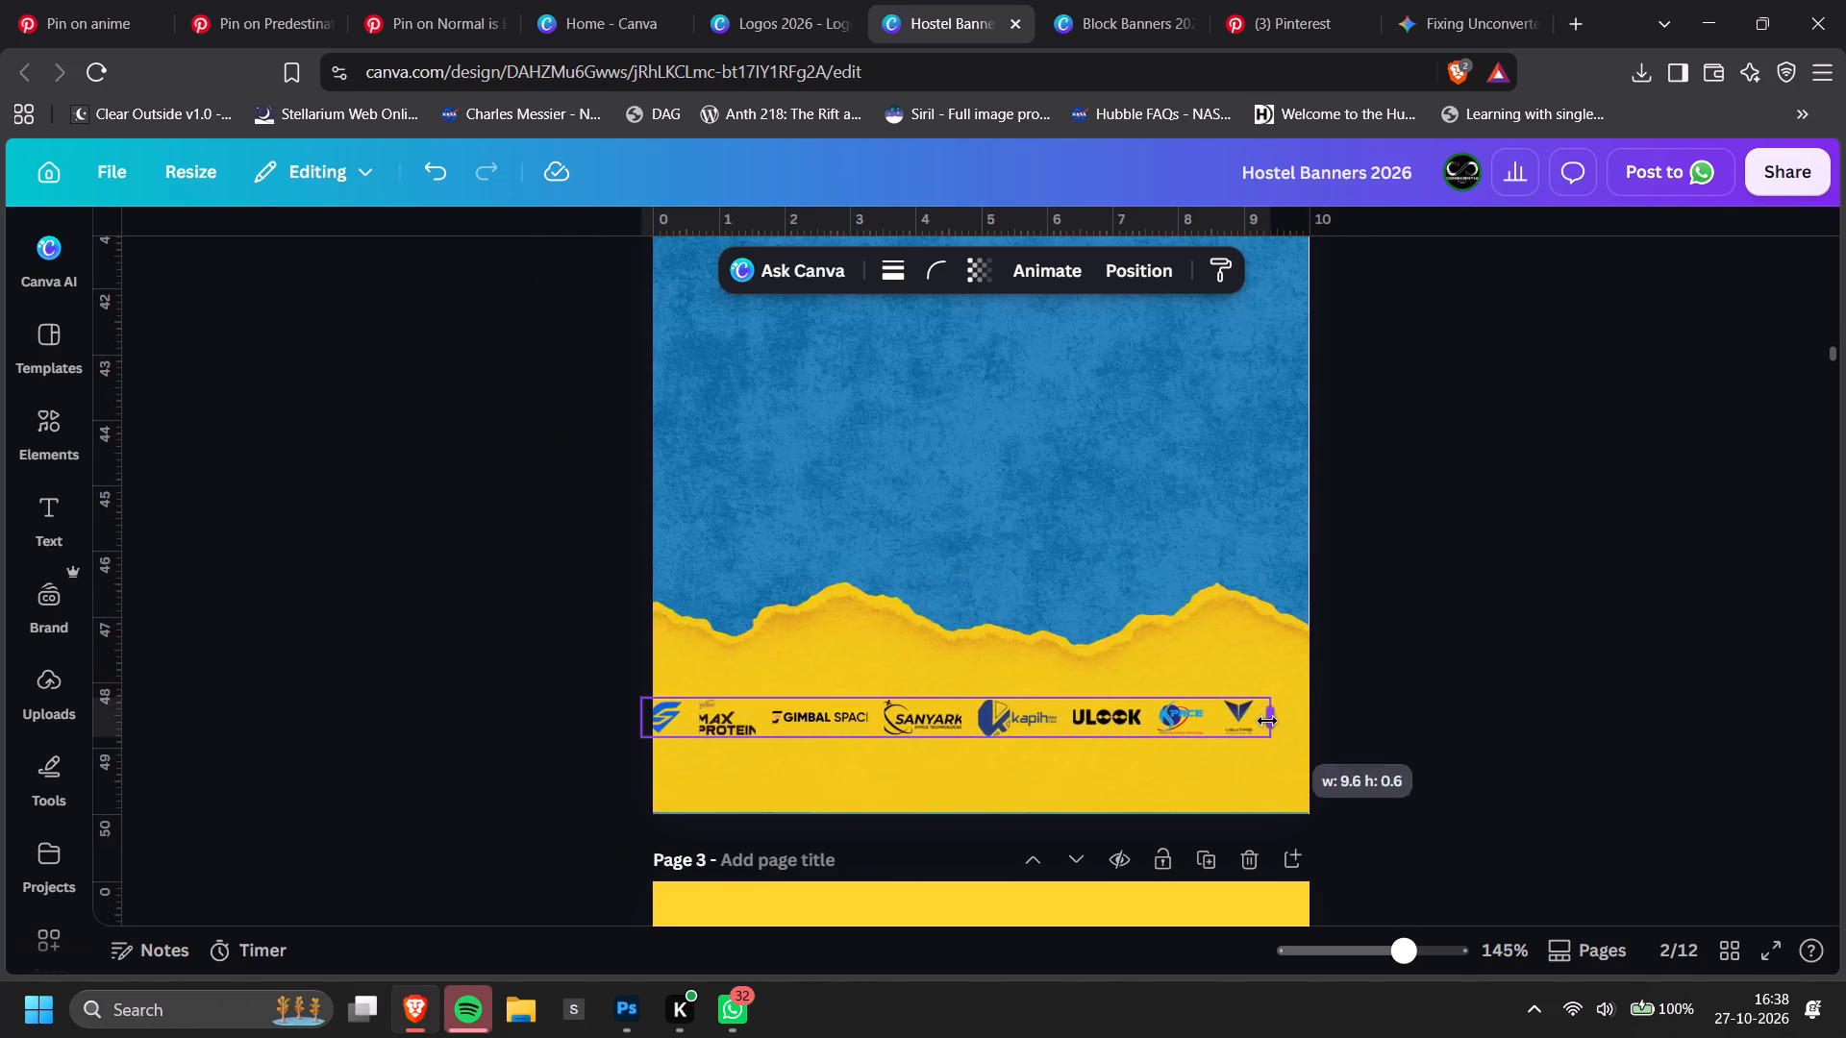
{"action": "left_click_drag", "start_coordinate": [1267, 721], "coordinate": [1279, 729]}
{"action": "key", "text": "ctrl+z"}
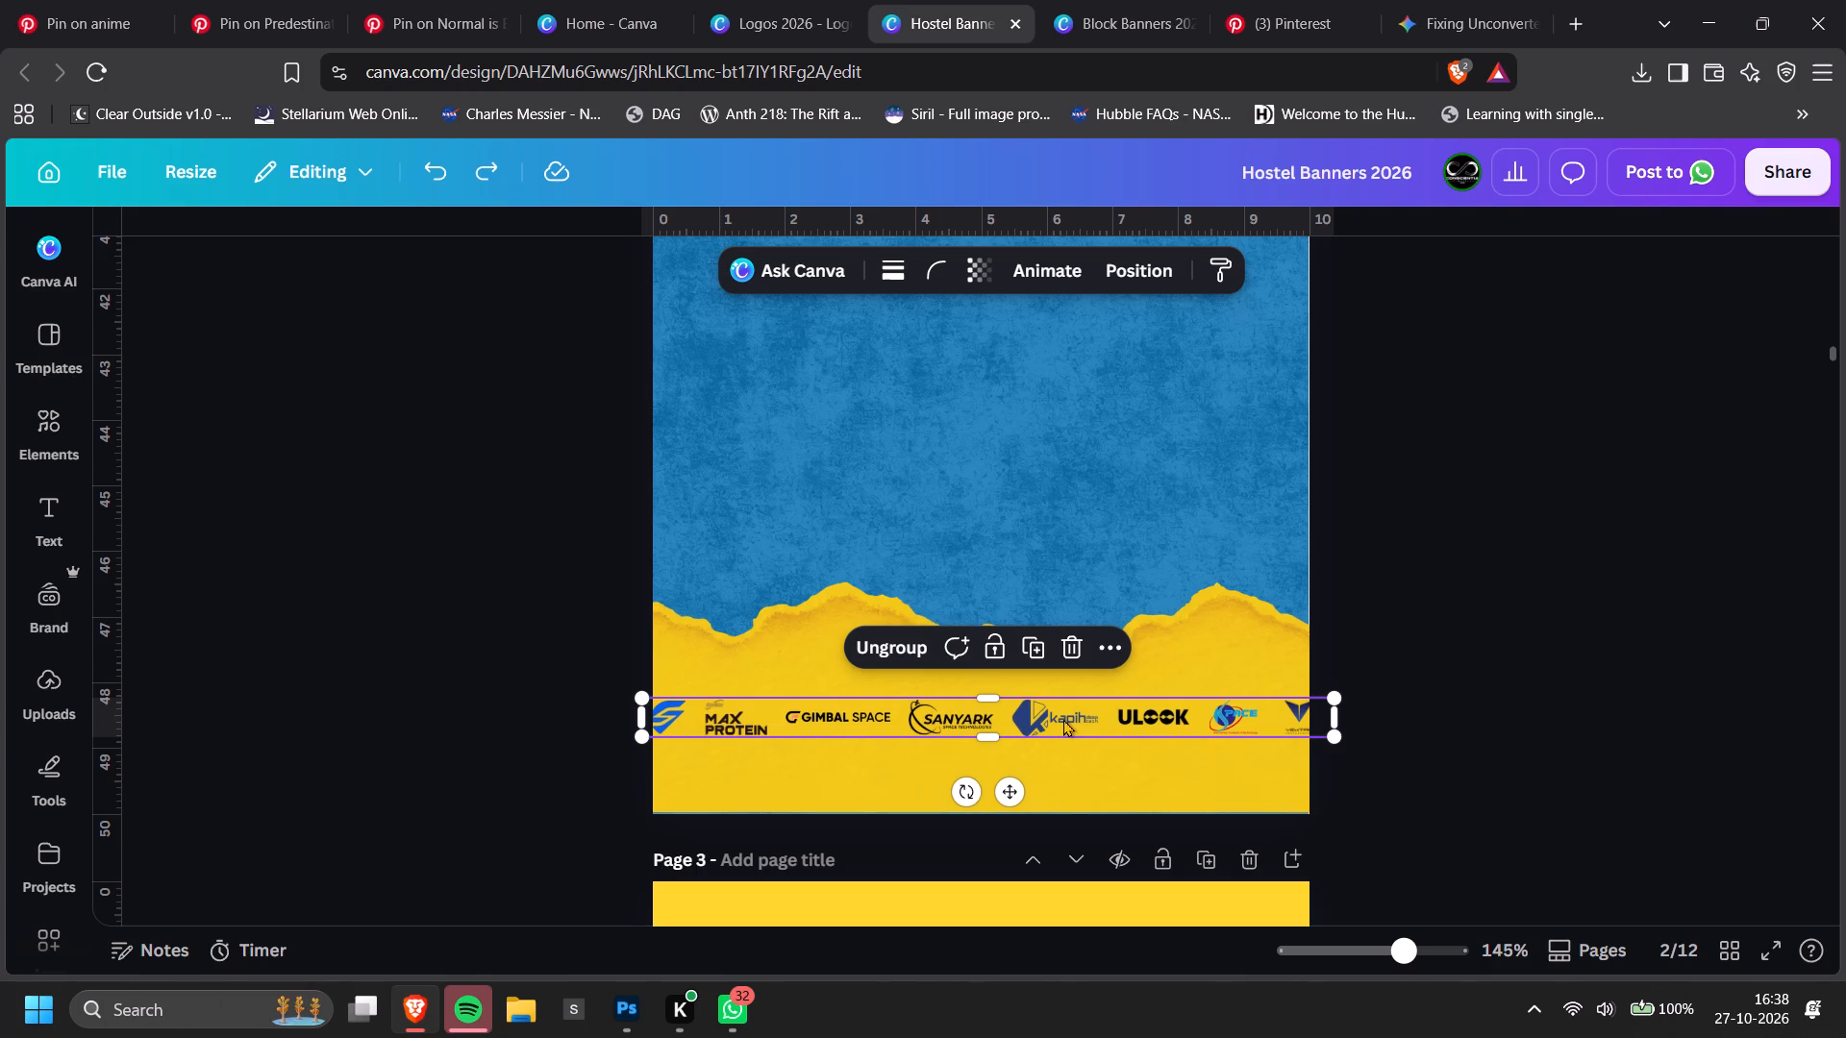
Ungroup the sponsor logo row and group its last four logos, from Kapih onward, together.
{"action": "left_click", "coordinate": [924, 651]}
{"action": "left_click", "coordinate": [1687, 706]}
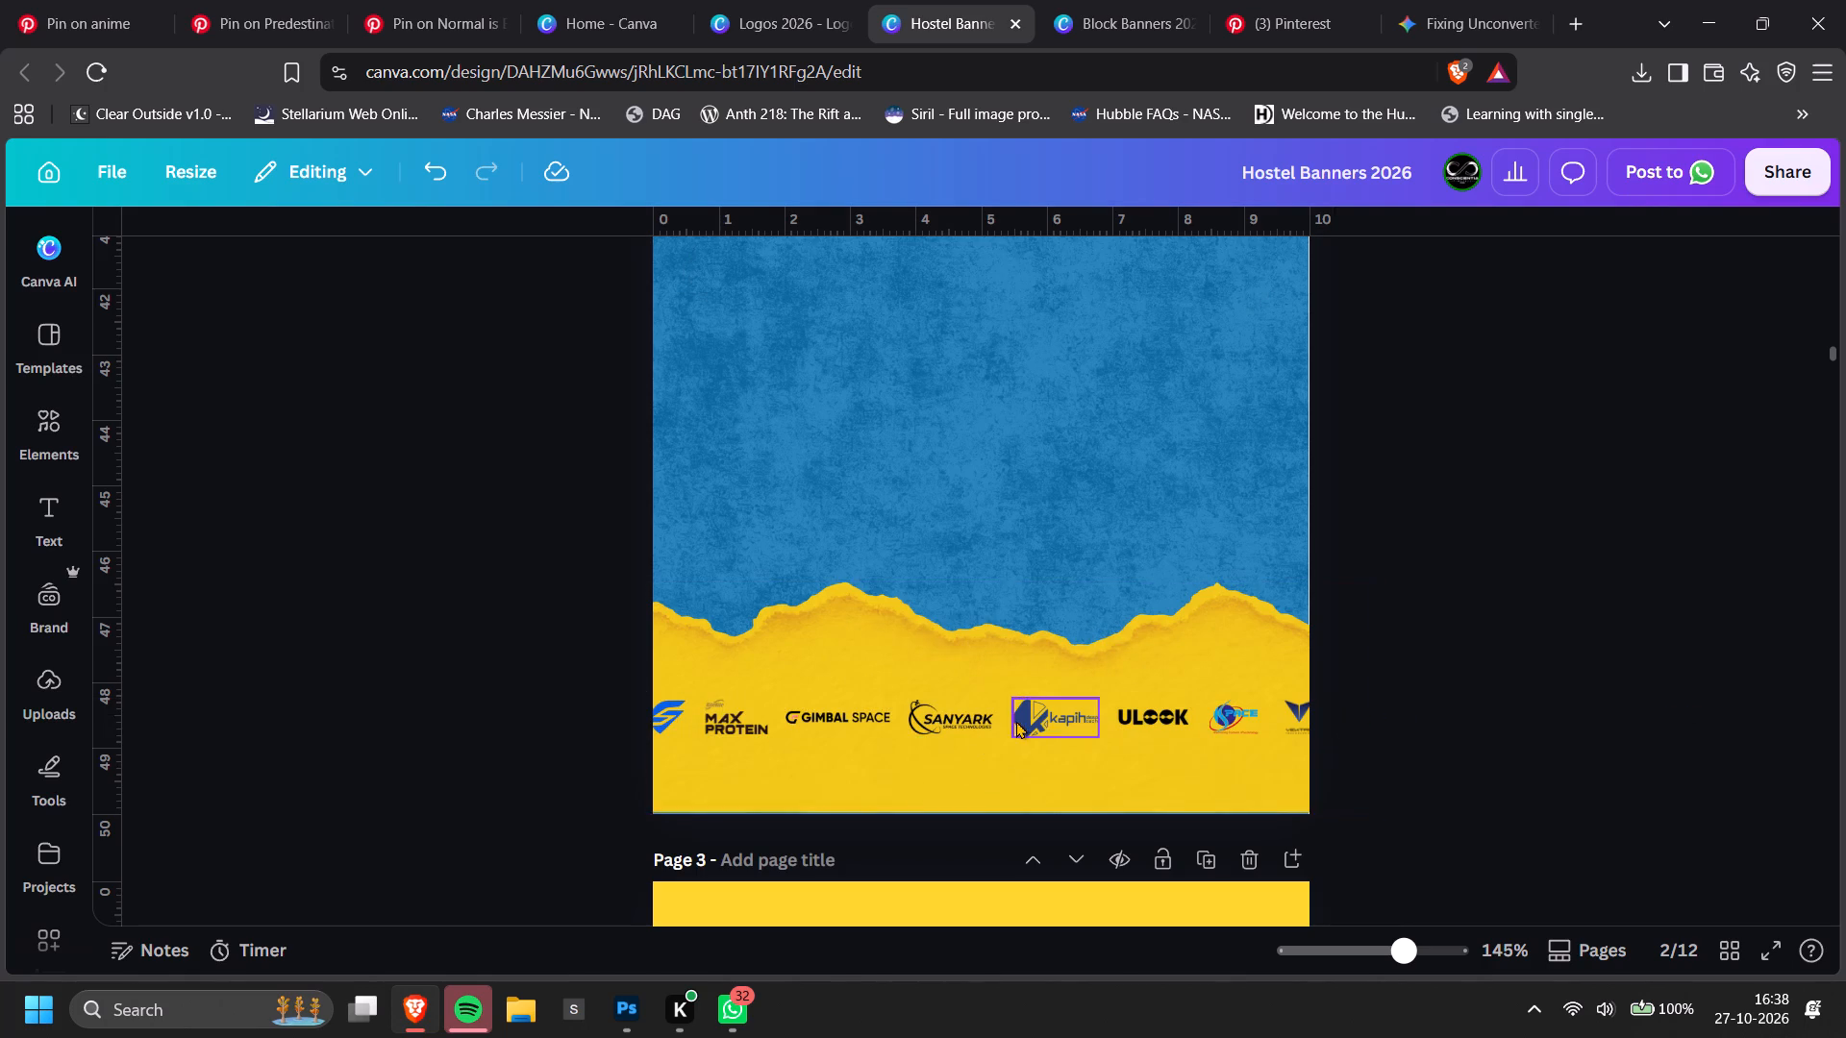
{"action": "left_click", "coordinate": [1016, 721]}
{"action": "left_click", "coordinate": [1165, 714], "text": "shift"}
{"action": "left_click", "coordinate": [1231, 713], "text": "shift"}
{"action": "left_click", "coordinate": [1295, 713], "text": "shift"}
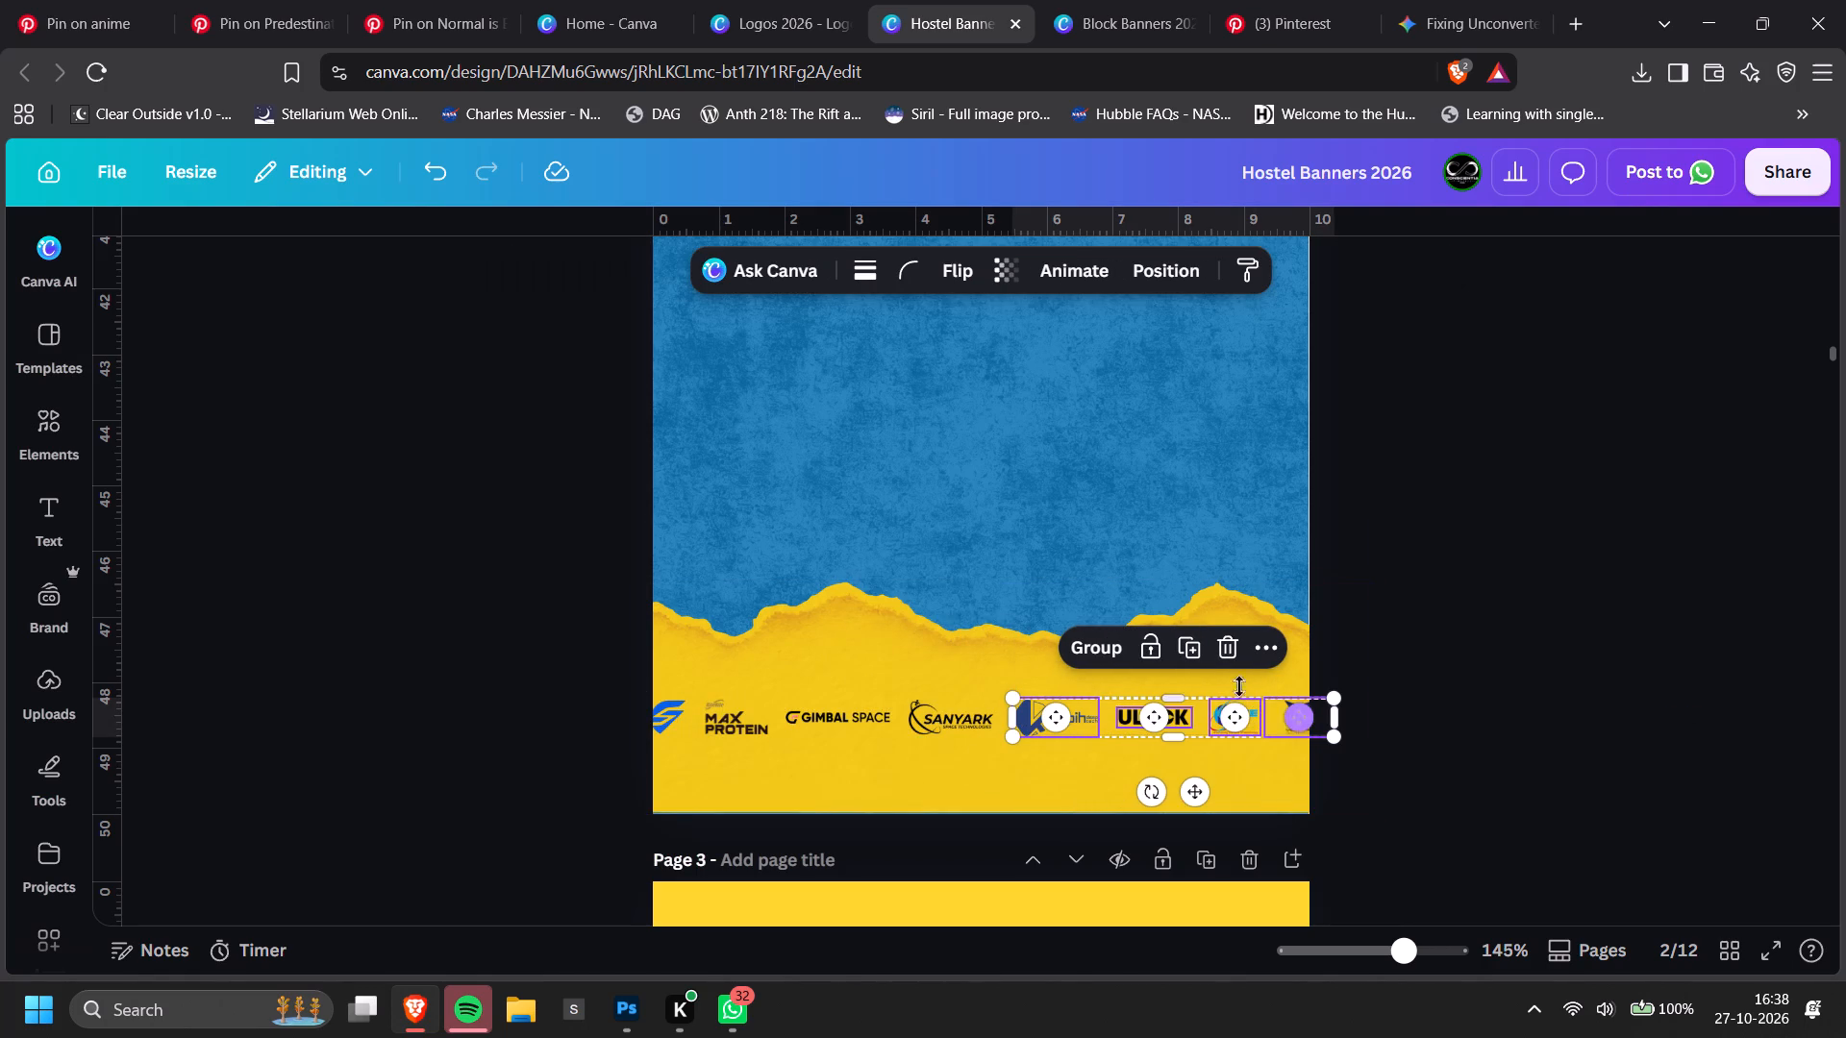
{"action": "left_click", "coordinate": [1108, 654]}
Group the other four logos together: the blue S logo, Max Protein, Gimbal Space and Sanyark.
{"action": "left_click", "coordinate": [919, 708]}
{"action": "left_click", "coordinate": [815, 718], "text": "shift"}
{"action": "left_click", "coordinate": [750, 727], "text": "shift"}
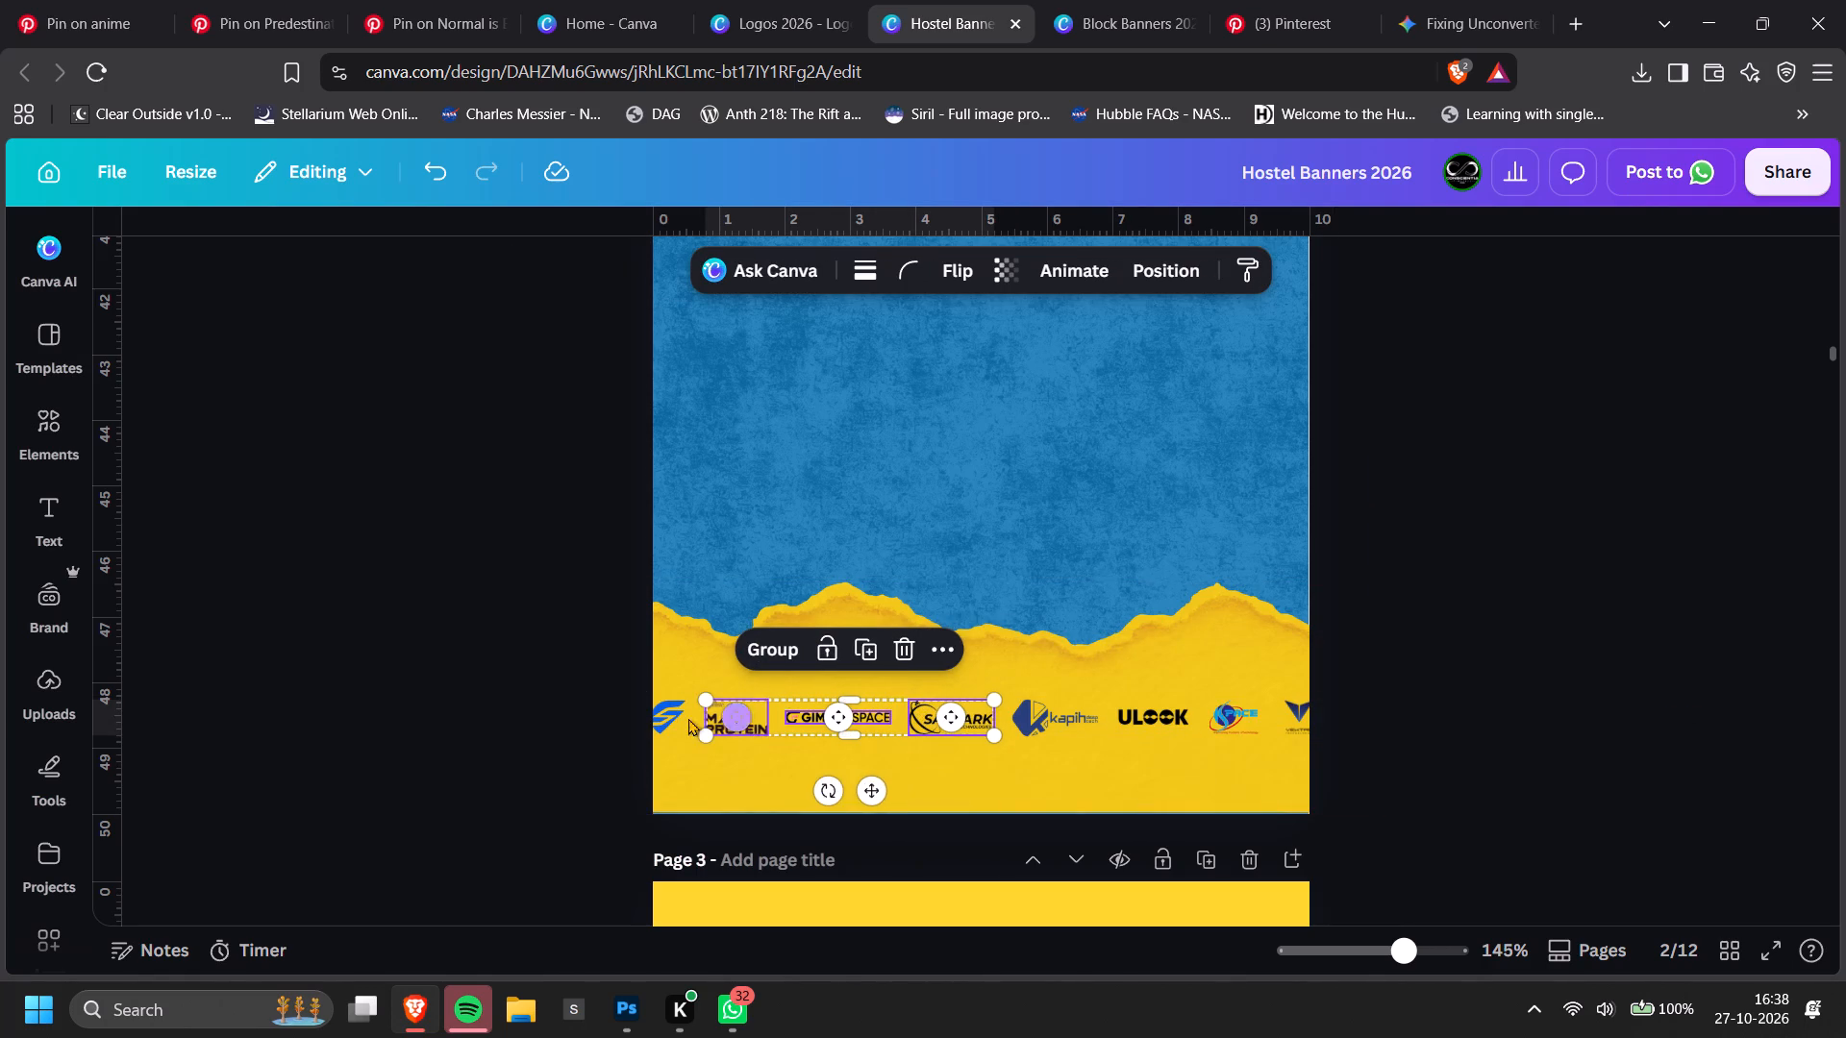
{"action": "left_click", "coordinate": [669, 717], "text": "shift"}
{"action": "left_click", "coordinate": [734, 651]}
Stack the two logo groups as rows on the yellow paper, with the Kapih group aligned beneath the Max Protein group.
{"action": "left_click_drag", "start_coordinate": [903, 718], "coordinate": [1022, 690]}
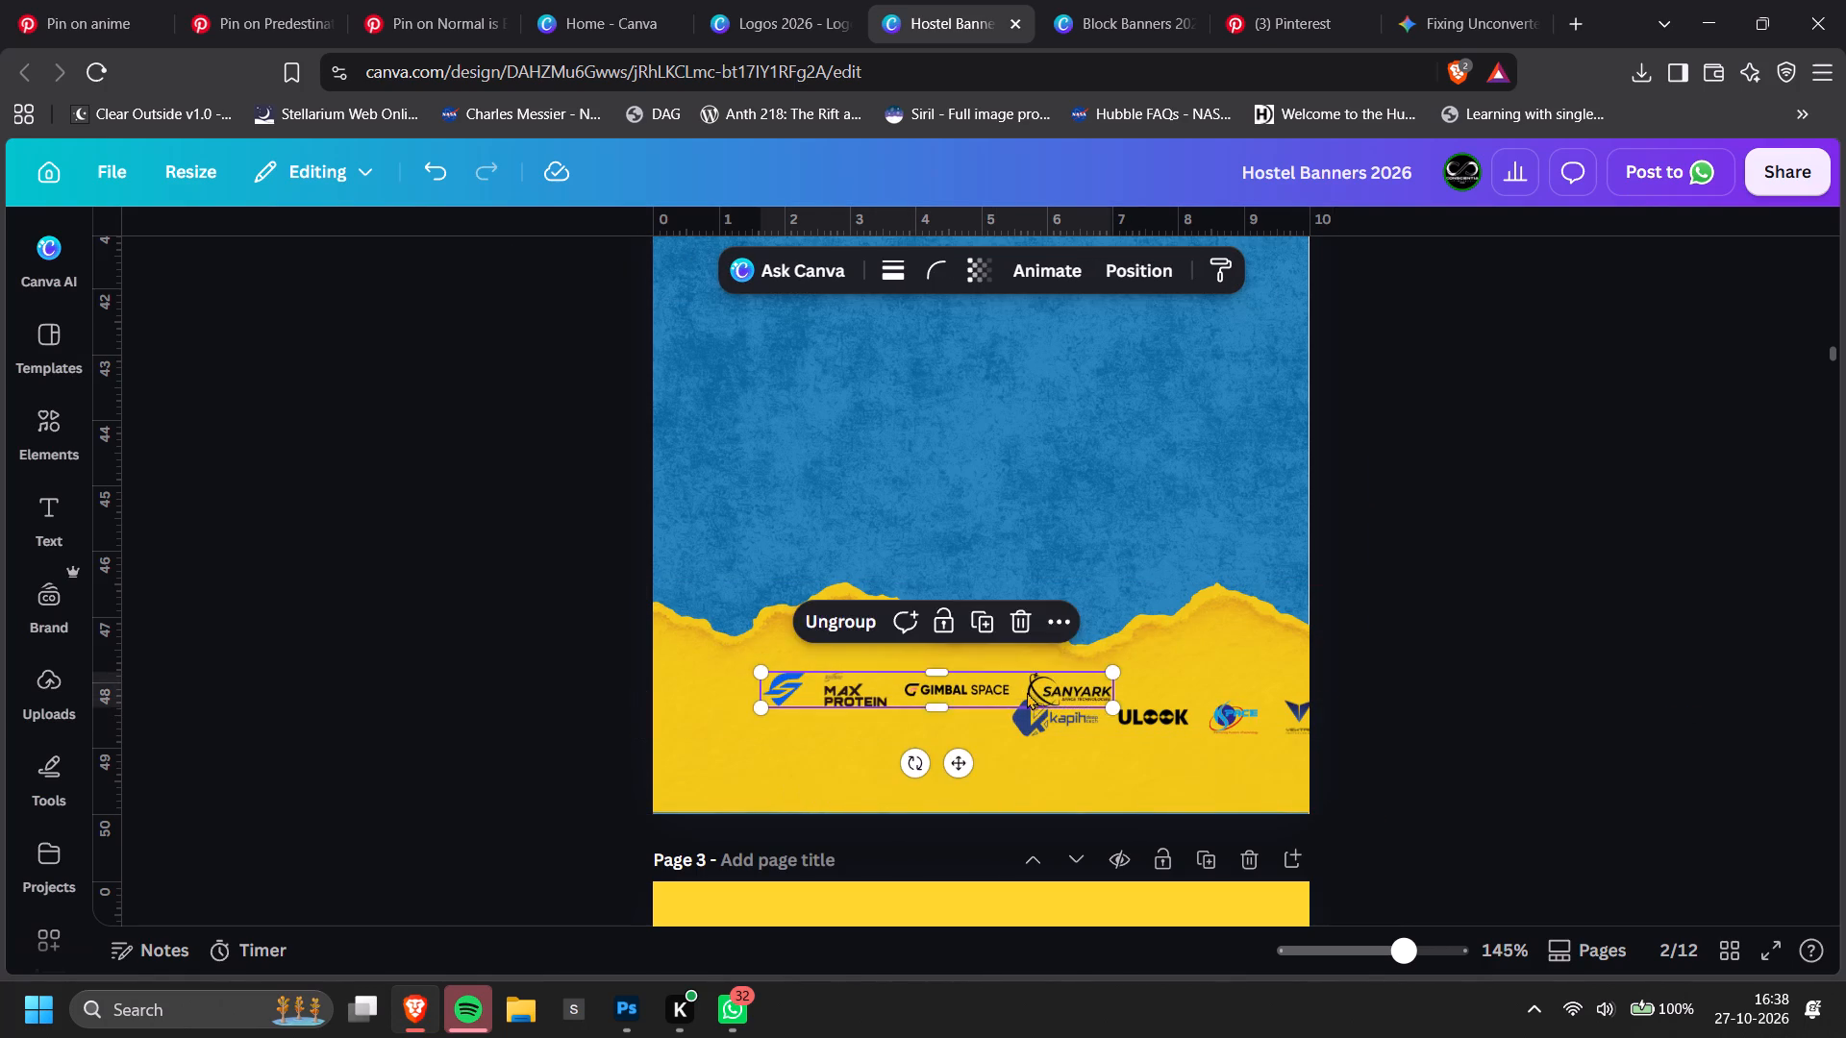
{"action": "left_click_drag", "start_coordinate": [1113, 729], "coordinate": [864, 750]}
Select both logo rows, enlarge them together to fill more of the yellow paper, and nudge them into place.
{"action": "left_click", "coordinate": [1099, 702]}
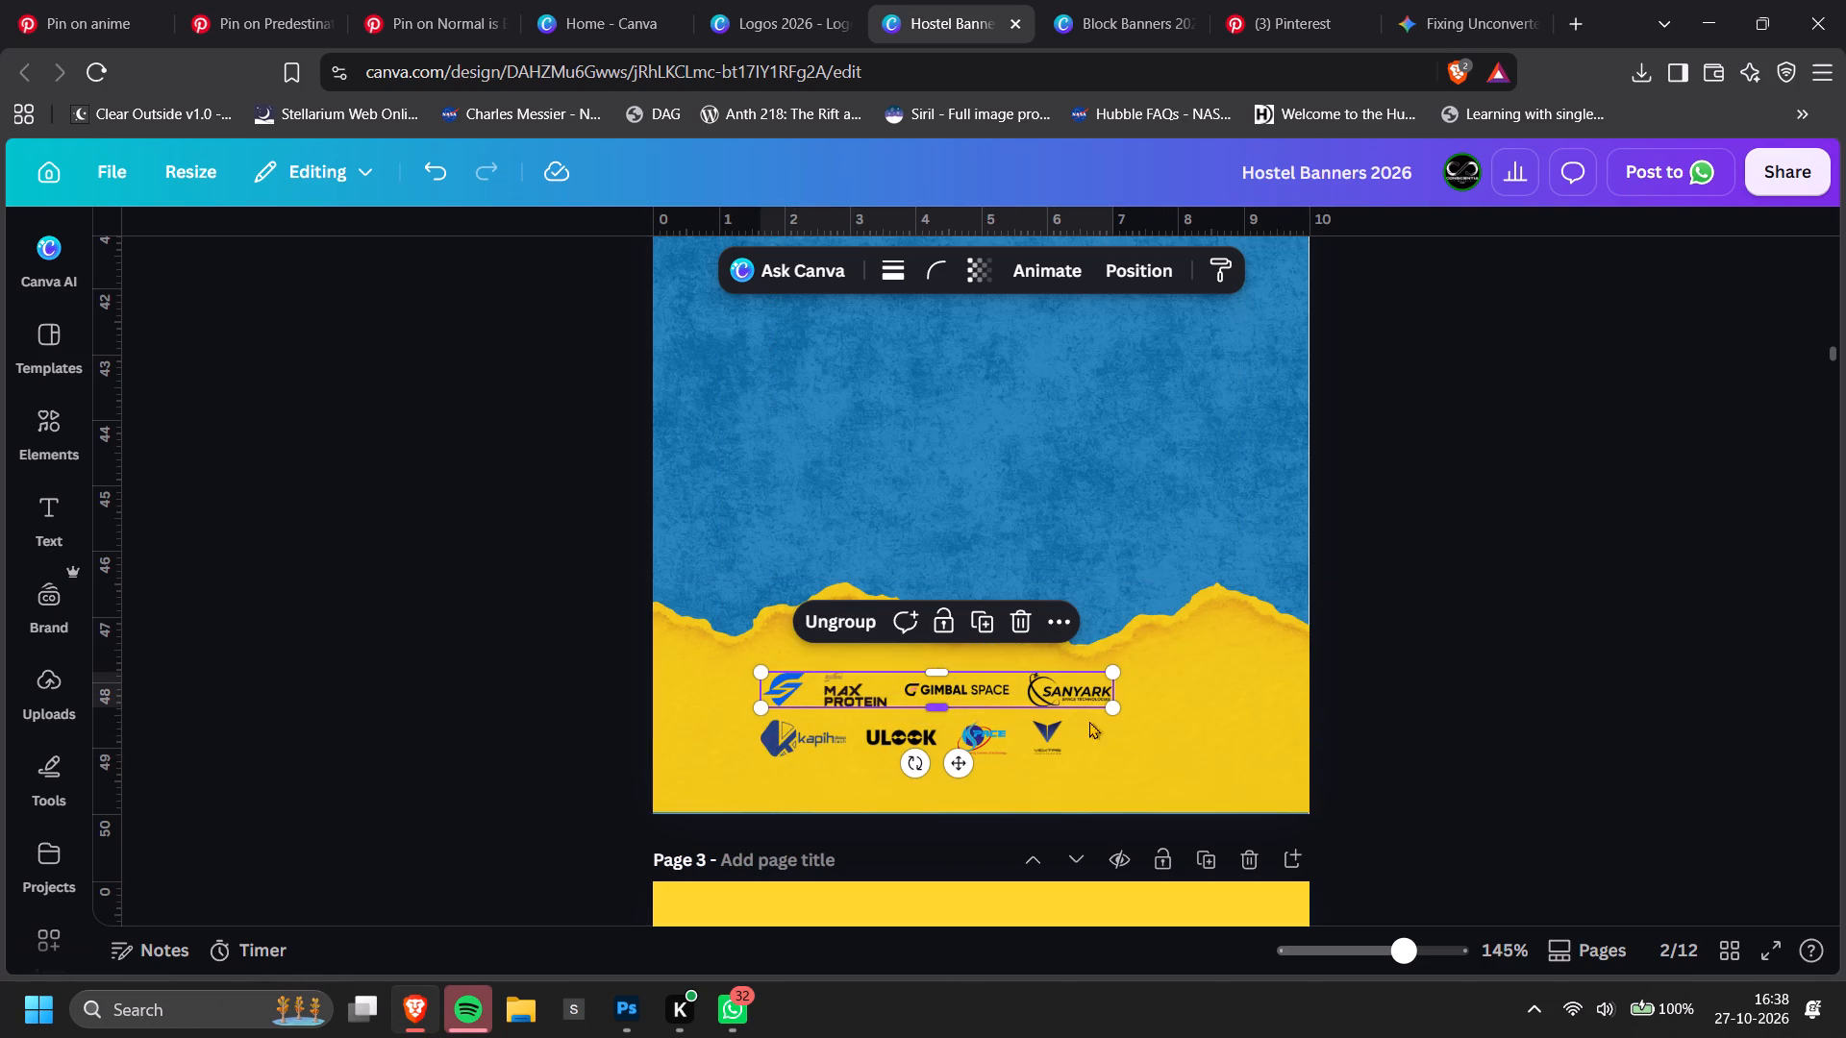
{"action": "left_click", "coordinate": [1068, 742]}
{"action": "left_click", "coordinate": [1089, 698], "text": "shift"}
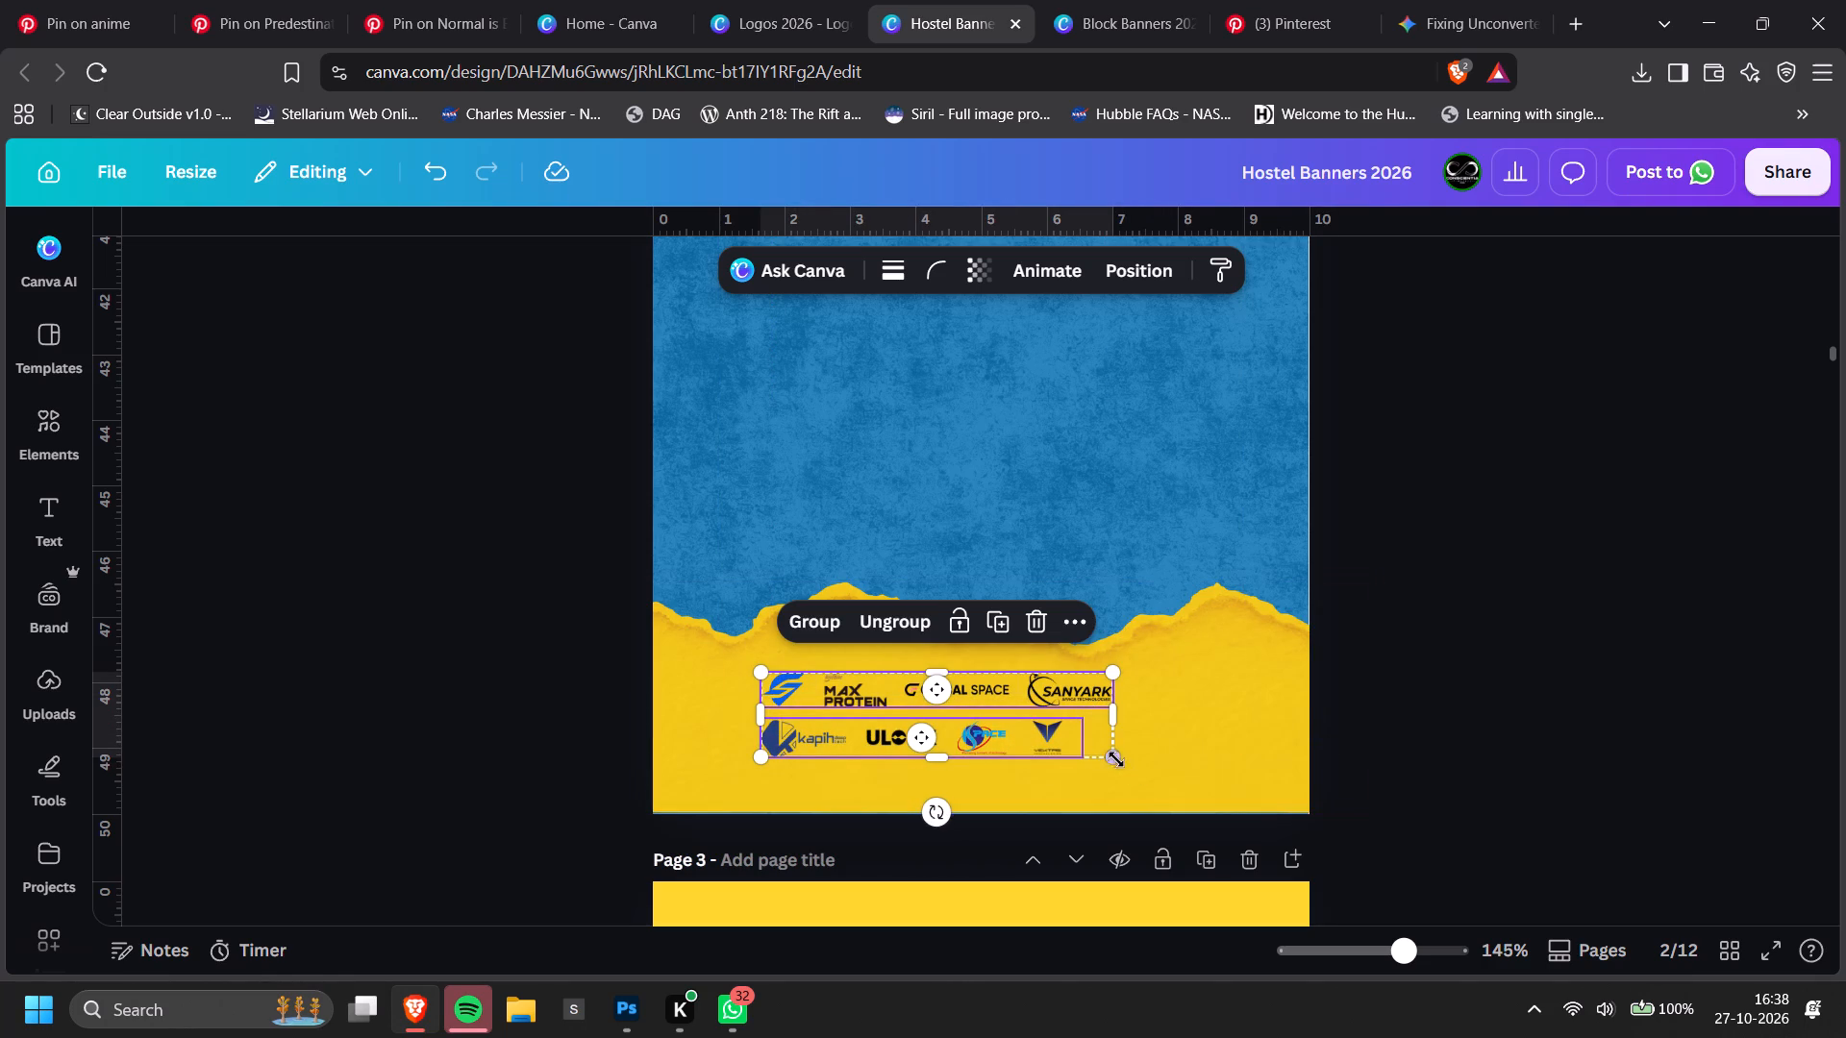
{"action": "left_click_drag", "start_coordinate": [1114, 758], "coordinate": [1251, 825]}
{"action": "left_click_drag", "start_coordinate": [1157, 731], "coordinate": [1142, 731]}
{"action": "left_click", "coordinate": [1459, 680]}
Move the upper logo row left, closer to the banner's left edge.
{"action": "left_click_drag", "start_coordinate": [1073, 703], "coordinate": [1015, 699]}
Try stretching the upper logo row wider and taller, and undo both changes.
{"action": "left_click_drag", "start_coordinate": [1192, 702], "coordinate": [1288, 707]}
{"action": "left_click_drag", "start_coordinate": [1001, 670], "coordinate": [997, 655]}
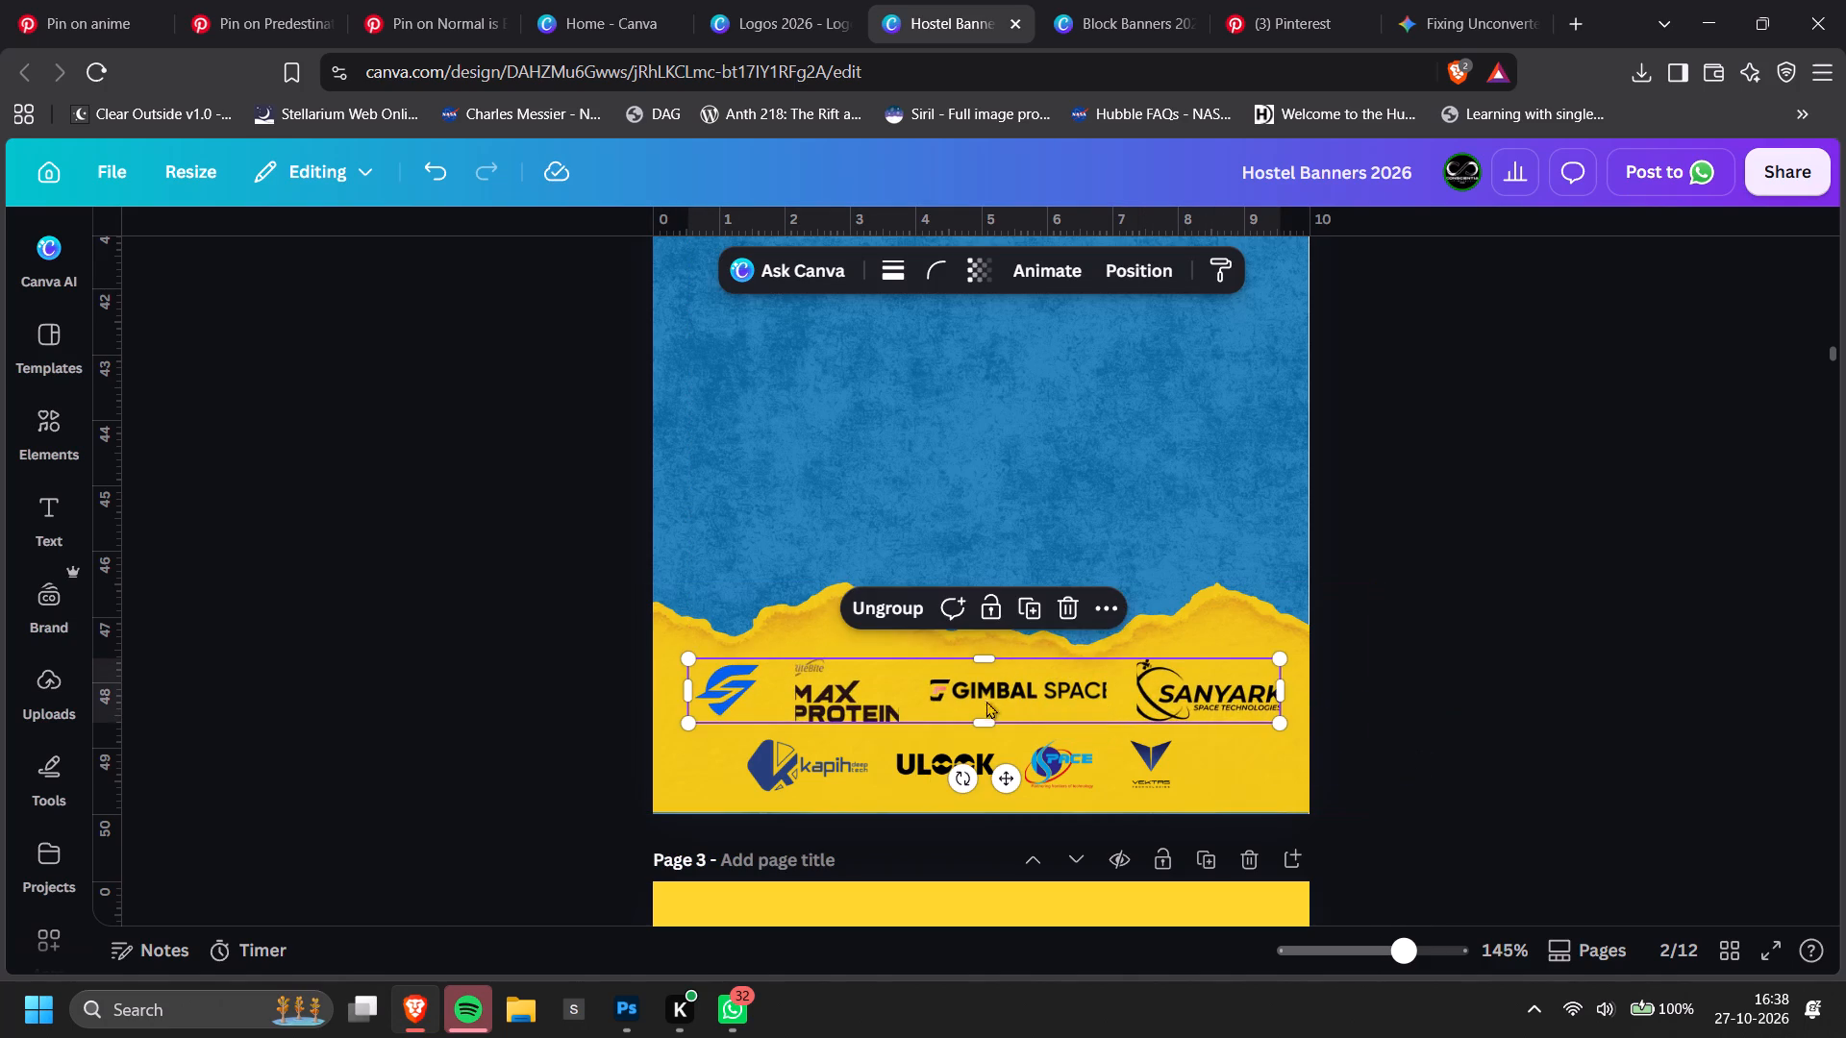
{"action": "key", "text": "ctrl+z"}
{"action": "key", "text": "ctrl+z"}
Ungroup the upper logo row and spread its four logos across the width of the banner.
{"action": "left_click", "coordinate": [1391, 692]}
{"action": "left_click", "coordinate": [980, 674]}
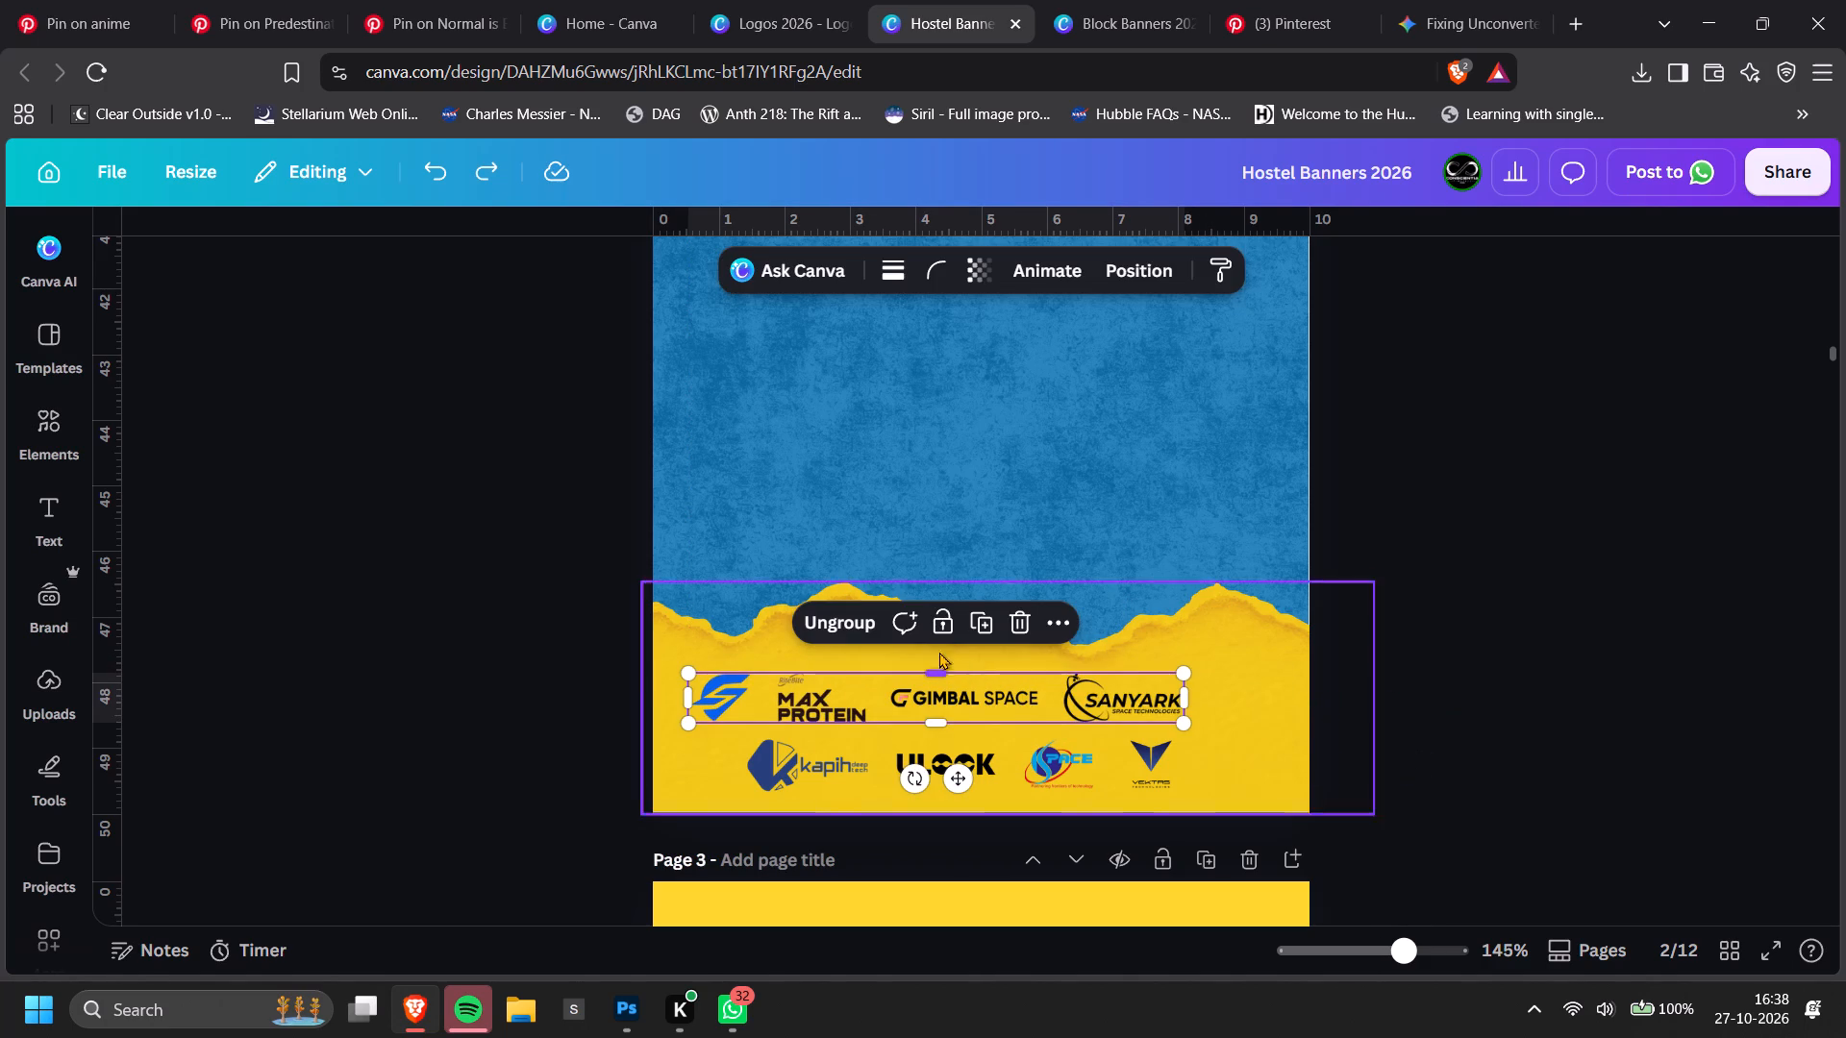
{"action": "left_click", "coordinate": [817, 610]}
{"action": "left_click", "coordinate": [1484, 635]}
{"action": "left_click_drag", "start_coordinate": [742, 699], "coordinate": [732, 700]}
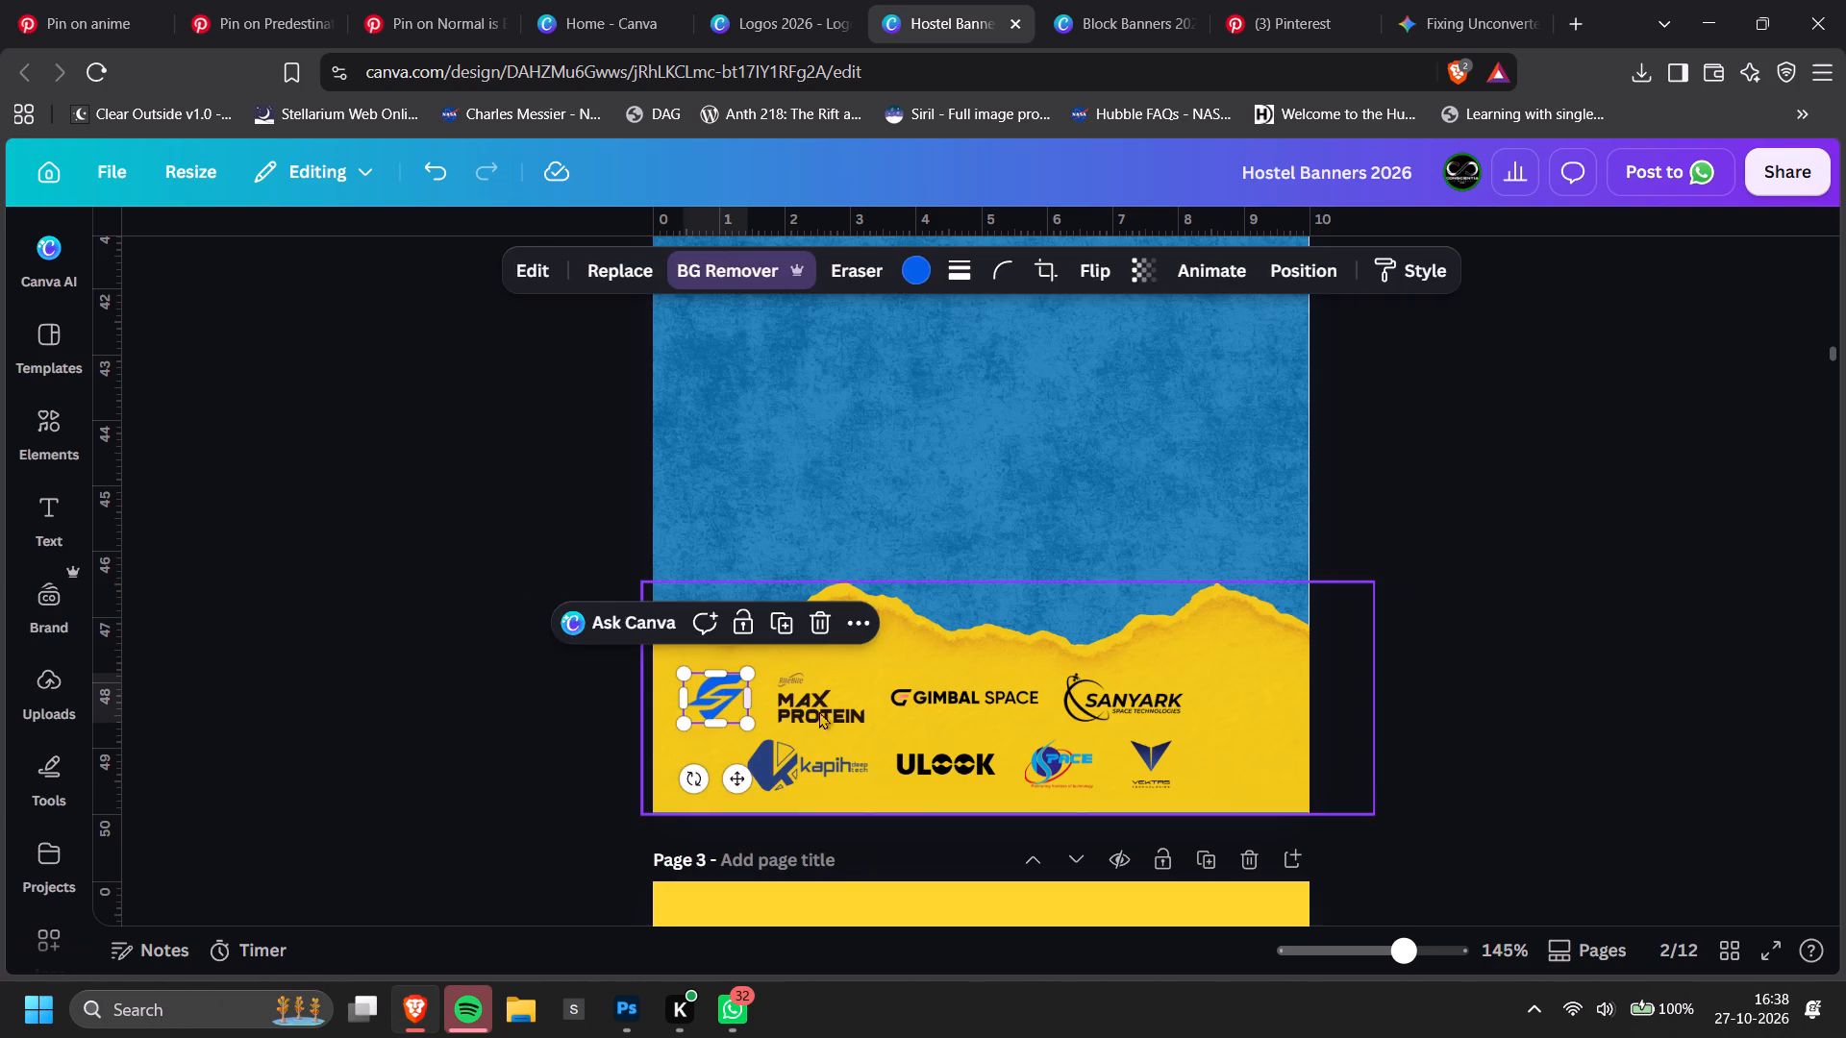
{"action": "left_click_drag", "start_coordinate": [831, 713], "coordinate": [845, 713]}
{"action": "left_click_drag", "start_coordinate": [984, 698], "coordinate": [1001, 699]}
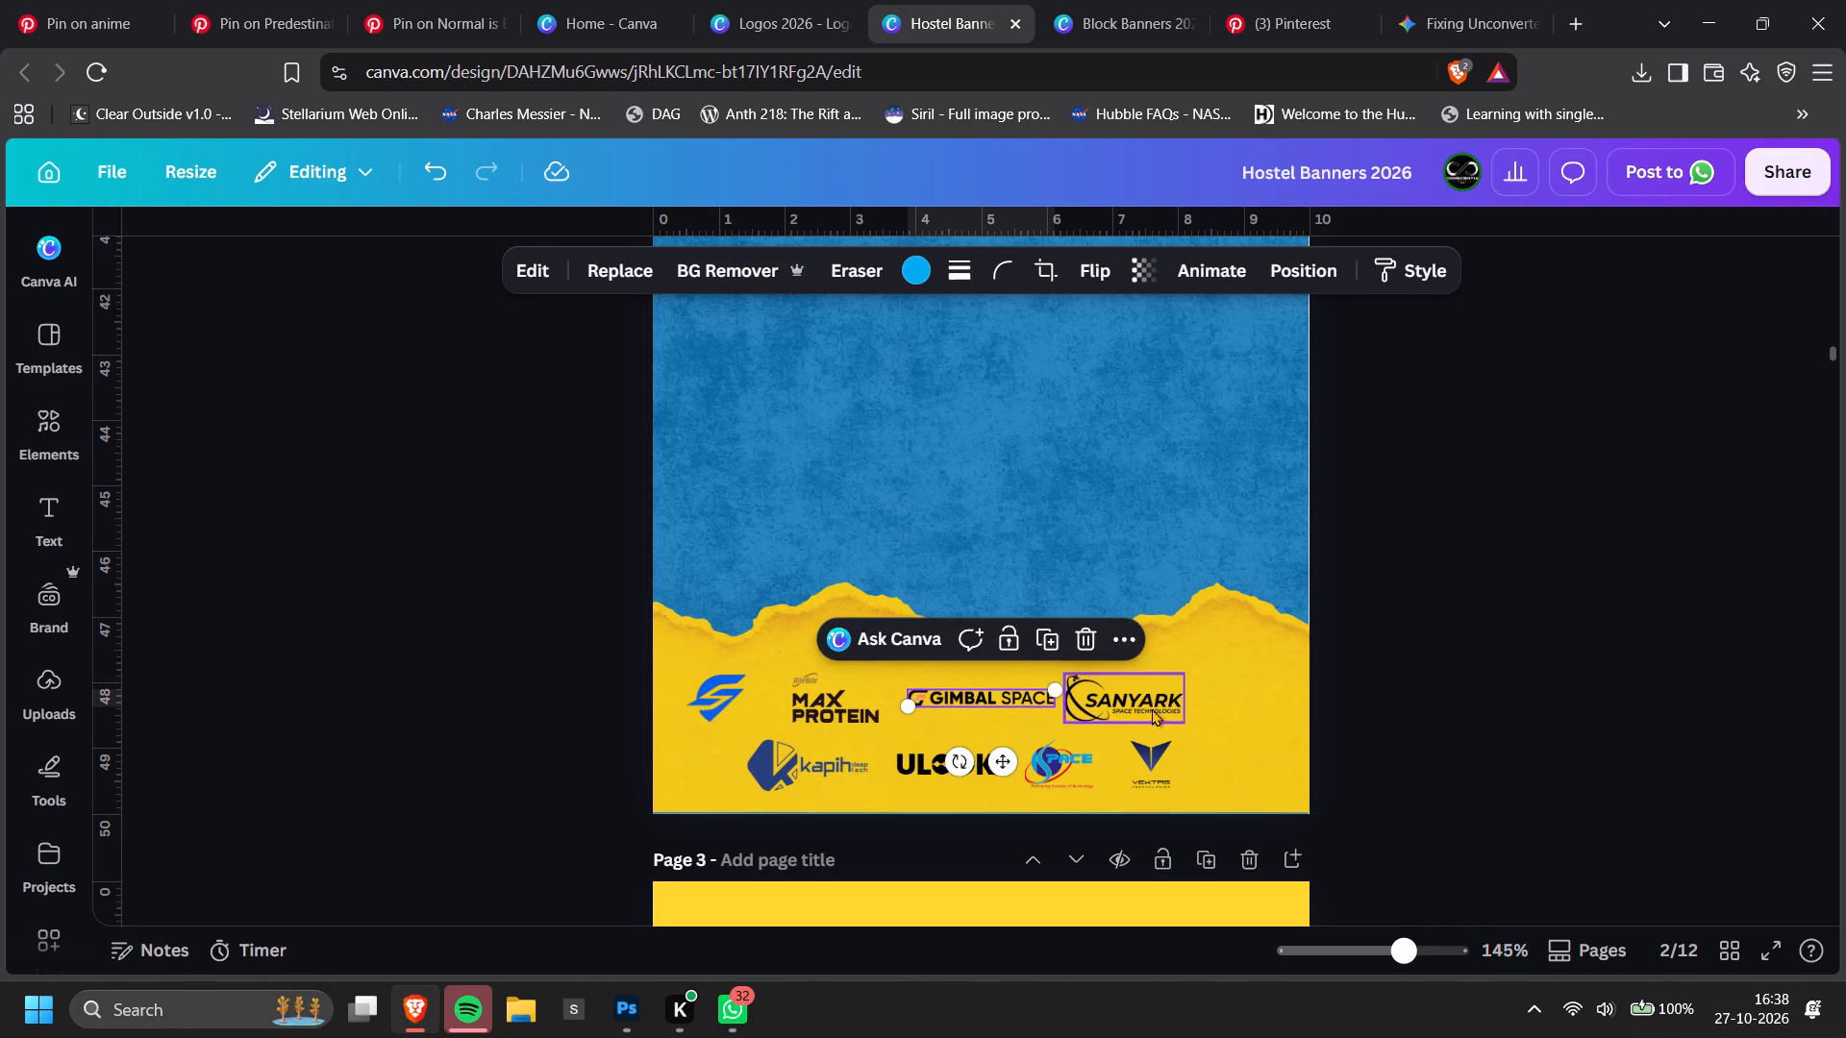
{"action": "left_click_drag", "start_coordinate": [1152, 708], "coordinate": [1247, 704]}
{"action": "left_click_drag", "start_coordinate": [1029, 697], "coordinate": [1080, 700]}
{"action": "left_click_drag", "start_coordinate": [850, 710], "coordinate": [861, 709]}
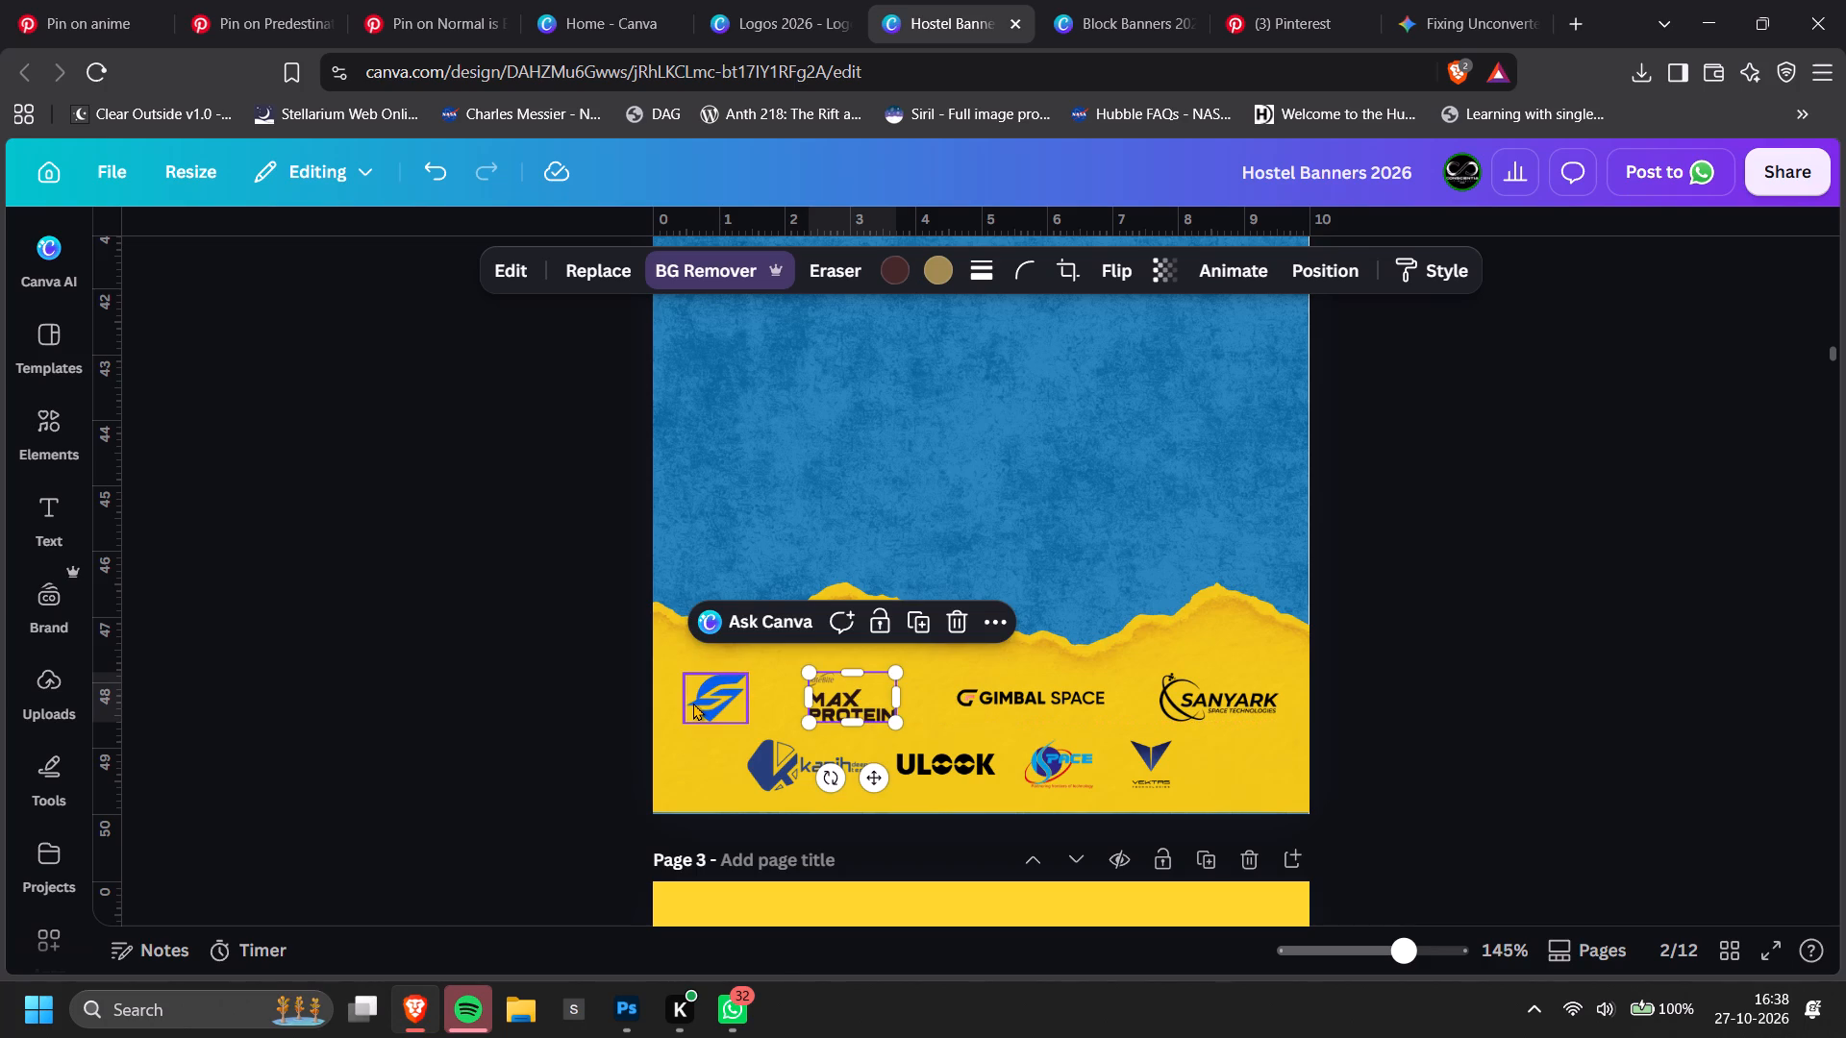
Spread the four lower-row logos farther apart within their group, and shift the whole row slightly up and left on the yellow paper.
{"action": "left_click", "coordinate": [766, 757]}
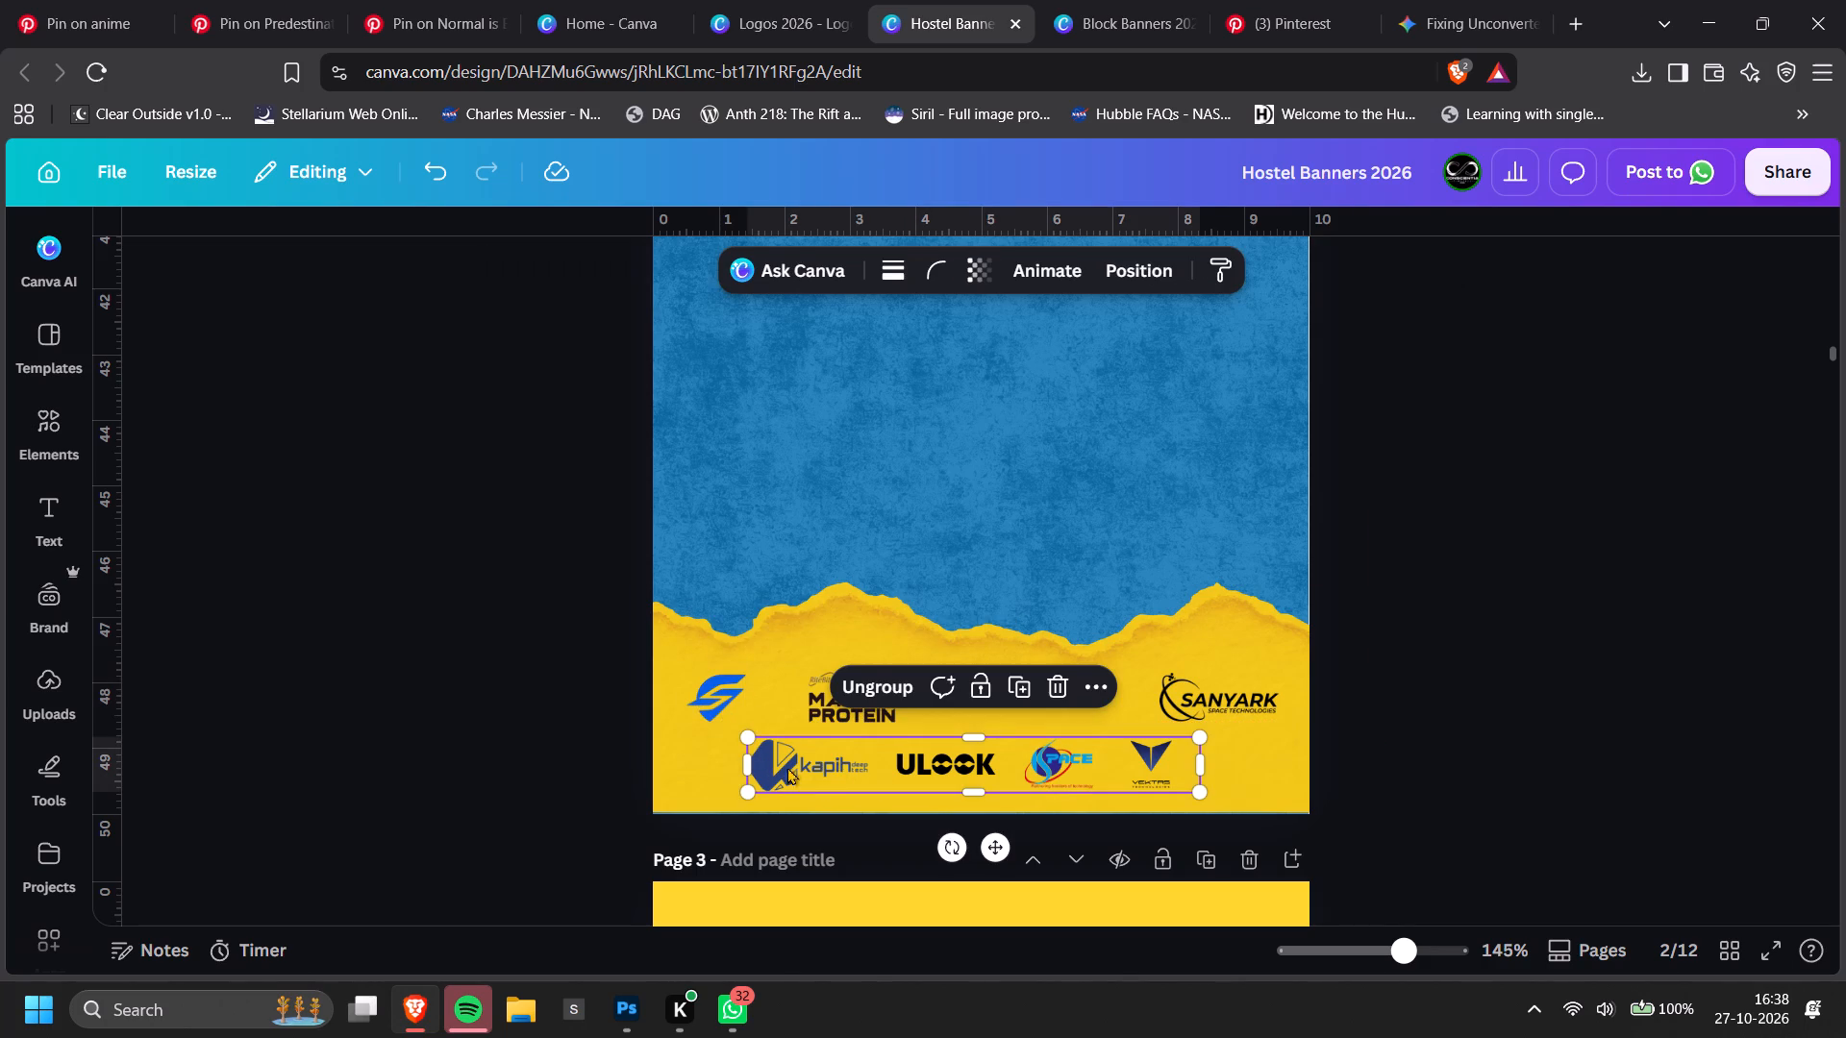
{"action": "left_click", "coordinate": [832, 772]}
{"action": "left_click_drag", "start_coordinate": [828, 771], "coordinate": [807, 771]}
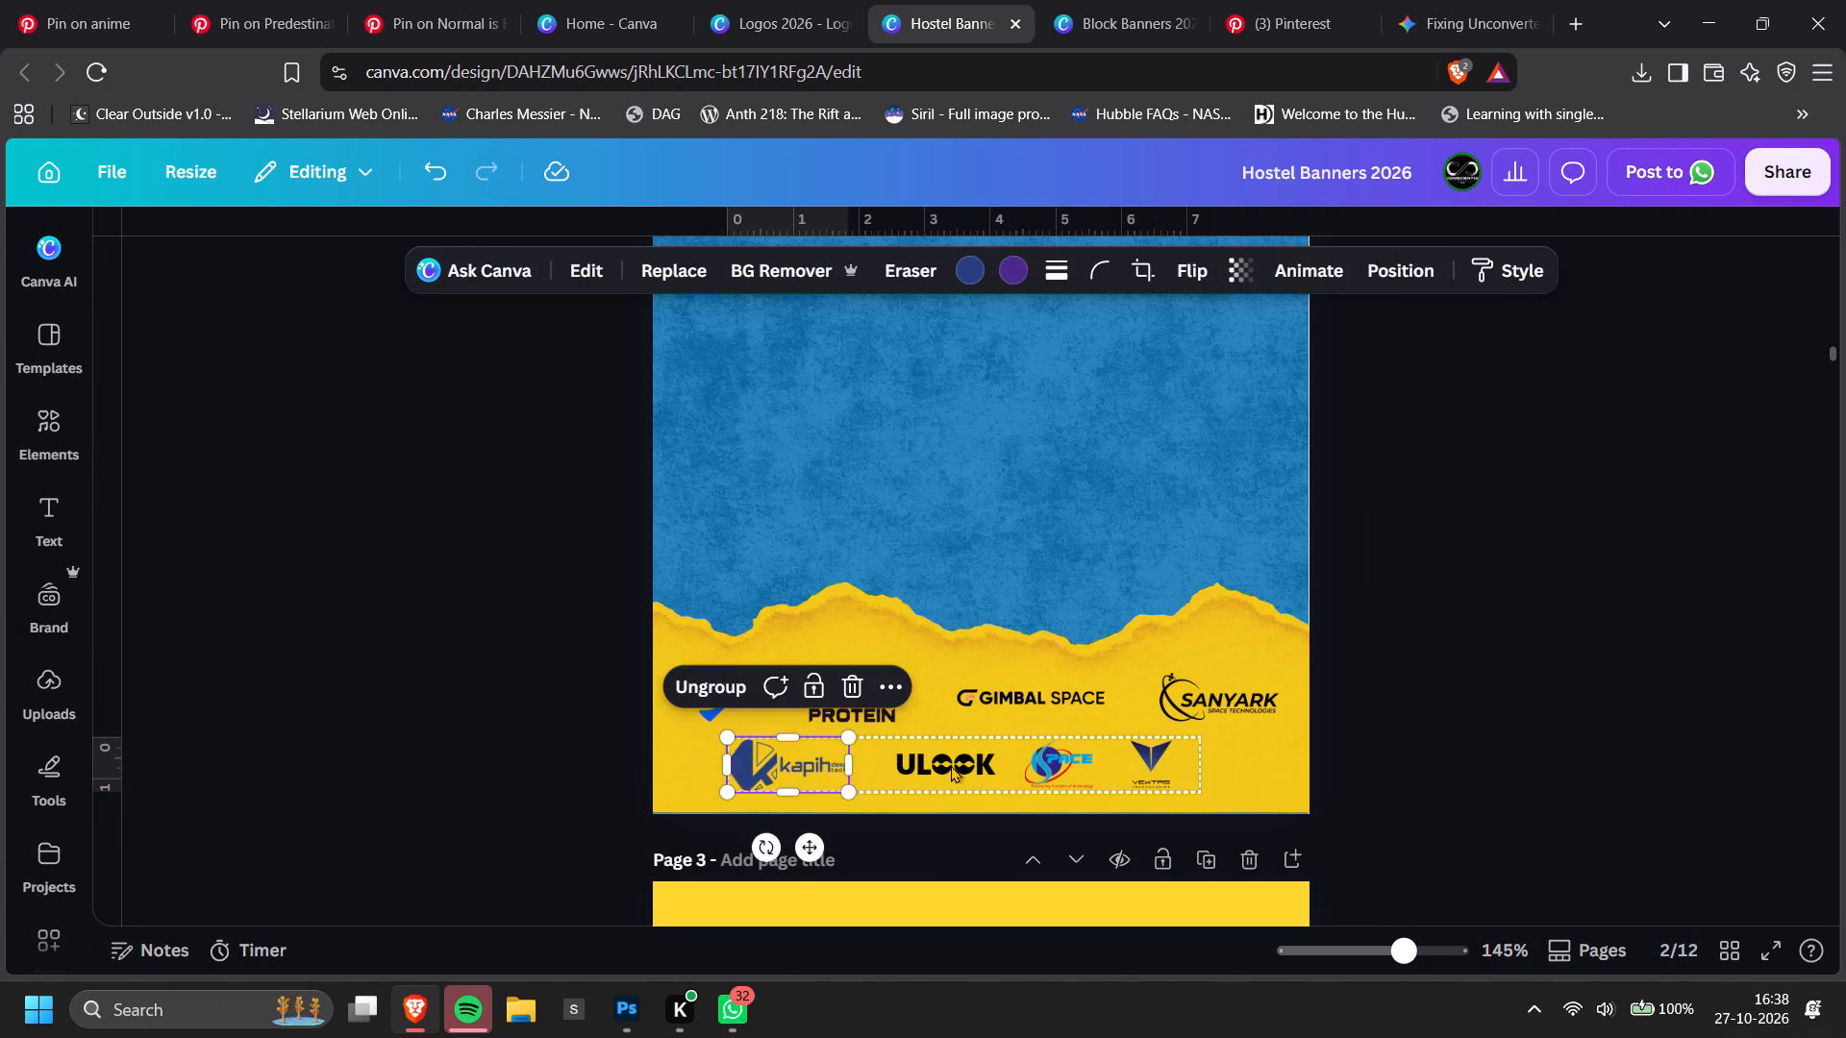
{"action": "left_click", "coordinate": [951, 765]}
{"action": "left_click_drag", "start_coordinate": [964, 766], "coordinate": [956, 766]}
{"action": "left_click", "coordinate": [1039, 766]}
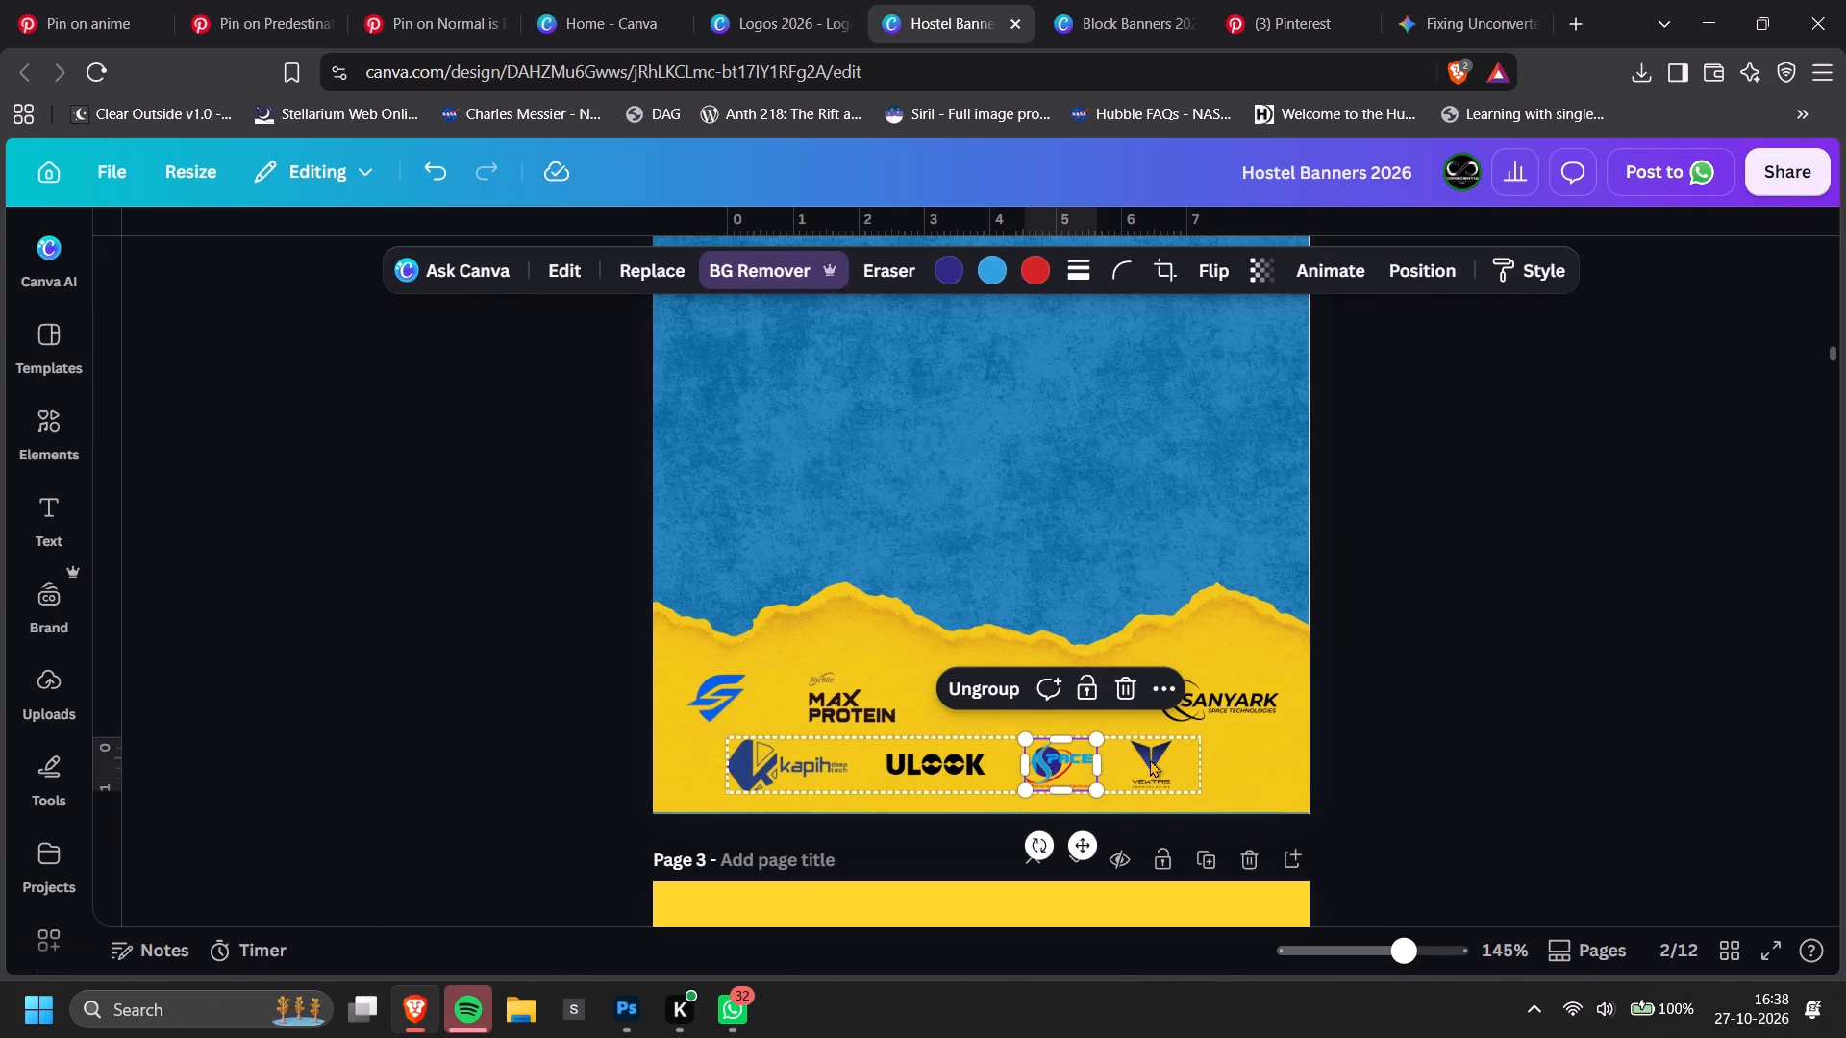
{"action": "left_click", "coordinate": [1150, 759]}
{"action": "left_click_drag", "start_coordinate": [1151, 764], "coordinate": [1213, 765]}
{"action": "left_click", "coordinate": [1046, 773]}
{"action": "left_click_drag", "start_coordinate": [1047, 769], "coordinate": [1063, 769]}
{"action": "left_click", "coordinate": [1514, 701]}
{"action": "scroll", "coordinate": [811, 761], "scroll_direction": "up", "scroll_amount": 2, "text": "ctrl"}
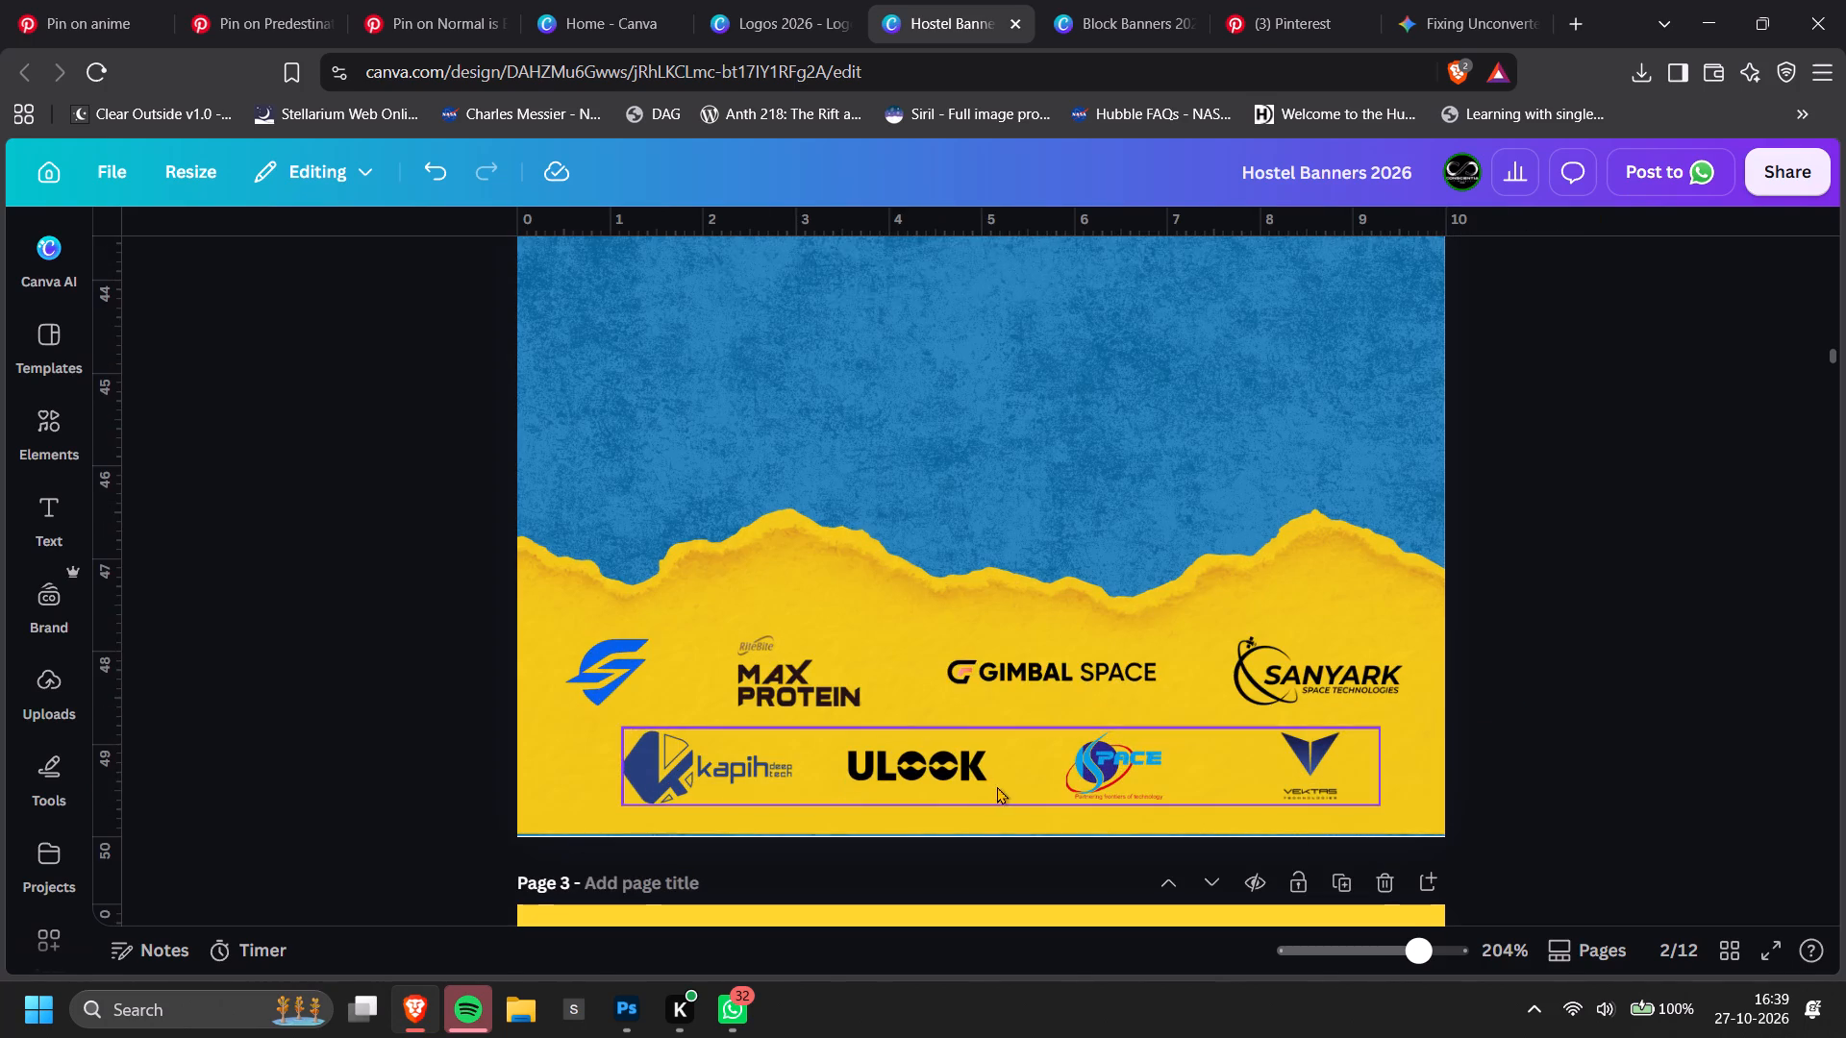
{"action": "left_click_drag", "start_coordinate": [997, 786], "coordinate": [981, 778]}
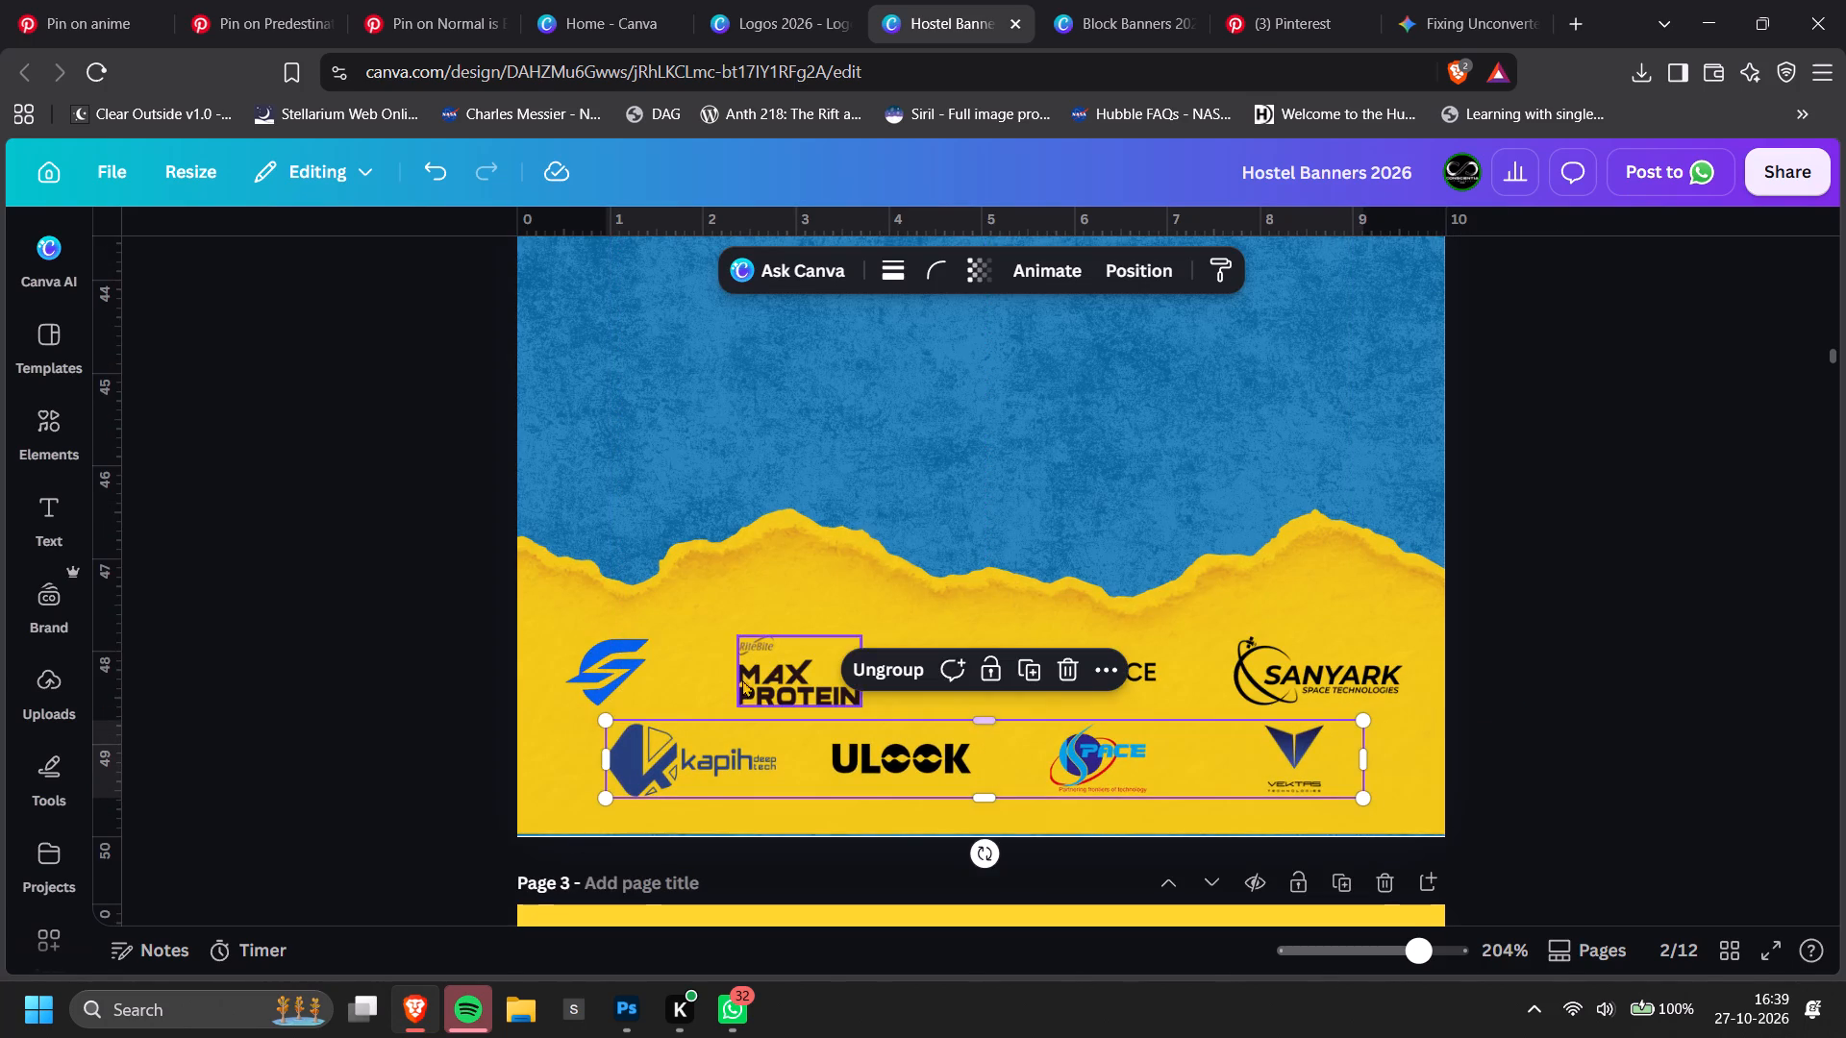
Select the yellow bottom paper together with the four upper logos and the lower logo row, and group them.
{"action": "left_click", "coordinate": [719, 678], "text": "shift"}
{"action": "left_click", "coordinate": [632, 680], "text": "shift"}
{"action": "left_click", "coordinate": [1601, 649]}
{"action": "left_click", "coordinate": [1084, 778]}
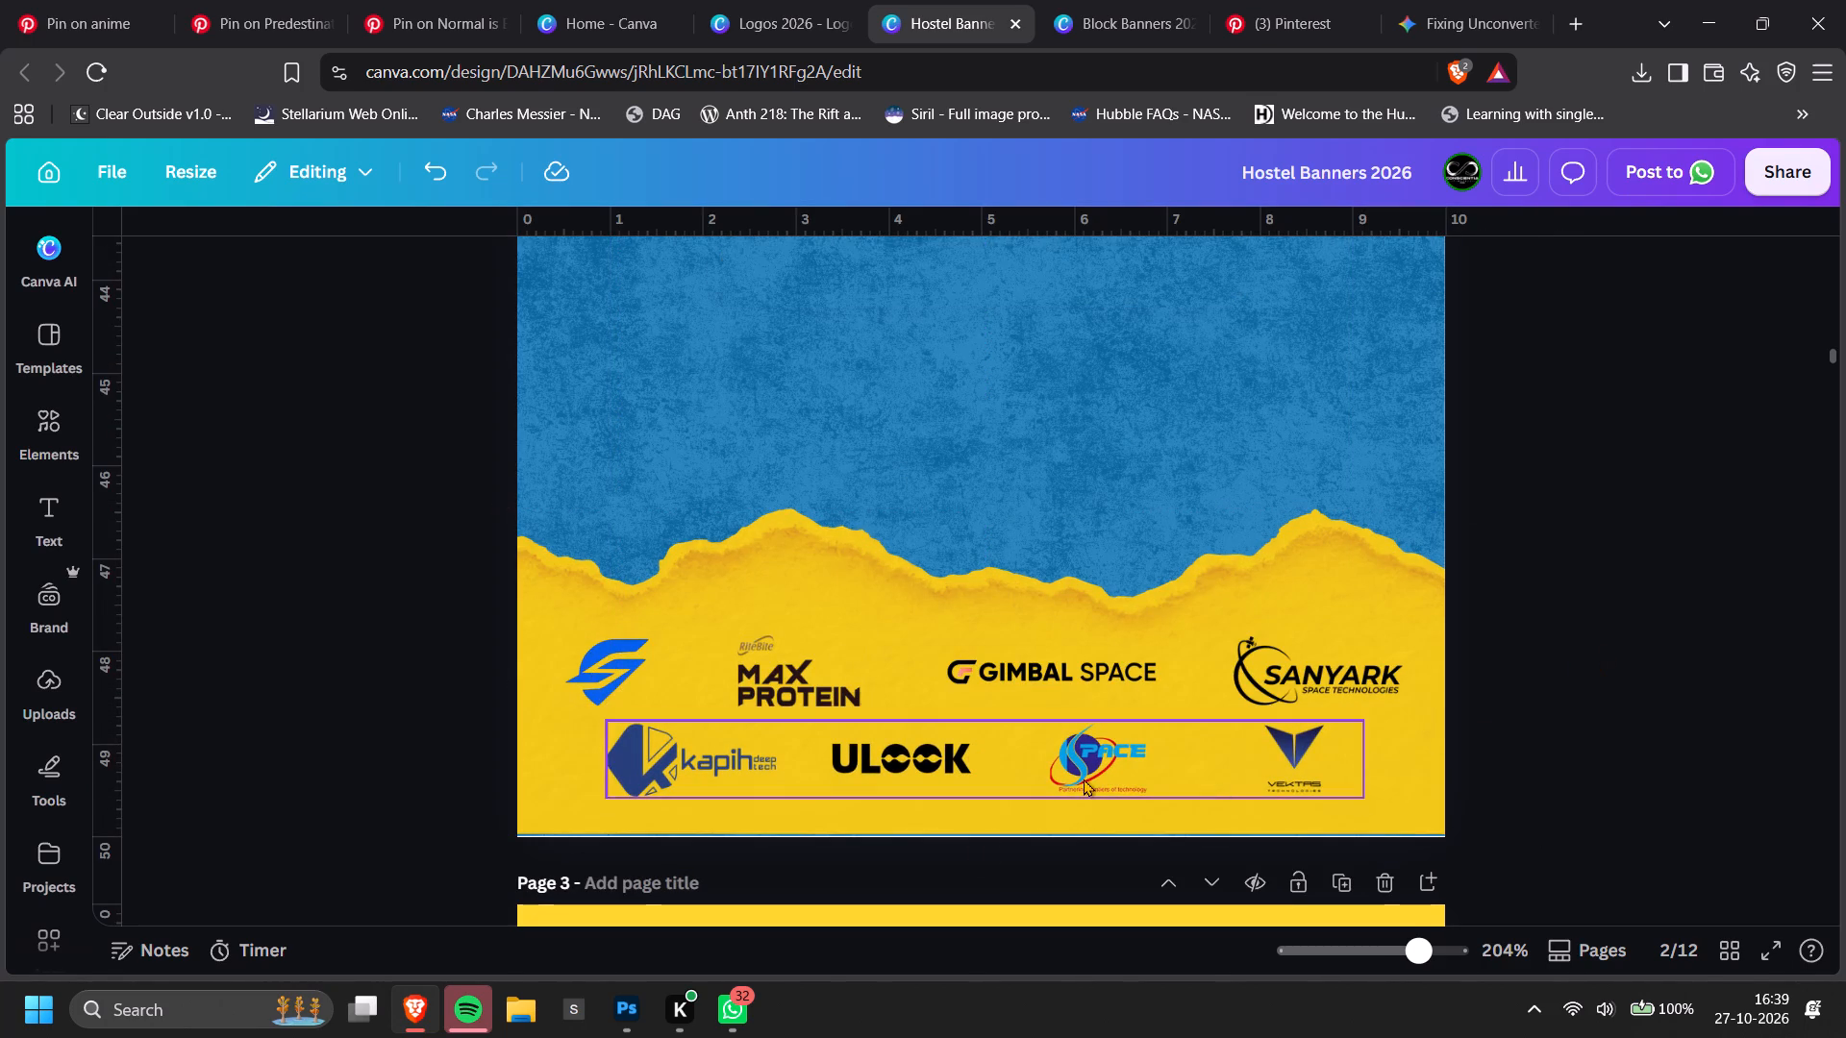
{"action": "left_click", "coordinate": [1314, 688], "text": "shift"}
{"action": "left_click", "coordinate": [1053, 688], "text": "shift"}
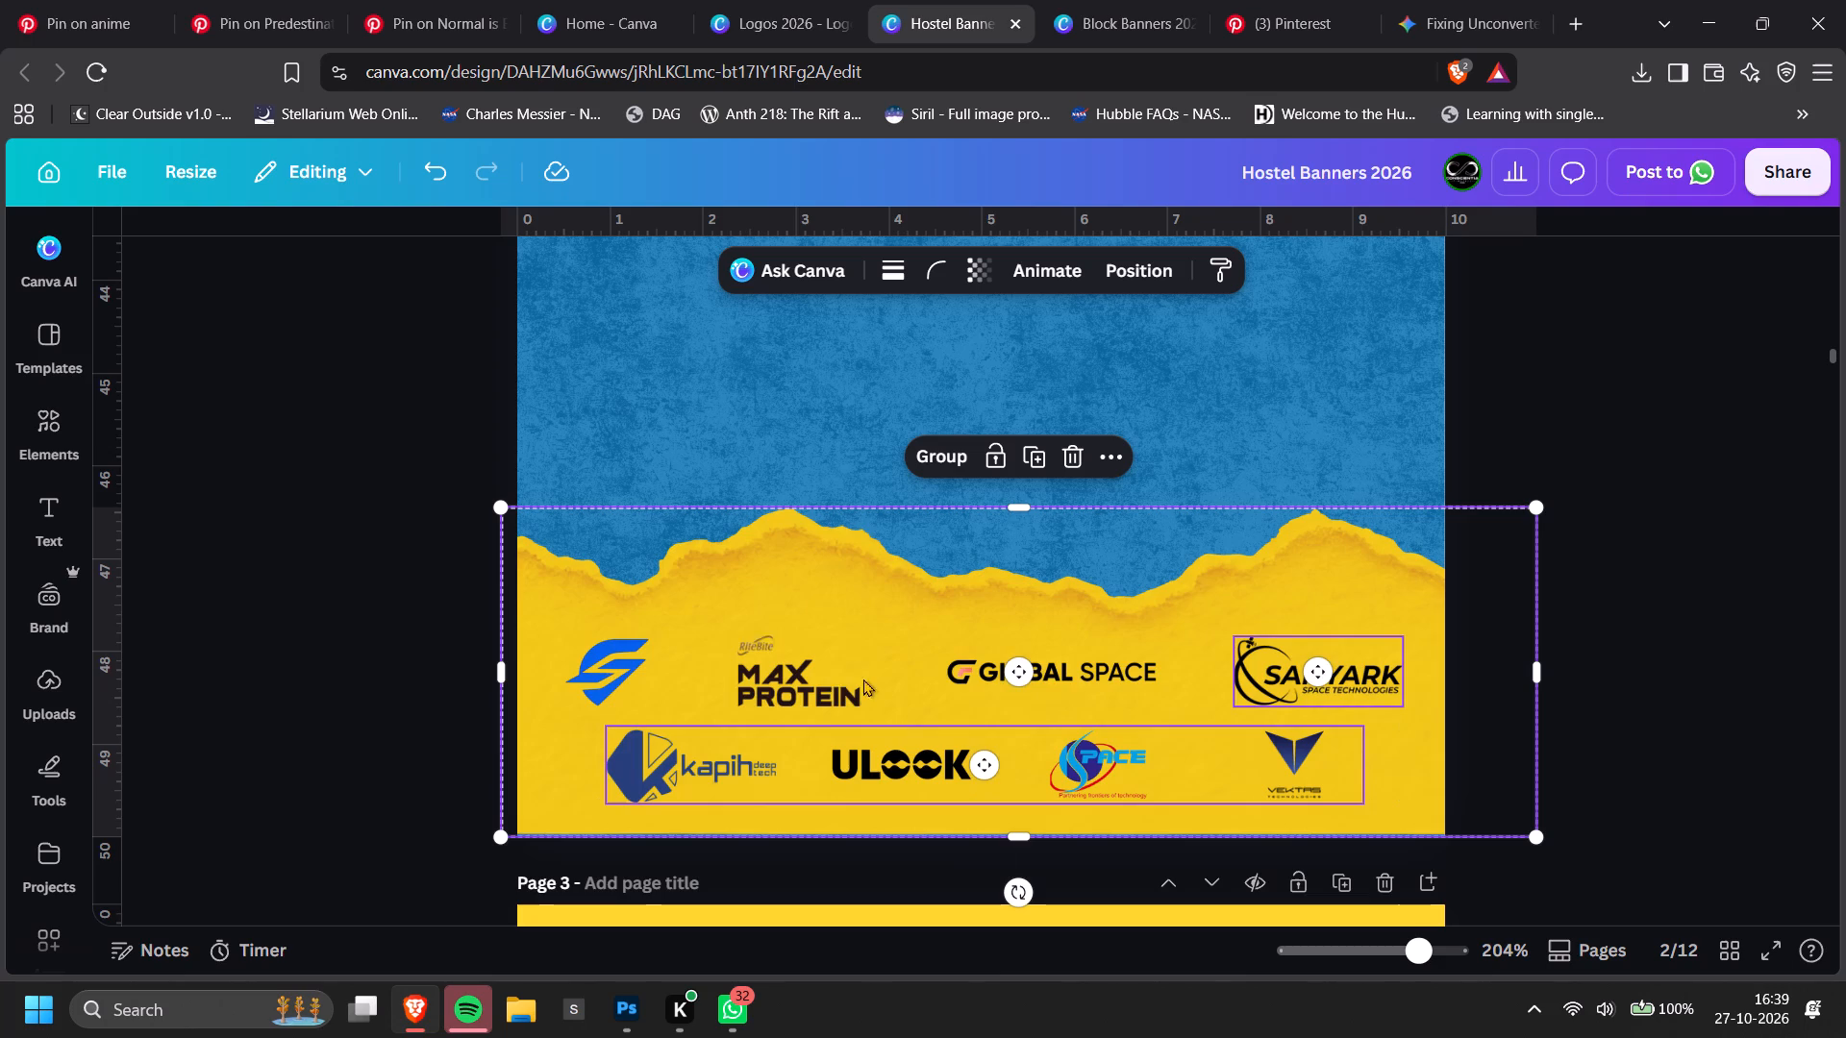
{"action": "left_click", "coordinate": [831, 679], "text": "shift"}
{"action": "left_click", "coordinate": [1111, 671], "text": "shift"}
{"action": "left_click", "coordinate": [606, 659], "text": "shift"}
{"action": "left_click", "coordinate": [919, 442]}
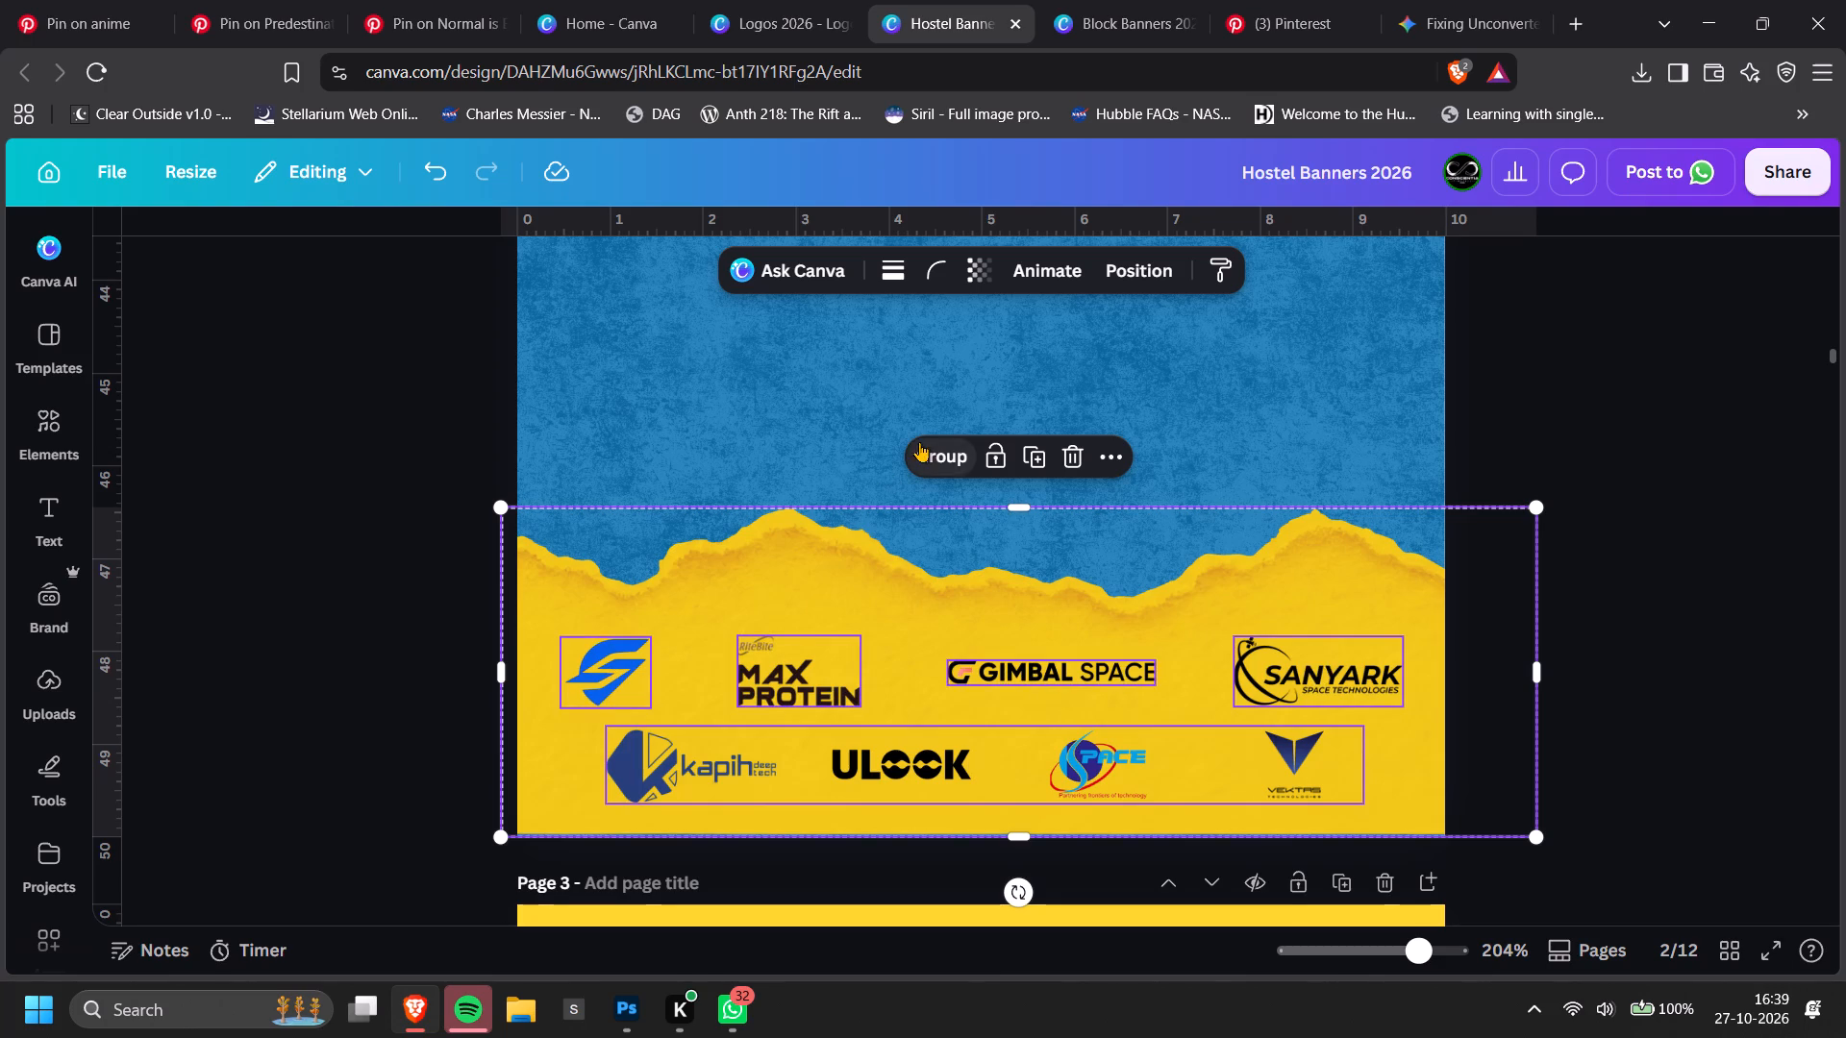
Paste the seated Loki picture from the clipboard history onto the blue area of page 2.
{"action": "scroll", "coordinate": [1535, 583], "scroll_direction": "down", "scroll_amount": 6, "text": "ctrl"}
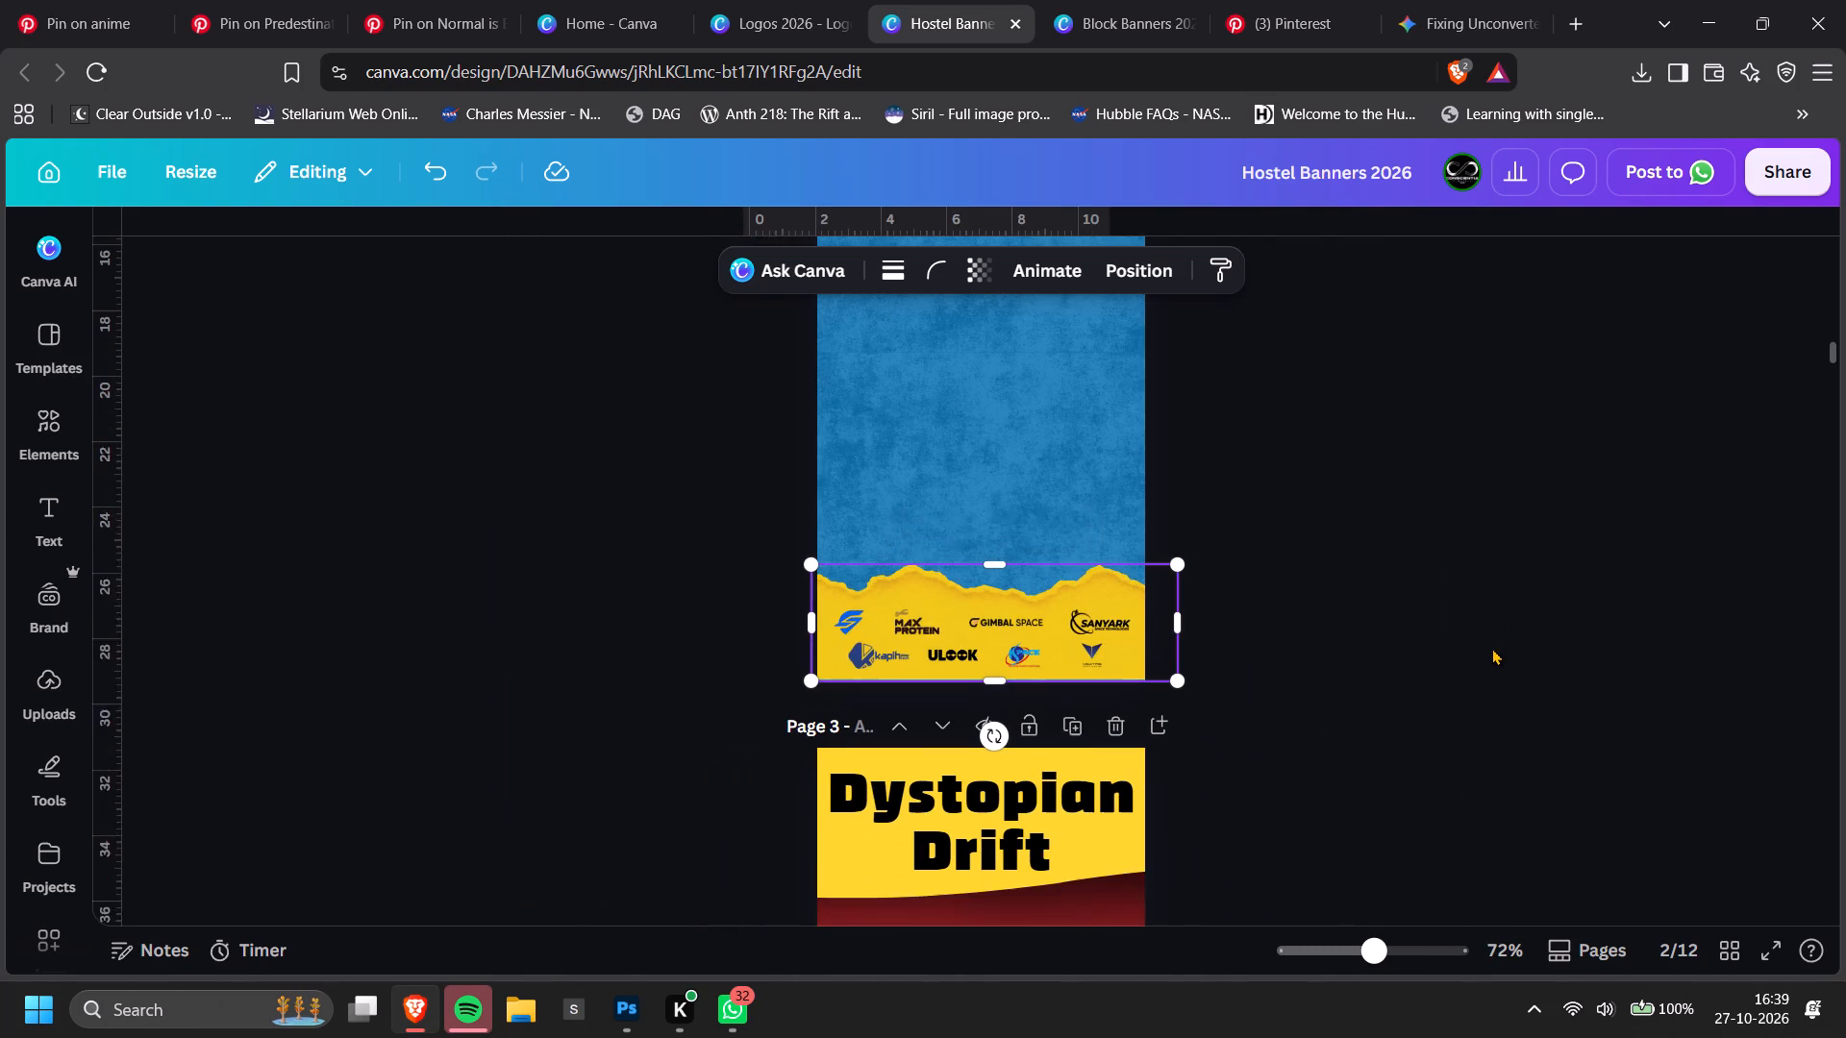
{"action": "left_click", "coordinate": [1492, 648]}
{"action": "scroll", "coordinate": [1492, 648], "scroll_direction": "down", "scroll_amount": 2, "text": "ctrl"}
{"action": "scroll", "coordinate": [1432, 671], "scroll_direction": "up", "scroll_amount": 3}
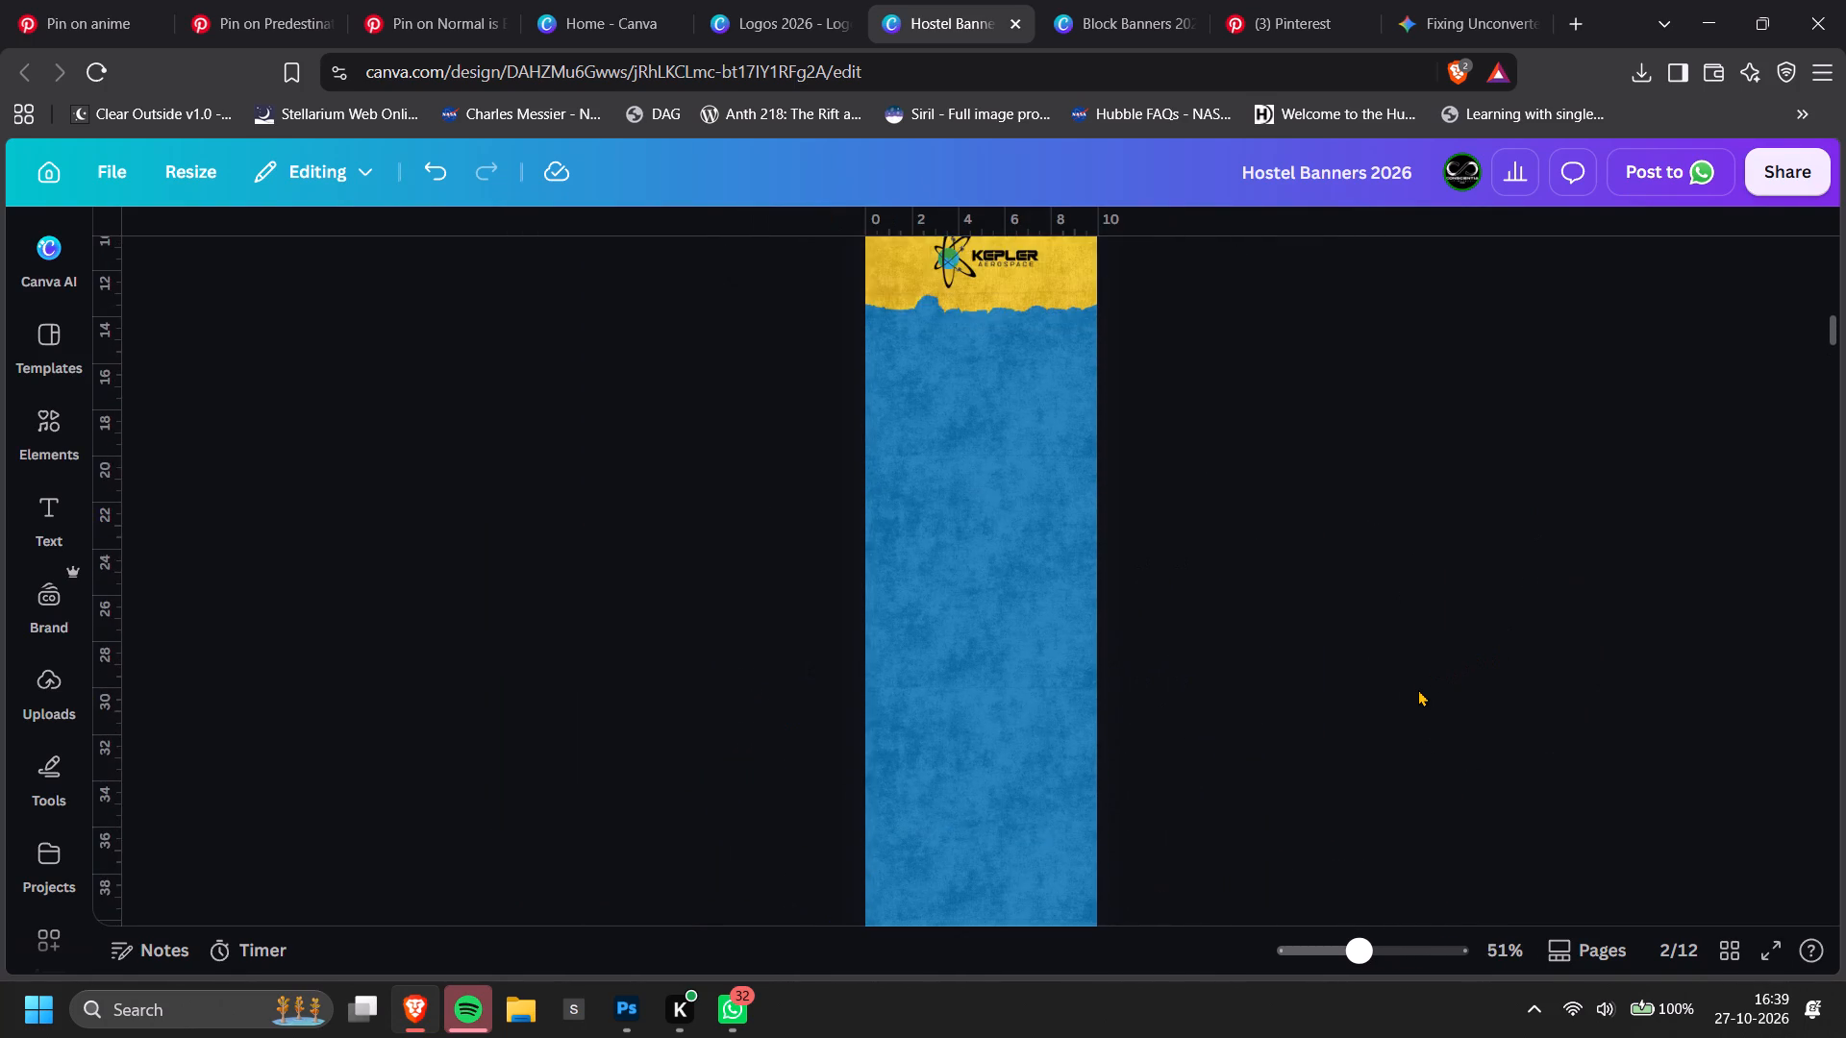
{"action": "scroll", "coordinate": [1418, 689], "scroll_direction": "up", "scroll_amount": 2}
{"action": "scroll", "coordinate": [1418, 689], "scroll_direction": "down", "scroll_amount": 1}
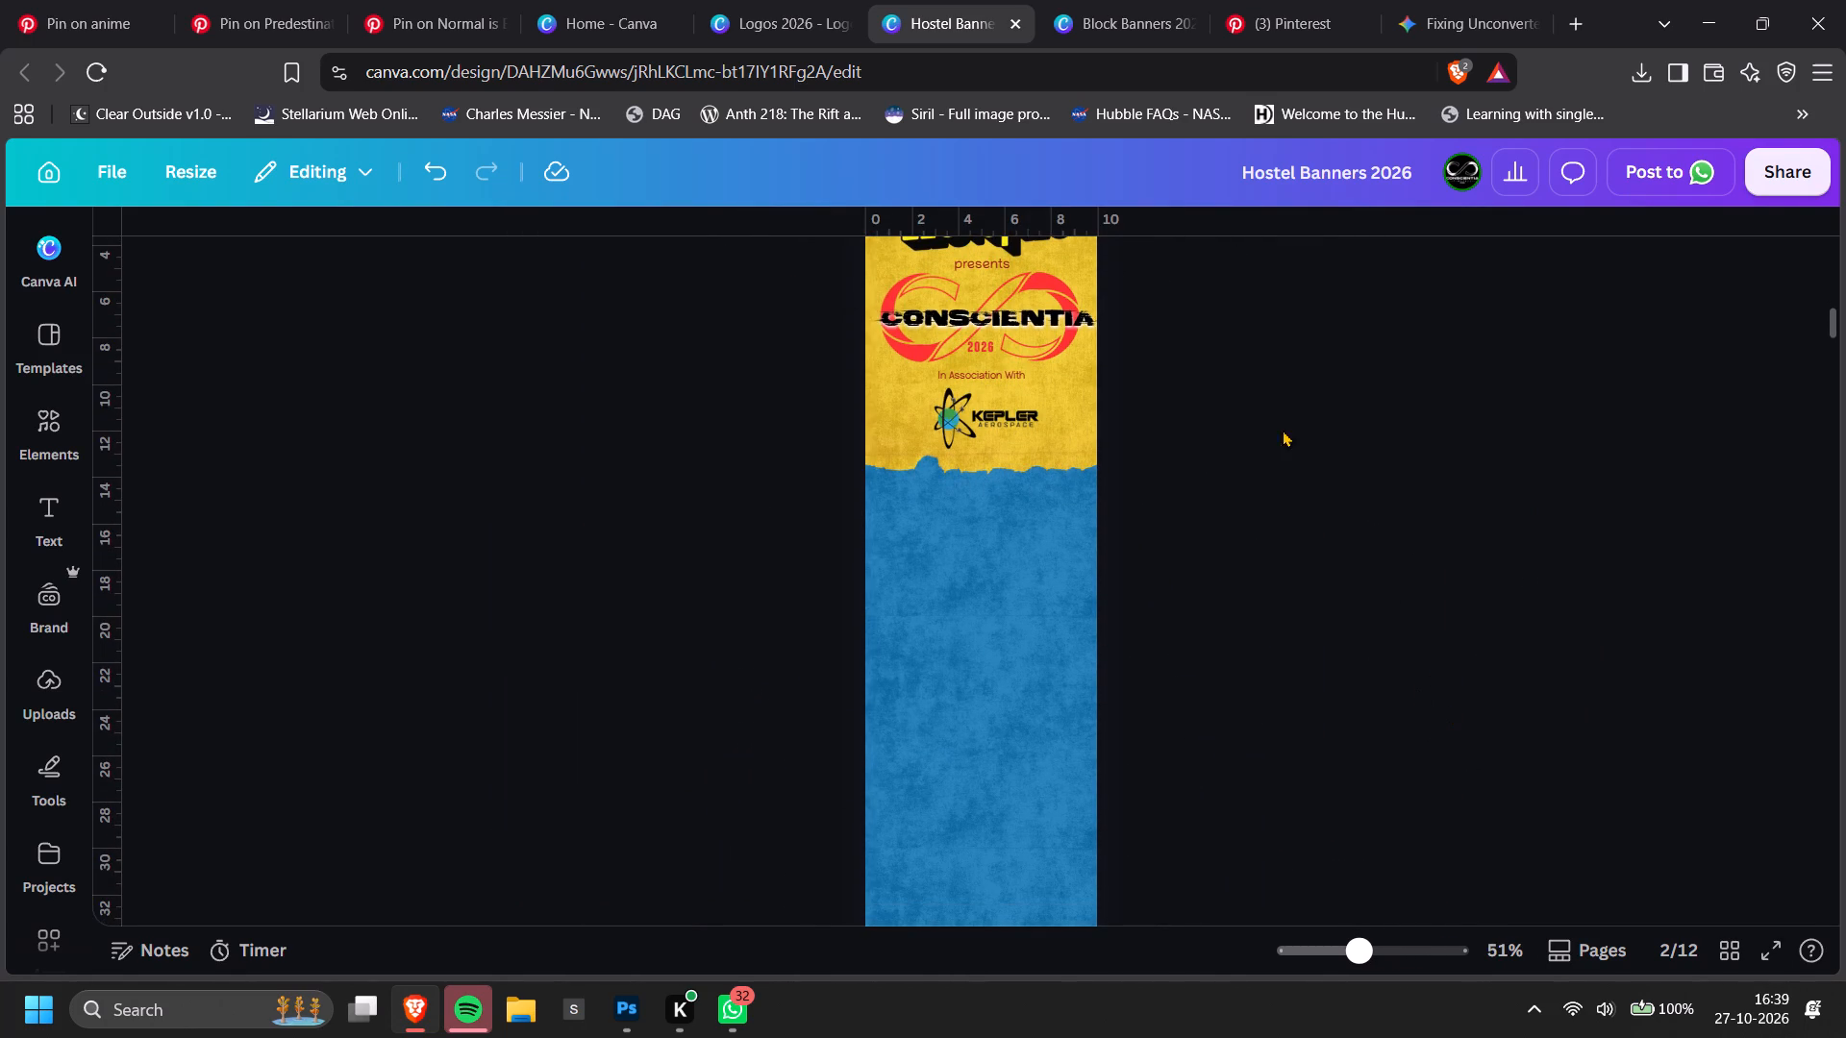
{"action": "scroll", "coordinate": [1190, 479], "scroll_direction": "down", "scroll_amount": 1}
{"action": "key", "text": "super+v"}
{"action": "scroll", "coordinate": [1184, 384], "scroll_direction": "down", "scroll_amount": 9}
{"action": "scroll", "coordinate": [1184, 384], "scroll_direction": "up", "scroll_amount": 3}
{"action": "left_click", "coordinate": [1170, 290]}
{"action": "key", "text": "ctrl+v"}
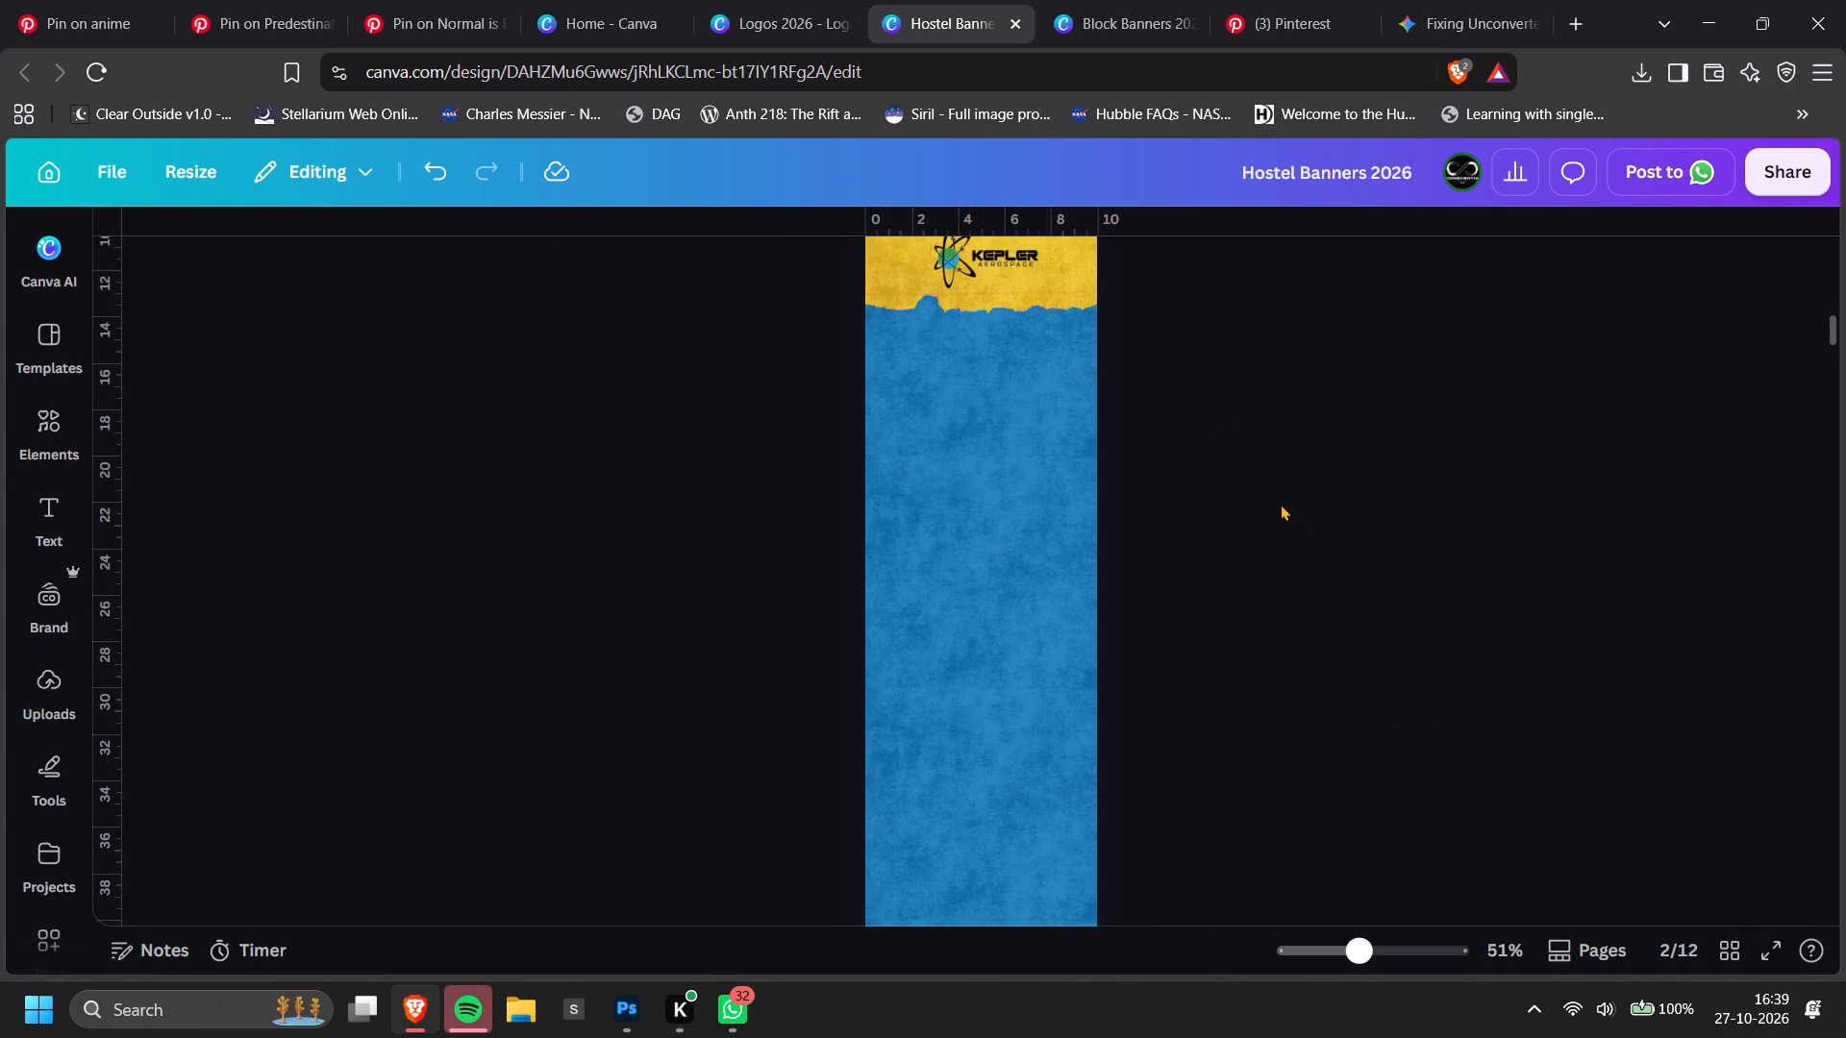
Enlarge the Loki picture to nearly the banner's width and place it below the yellow header.
{"action": "left_click", "coordinate": [1039, 671]}
{"action": "left_click_drag", "start_coordinate": [1040, 672], "coordinate": [1138, 795]}
{"action": "left_click_drag", "start_coordinate": [1044, 695], "coordinate": [1000, 610]}
Remove the background from the Loki picture.
{"action": "left_click", "coordinate": [781, 280]}
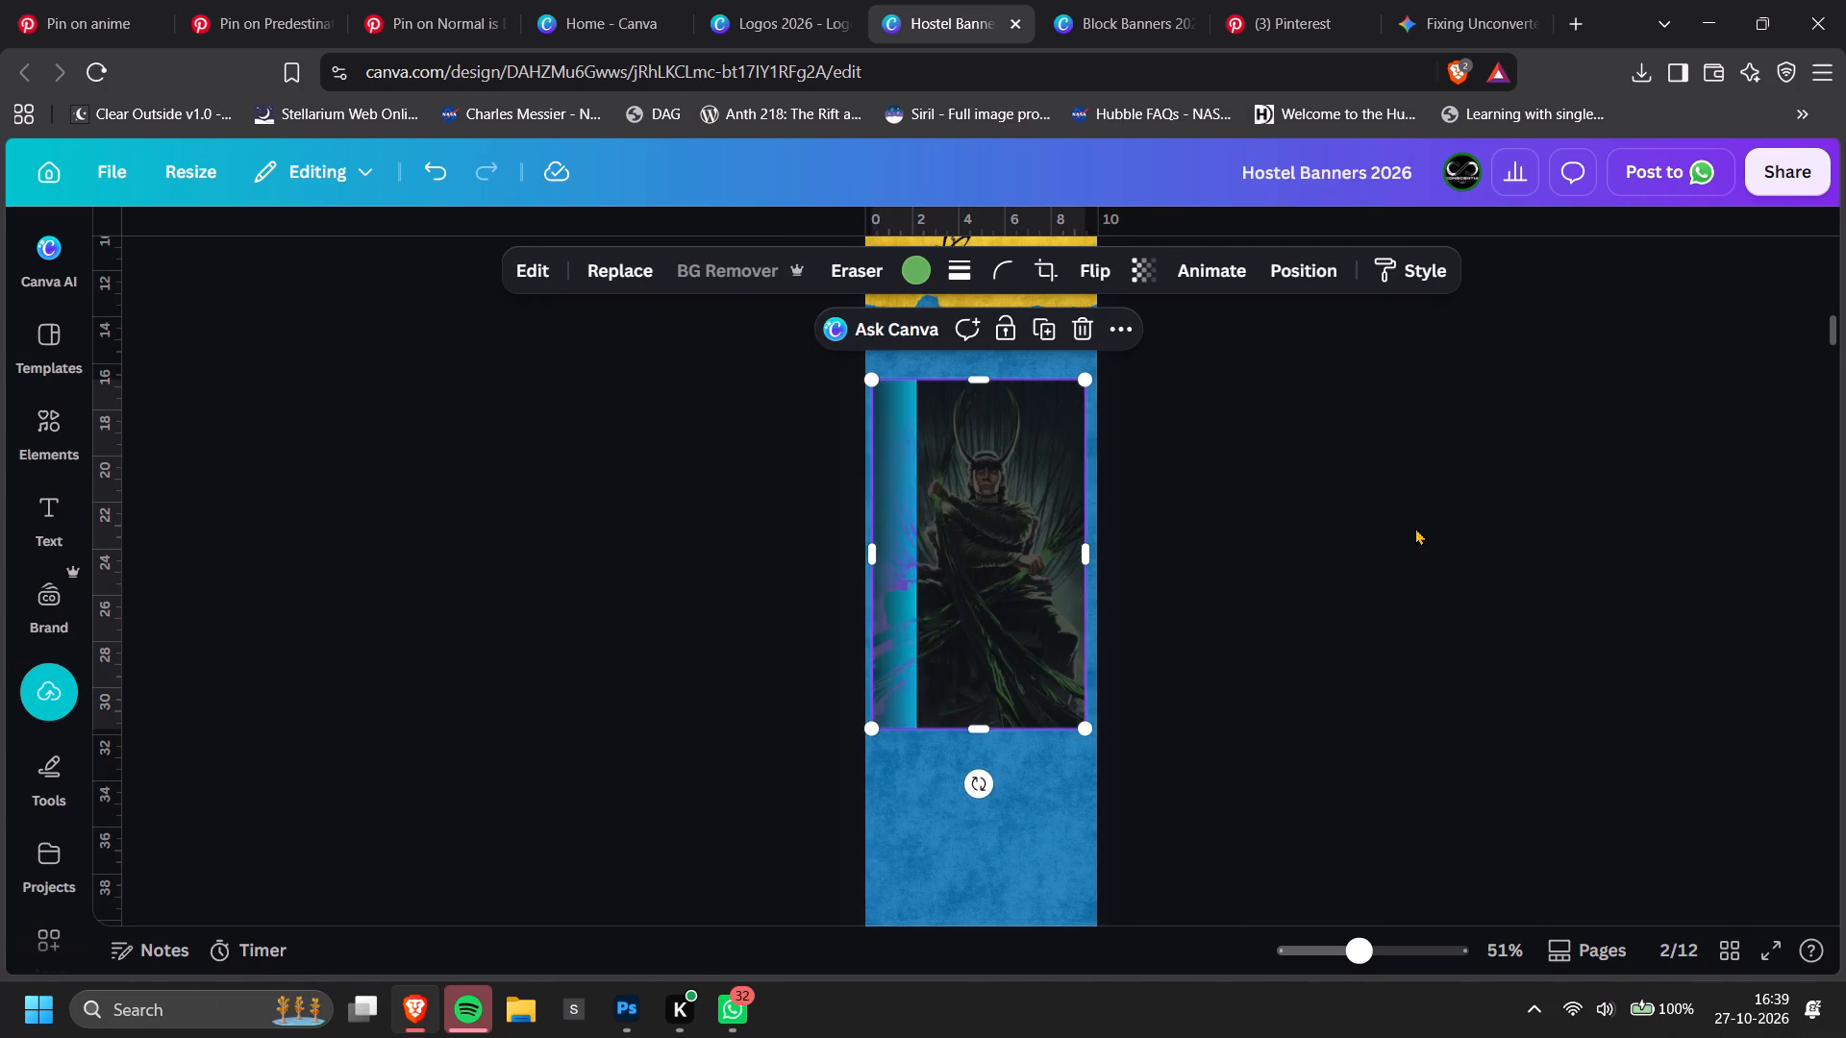
{"action": "scroll", "coordinate": [1415, 528], "scroll_direction": "down", "scroll_amount": 2}
{"action": "scroll", "coordinate": [1387, 535], "scroll_direction": "down", "scroll_amount": 2, "text": "ctrl"}
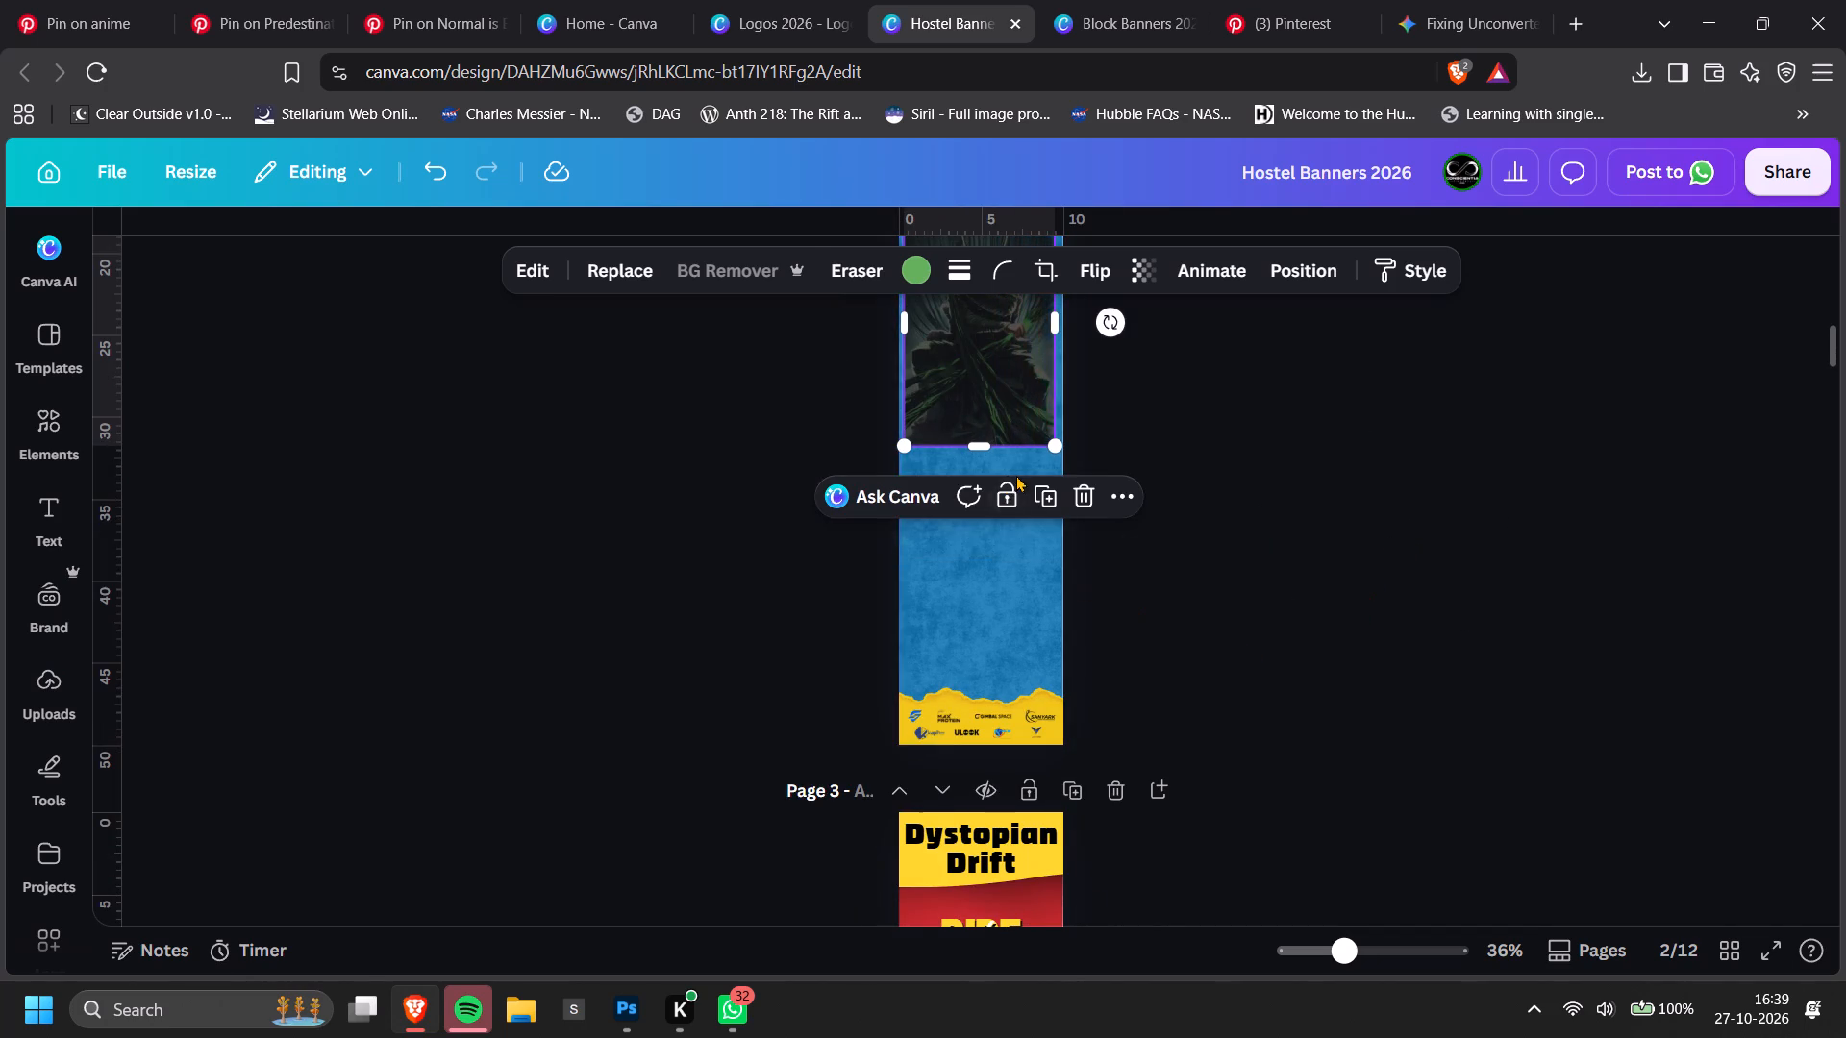
{"action": "scroll", "coordinate": [1018, 477], "scroll_direction": "up", "scroll_amount": 1}
{"action": "scroll", "coordinate": [1034, 494], "scroll_direction": "up", "scroll_amount": 4, "text": "ctrl"}
{"action": "scroll", "coordinate": [1037, 487], "scroll_direction": "down", "scroll_amount": 3, "text": "ctrl"}
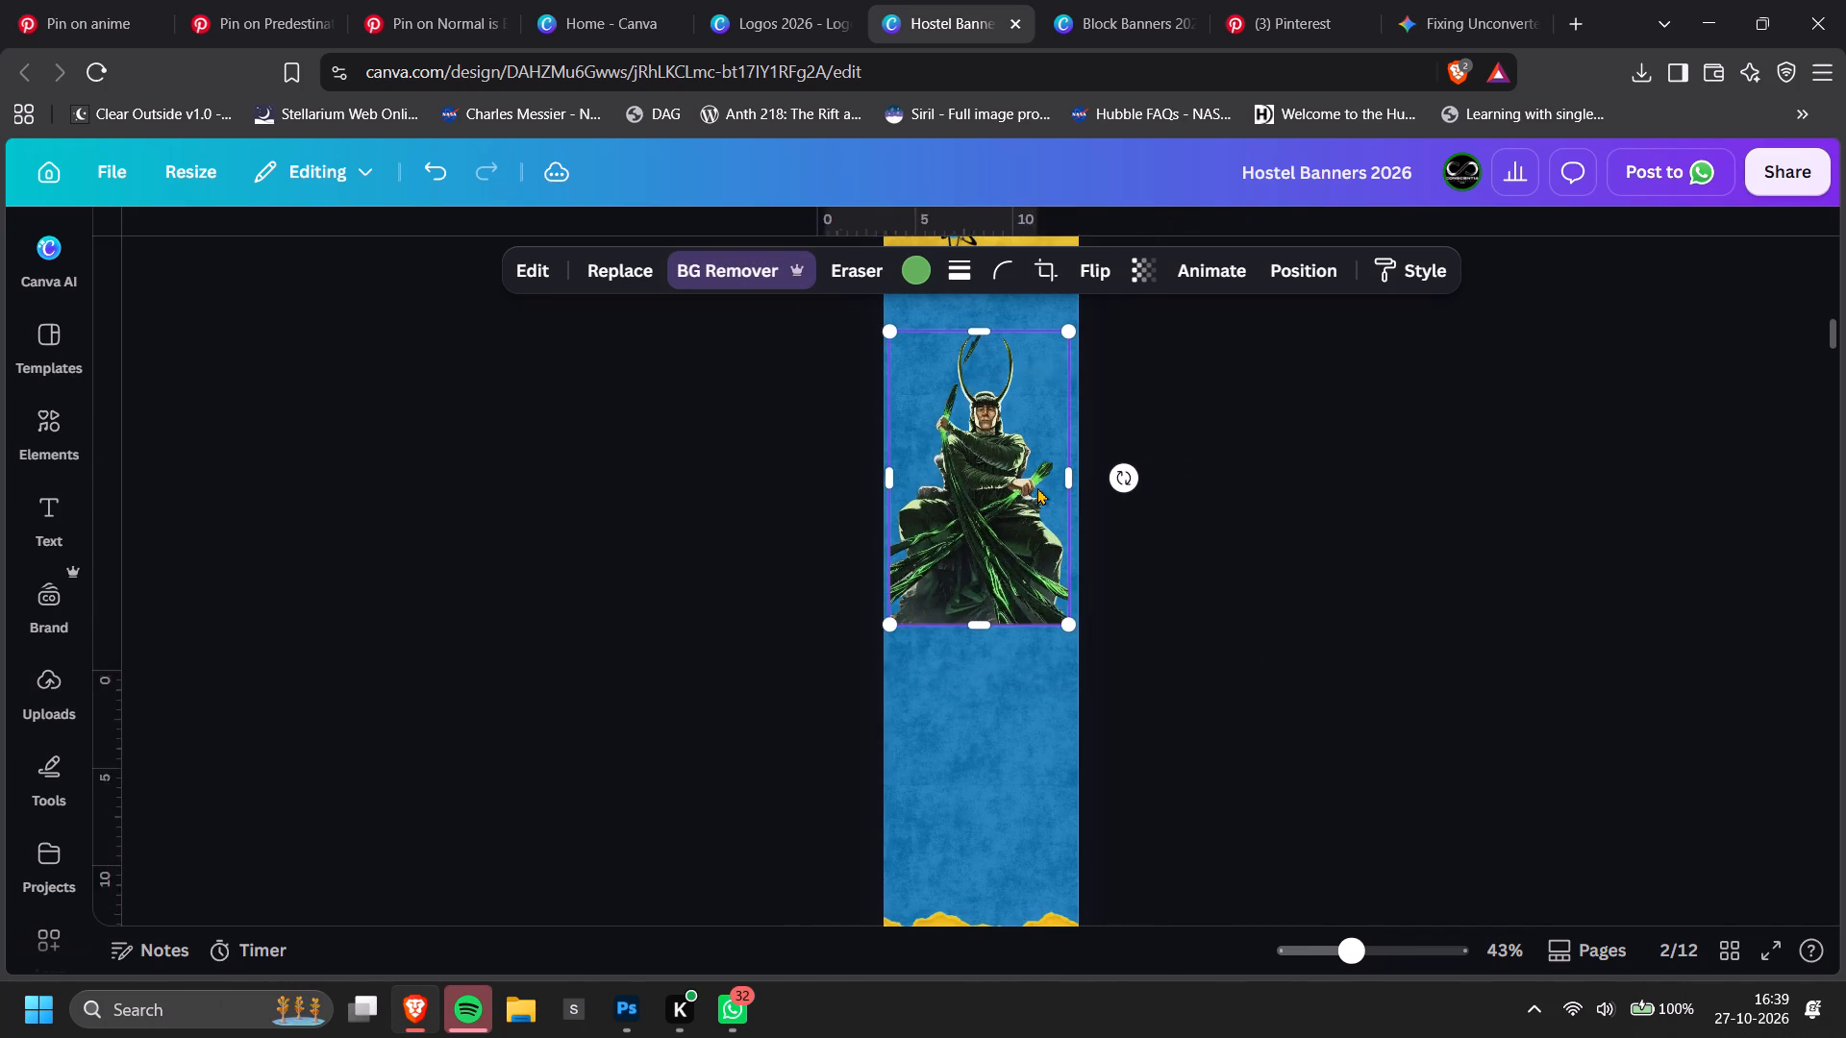
Extend the Loki picture down to the yellow bottom paper and widen it on both sides to cover the banner's full width.
{"action": "left_click_drag", "start_coordinate": [977, 630], "coordinate": [993, 766]}
{"action": "key", "text": "ctrl+z"}
{"action": "left_click_drag", "start_coordinate": [993, 619], "coordinate": [1020, 896]}
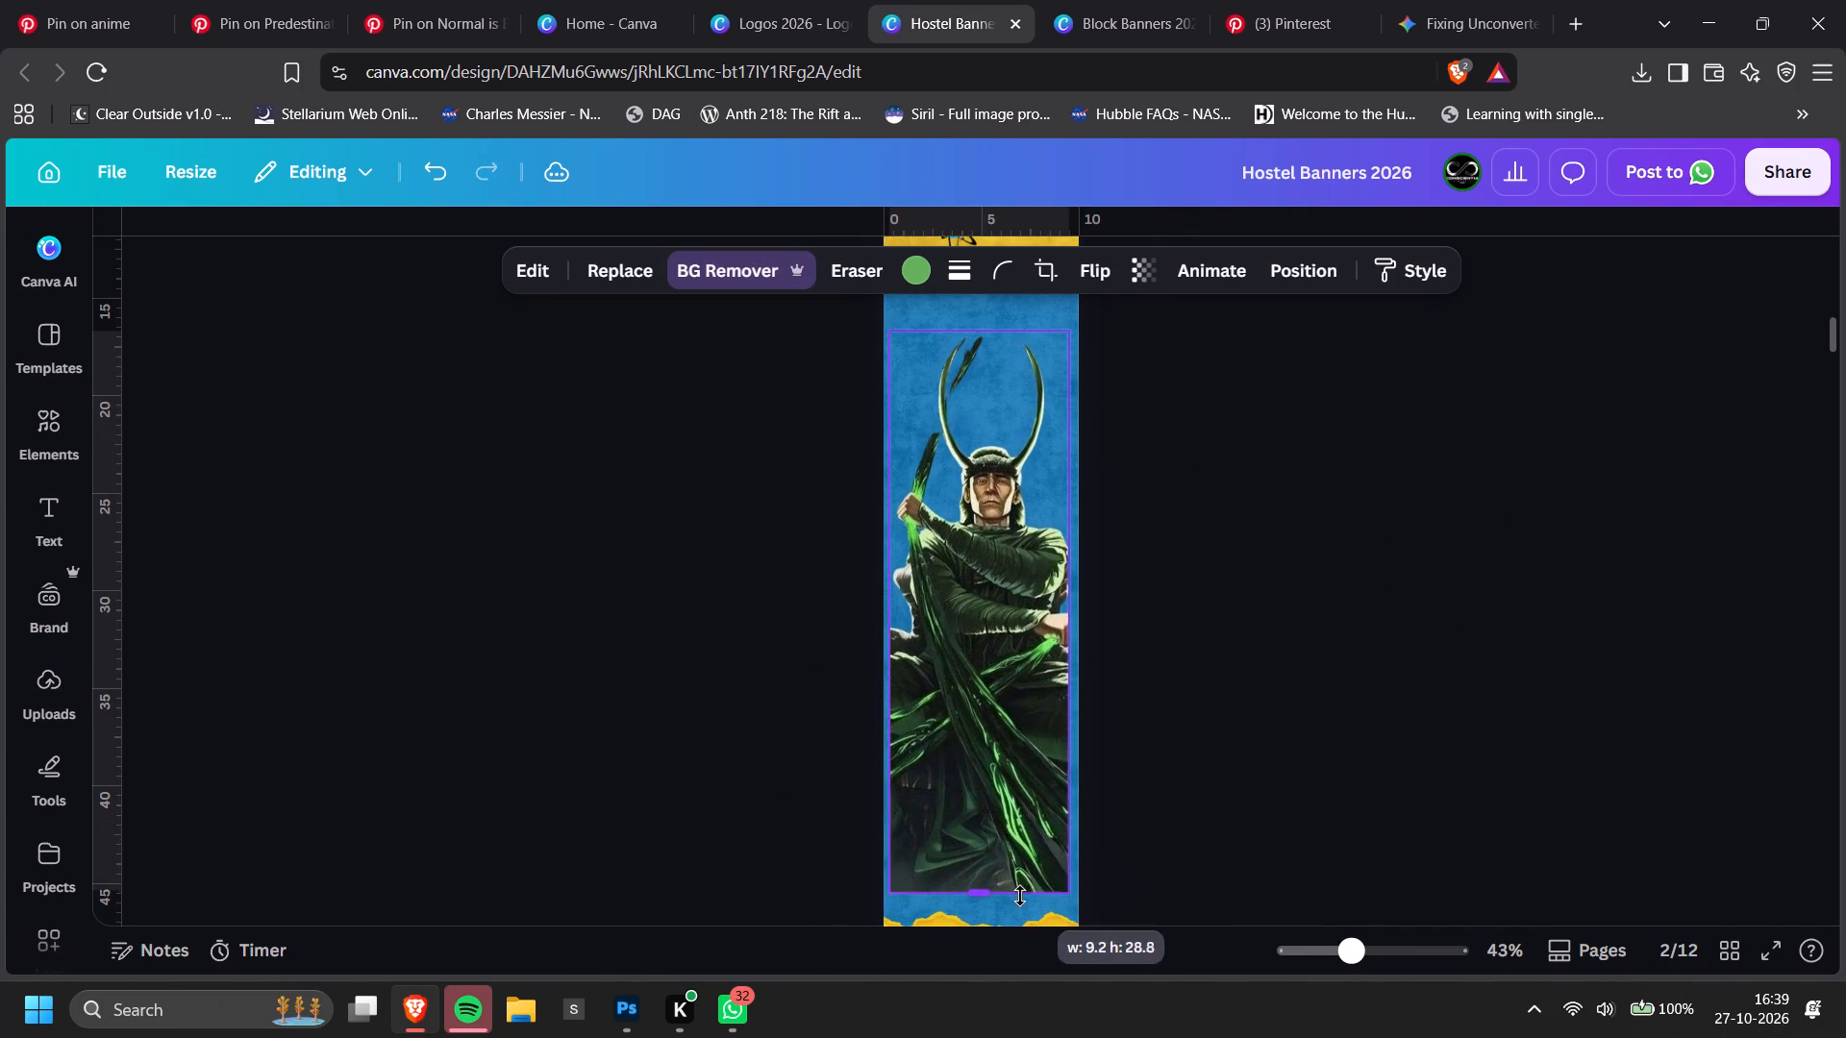
{"action": "left_click_drag", "start_coordinate": [1020, 896], "coordinate": [1021, 924]}
{"action": "left_click_drag", "start_coordinate": [1067, 630], "coordinate": [1084, 635]}
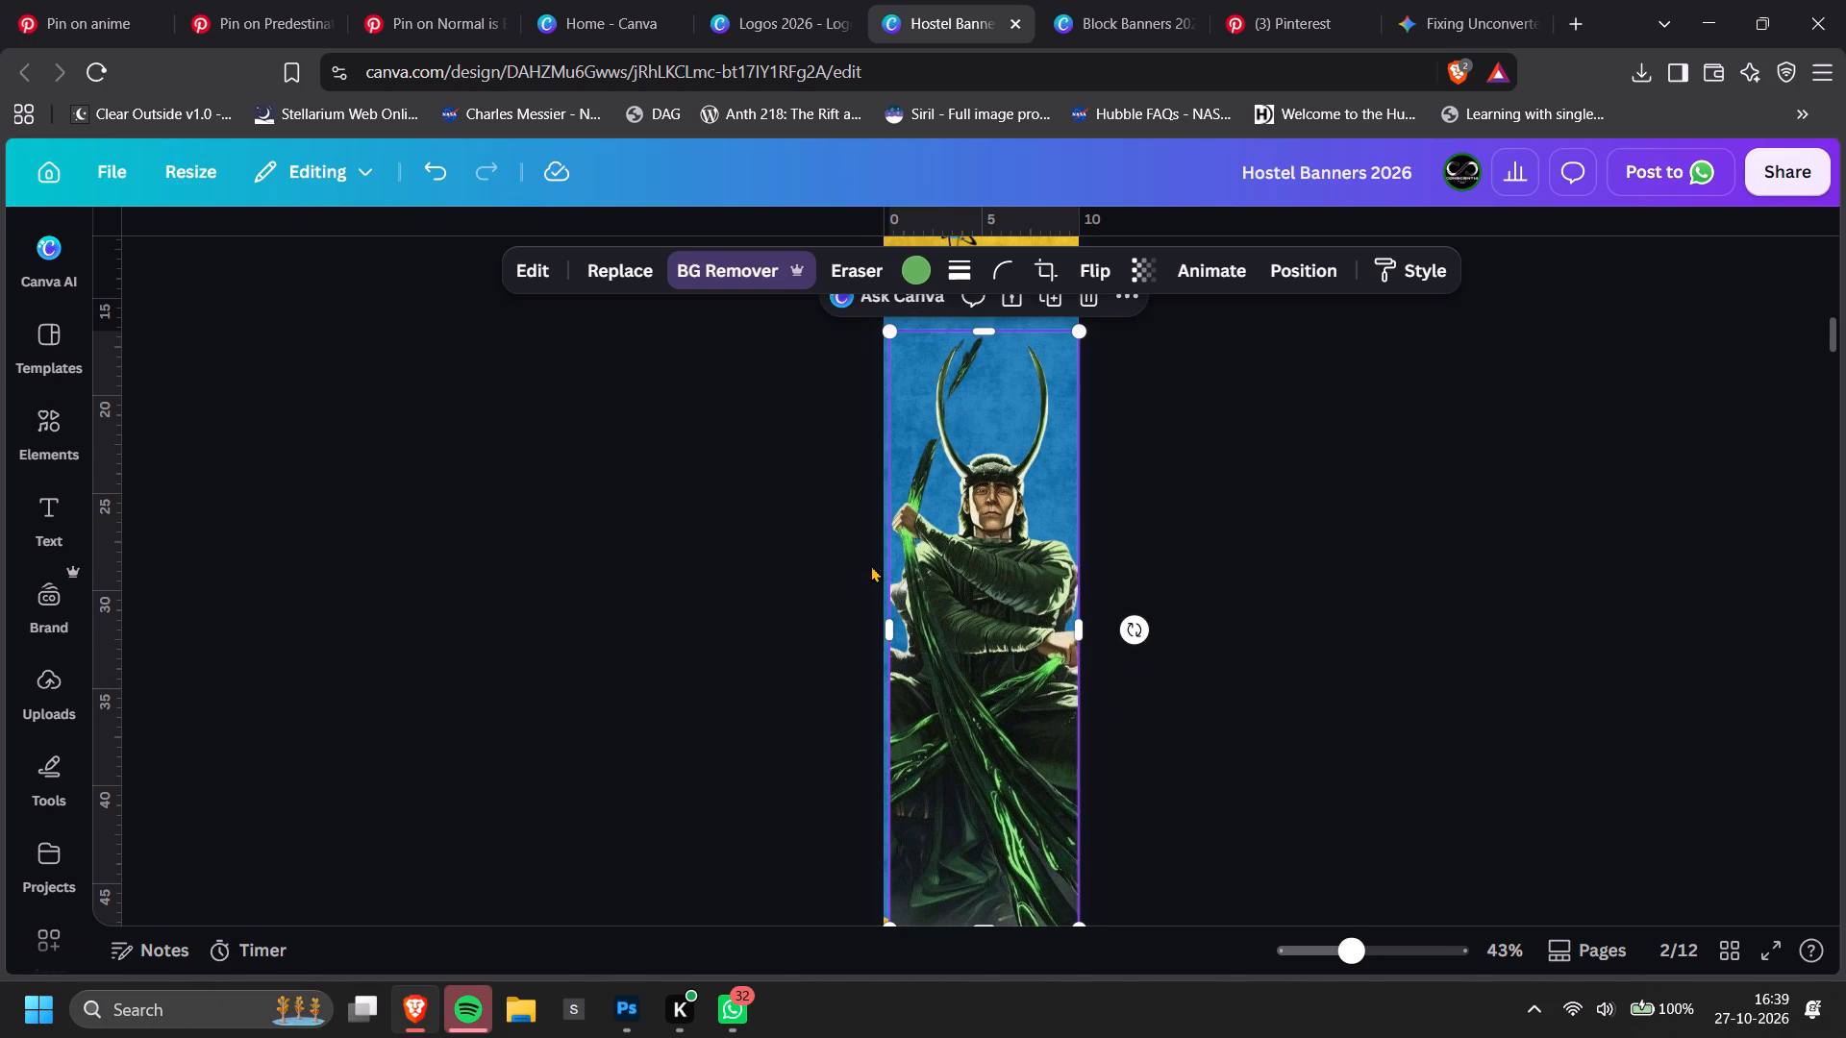
{"action": "left_click_drag", "start_coordinate": [886, 581], "coordinate": [875, 582]}
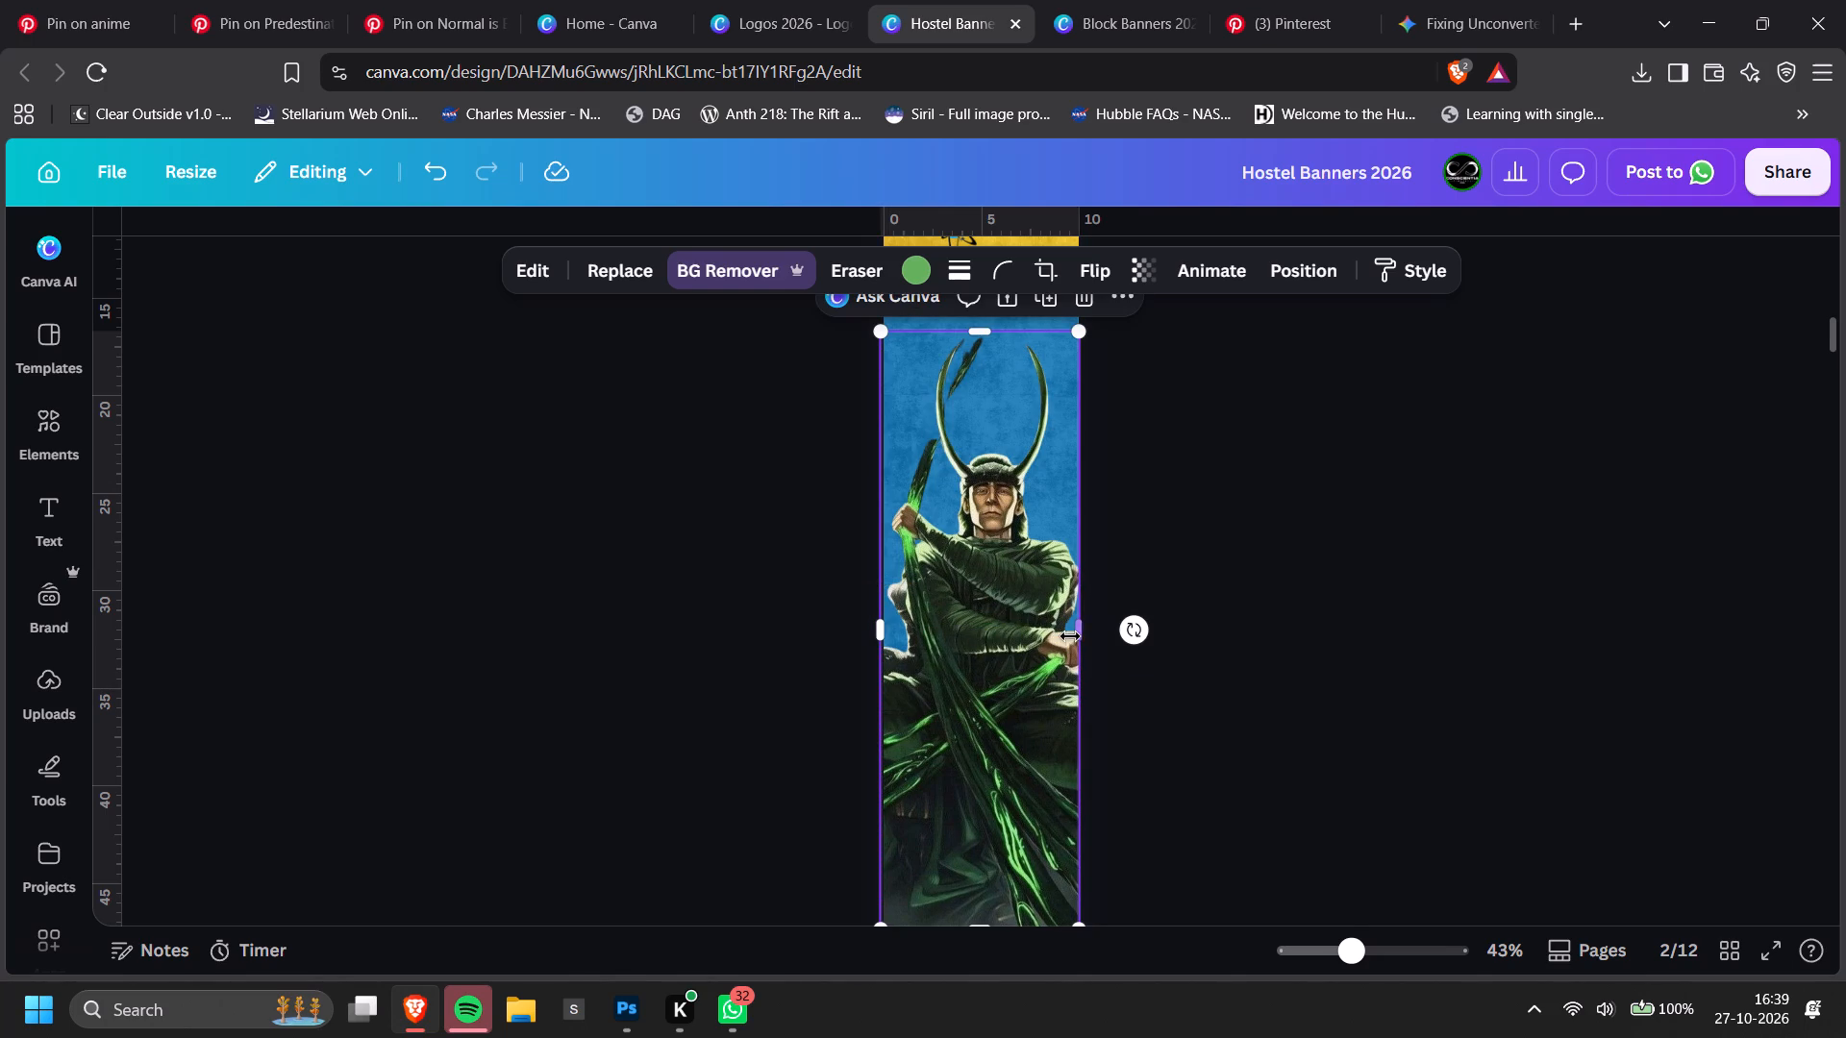
{"action": "left_click_drag", "start_coordinate": [1080, 633], "coordinate": [1094, 636]}
{"action": "left_click", "coordinate": [1283, 520]}
Lower the Loki picture, layer it behind the torn yellow paper but above the blue background, and shift it left to centre it.
{"action": "scroll", "coordinate": [1283, 520], "scroll_direction": "down", "scroll_amount": 2, "text": "ctrl"}
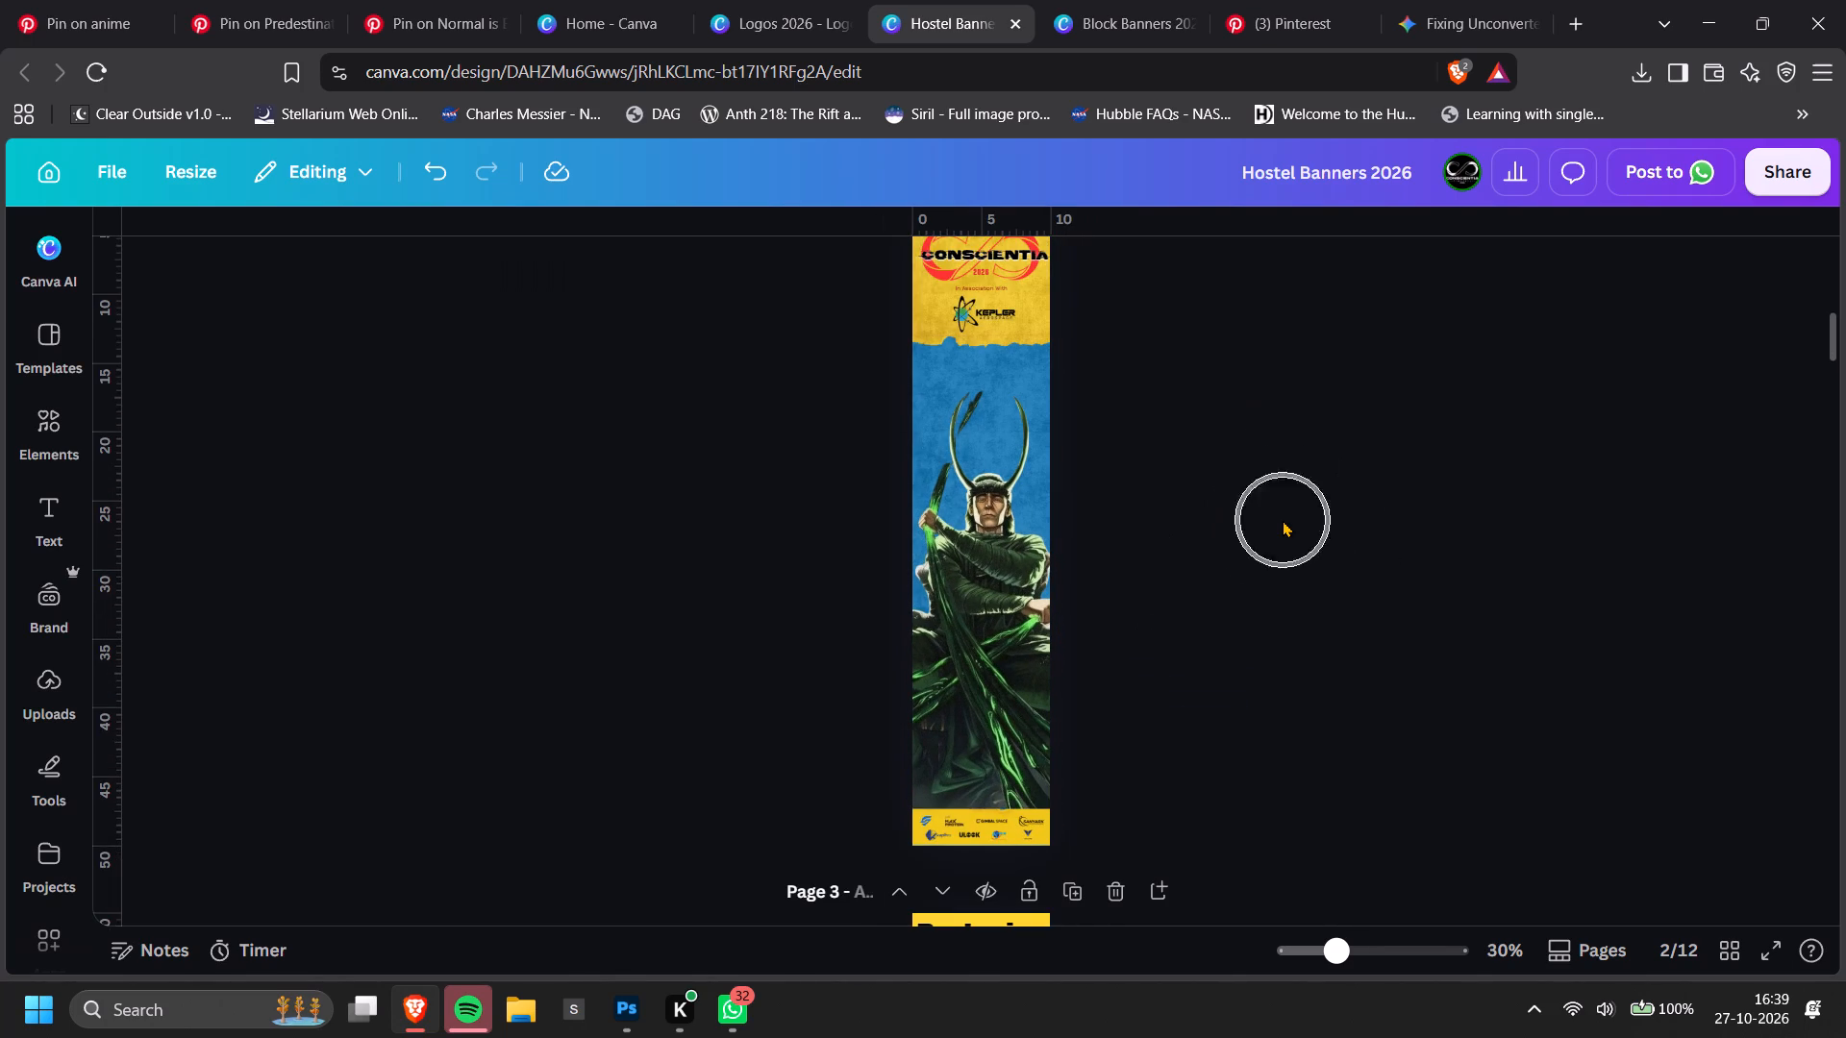
{"action": "scroll", "coordinate": [1233, 604], "scroll_direction": "up", "scroll_amount": 2, "text": "ctrl"}
{"action": "left_click_drag", "start_coordinate": [986, 553], "coordinate": [988, 563]}
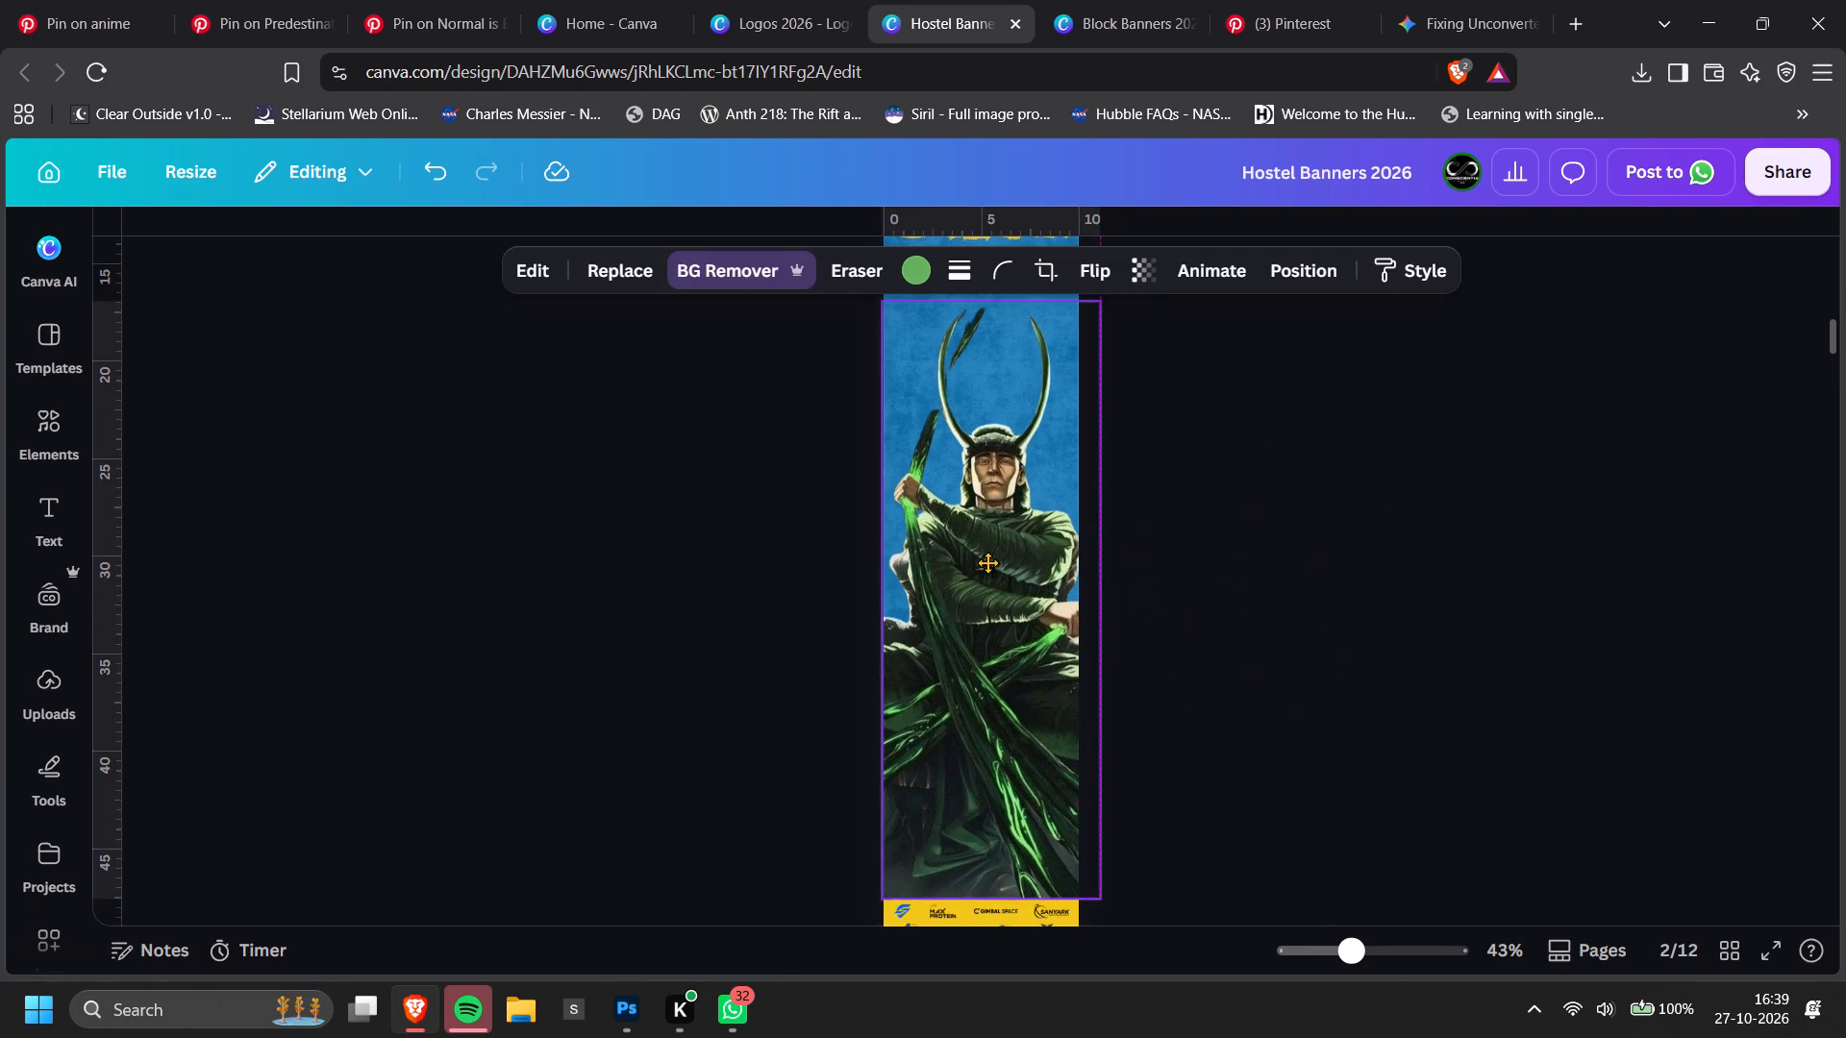
{"action": "left_click_drag", "start_coordinate": [988, 563], "coordinate": [985, 572]}
{"action": "key", "text": "ctrl+bracketleft"}
{"action": "key", "text": "ctrl+bracketleft"}
{"action": "key", "text": "ctrl+bracketleft"}
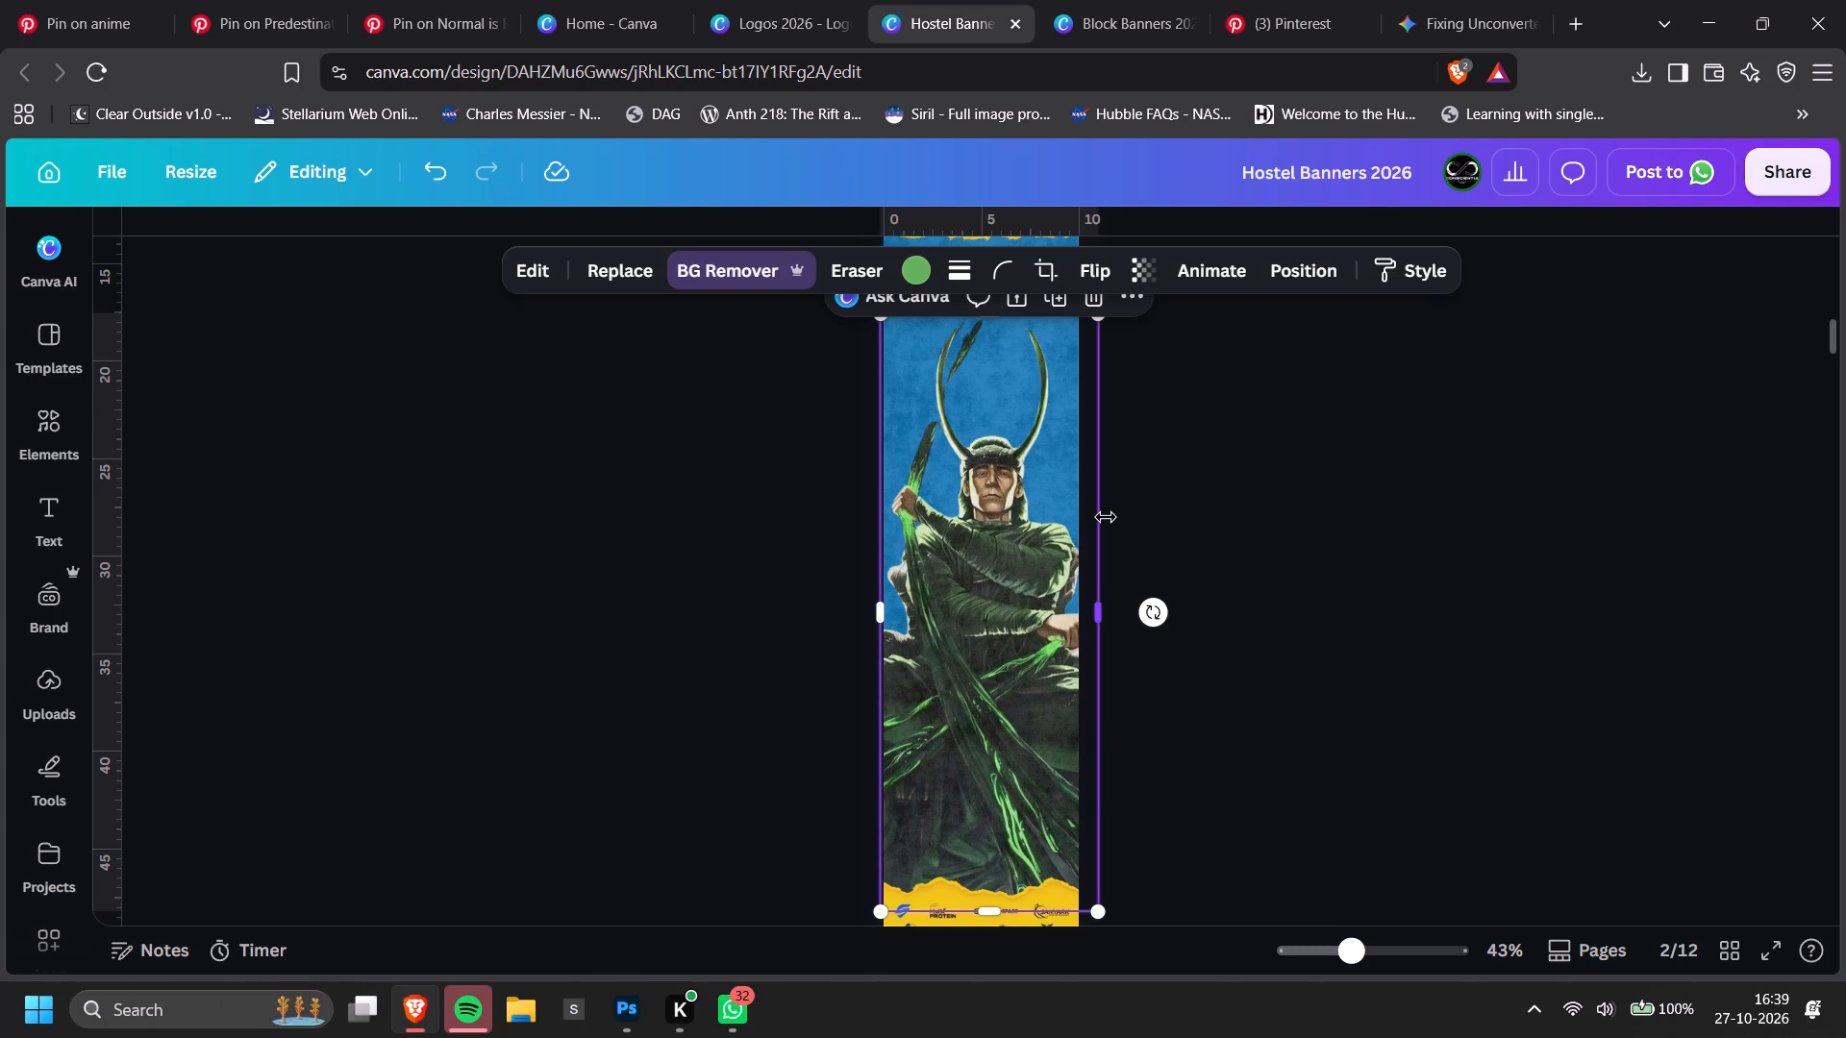
{"action": "key", "text": "ctrl+bracketright"}
{"action": "left_click", "coordinate": [1369, 417]}
{"action": "left_click_drag", "start_coordinate": [1011, 563], "coordinate": [1010, 563]}
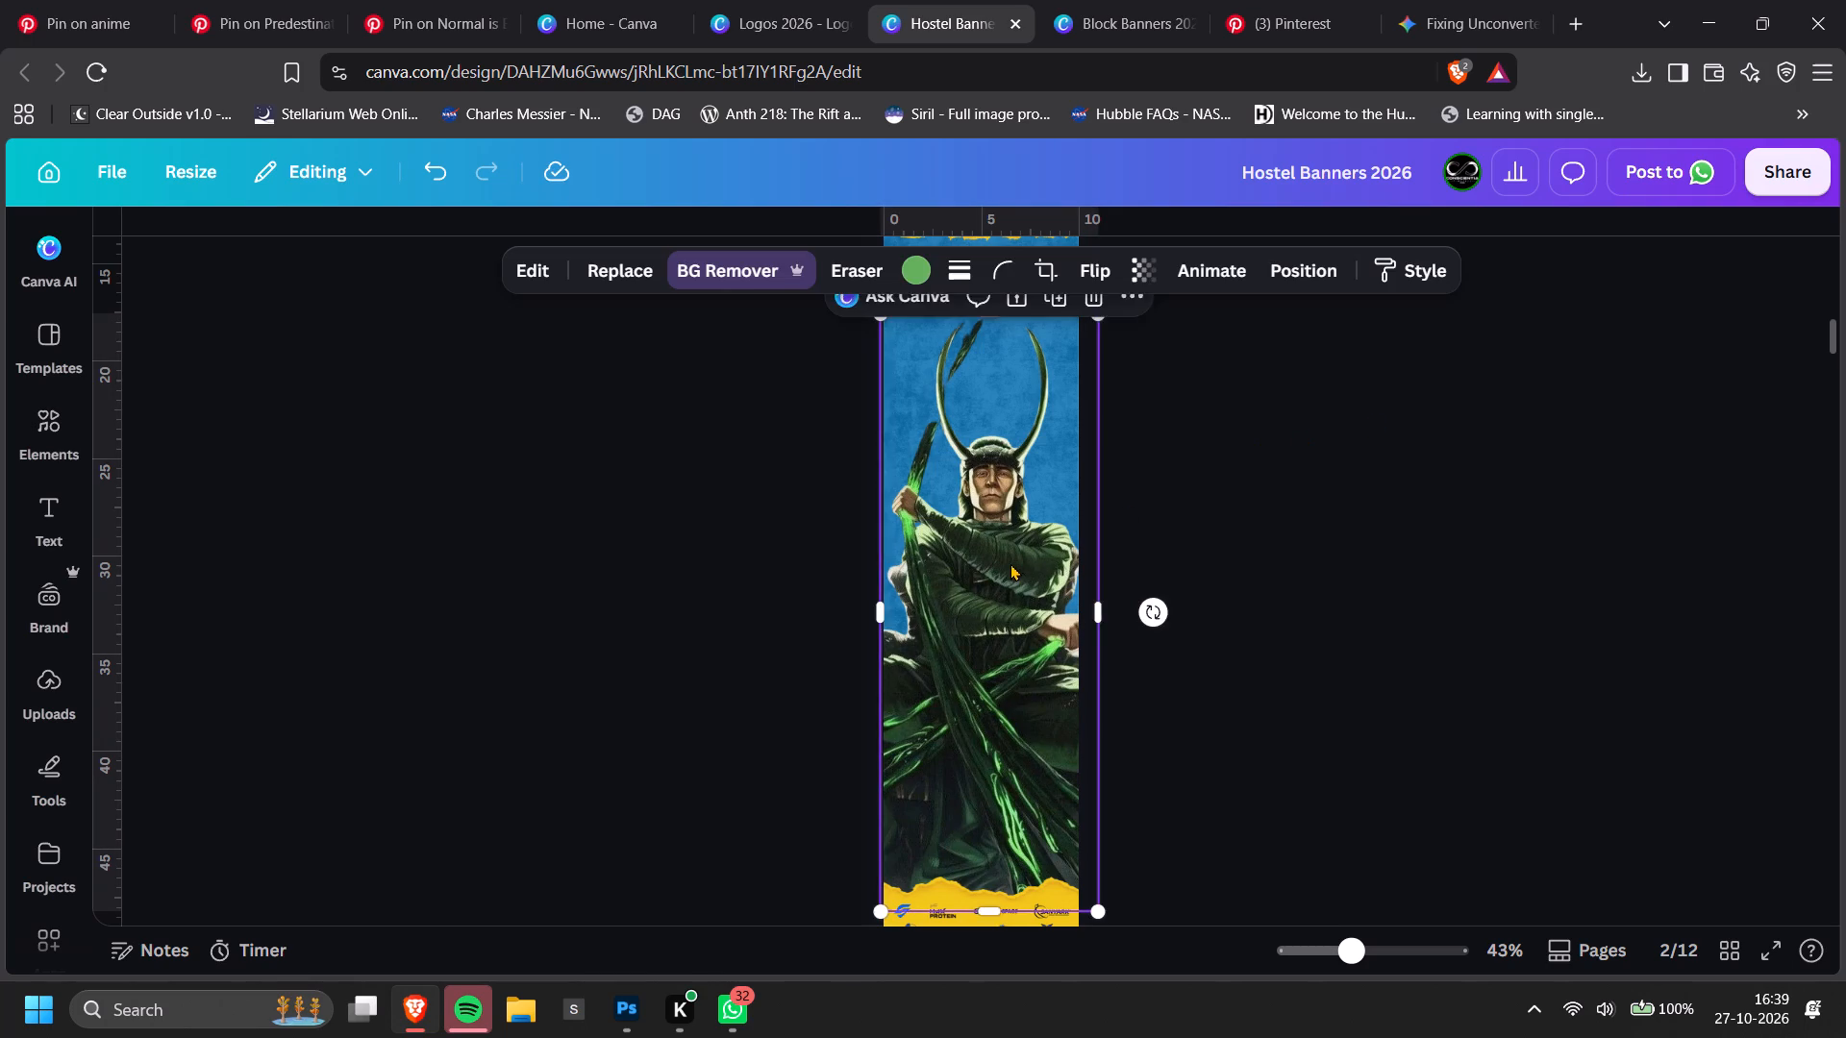
{"action": "left_click_drag", "start_coordinate": [1010, 563], "coordinate": [1003, 565]}
{"action": "left_click", "coordinate": [1189, 517]}
Search Google Images in a new browser tab for "loki design" and look through the results for design references.
{"action": "scroll", "coordinate": [1189, 517], "scroll_direction": "up", "scroll_amount": 1}
{"action": "scroll", "coordinate": [1189, 517], "scroll_direction": "up", "scroll_amount": 1, "text": "ctrl"}
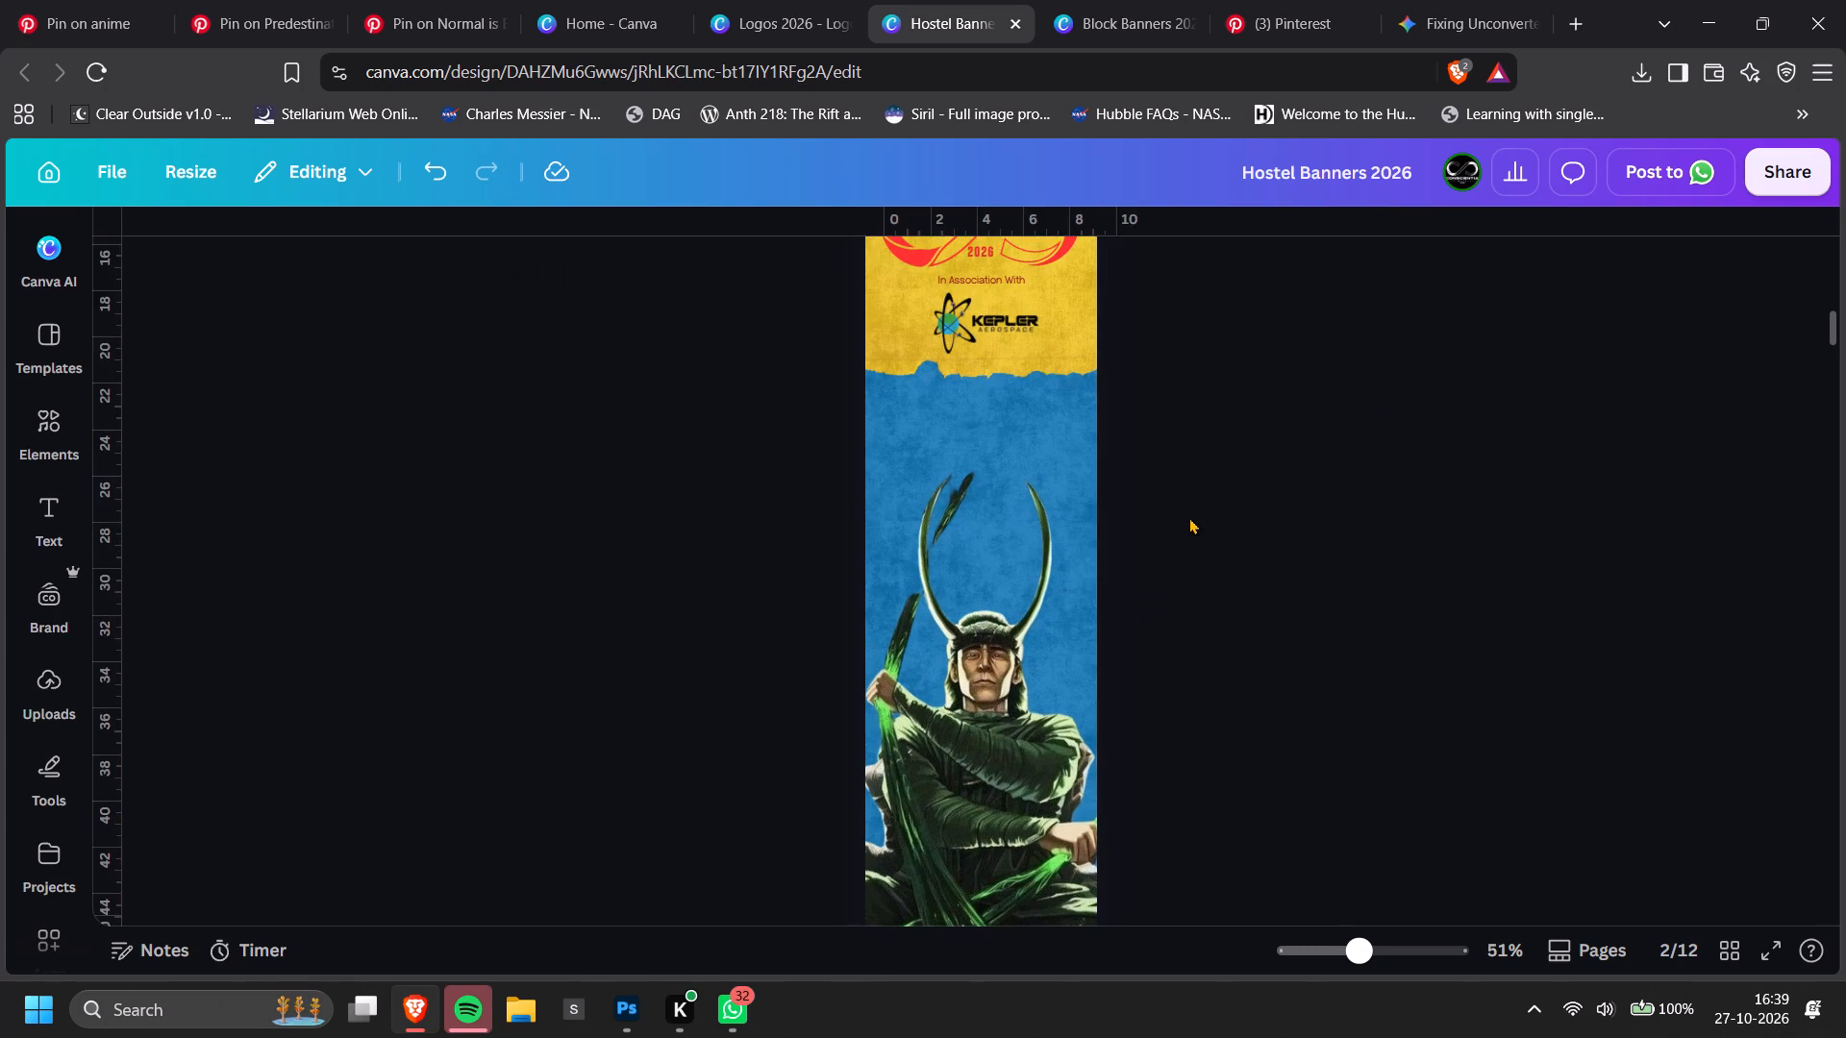
{"action": "left_click", "coordinate": [1577, 16]}
{"action": "type", "text": "loki design"}
{"action": "key", "text": "Return"}
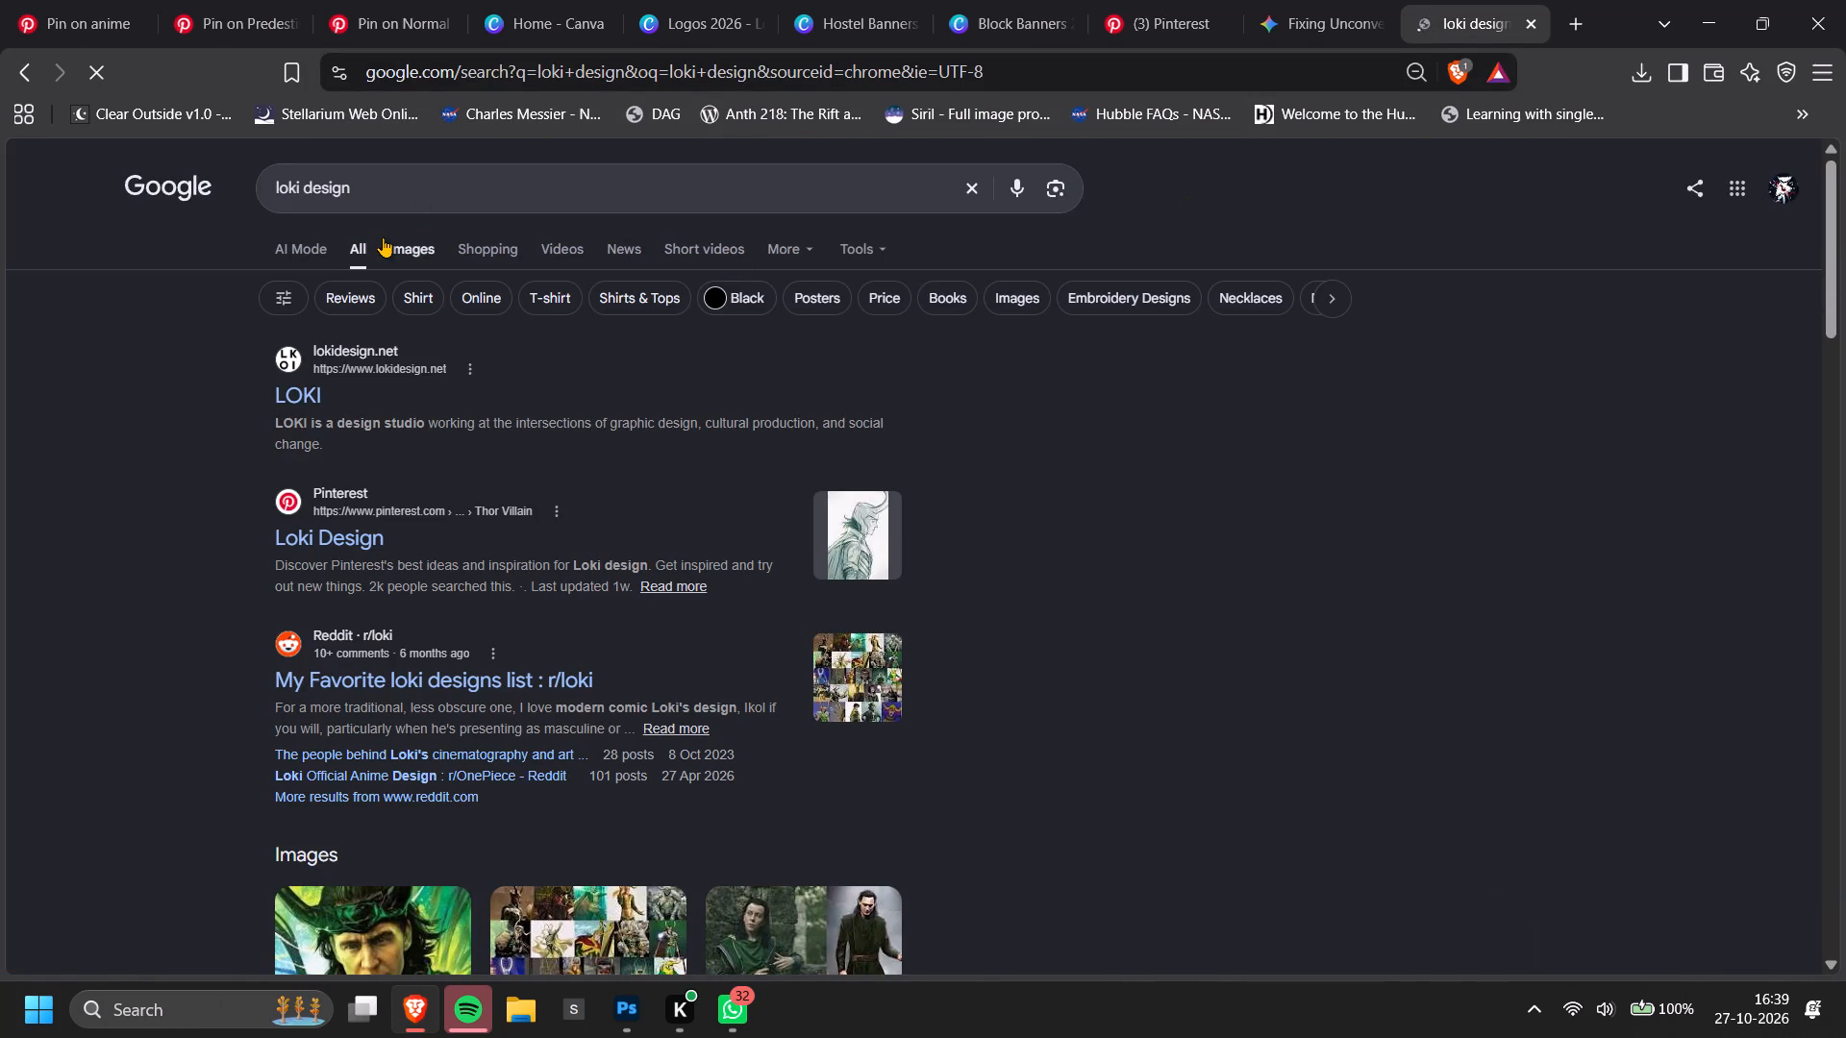
{"action": "left_click", "coordinate": [389, 238]}
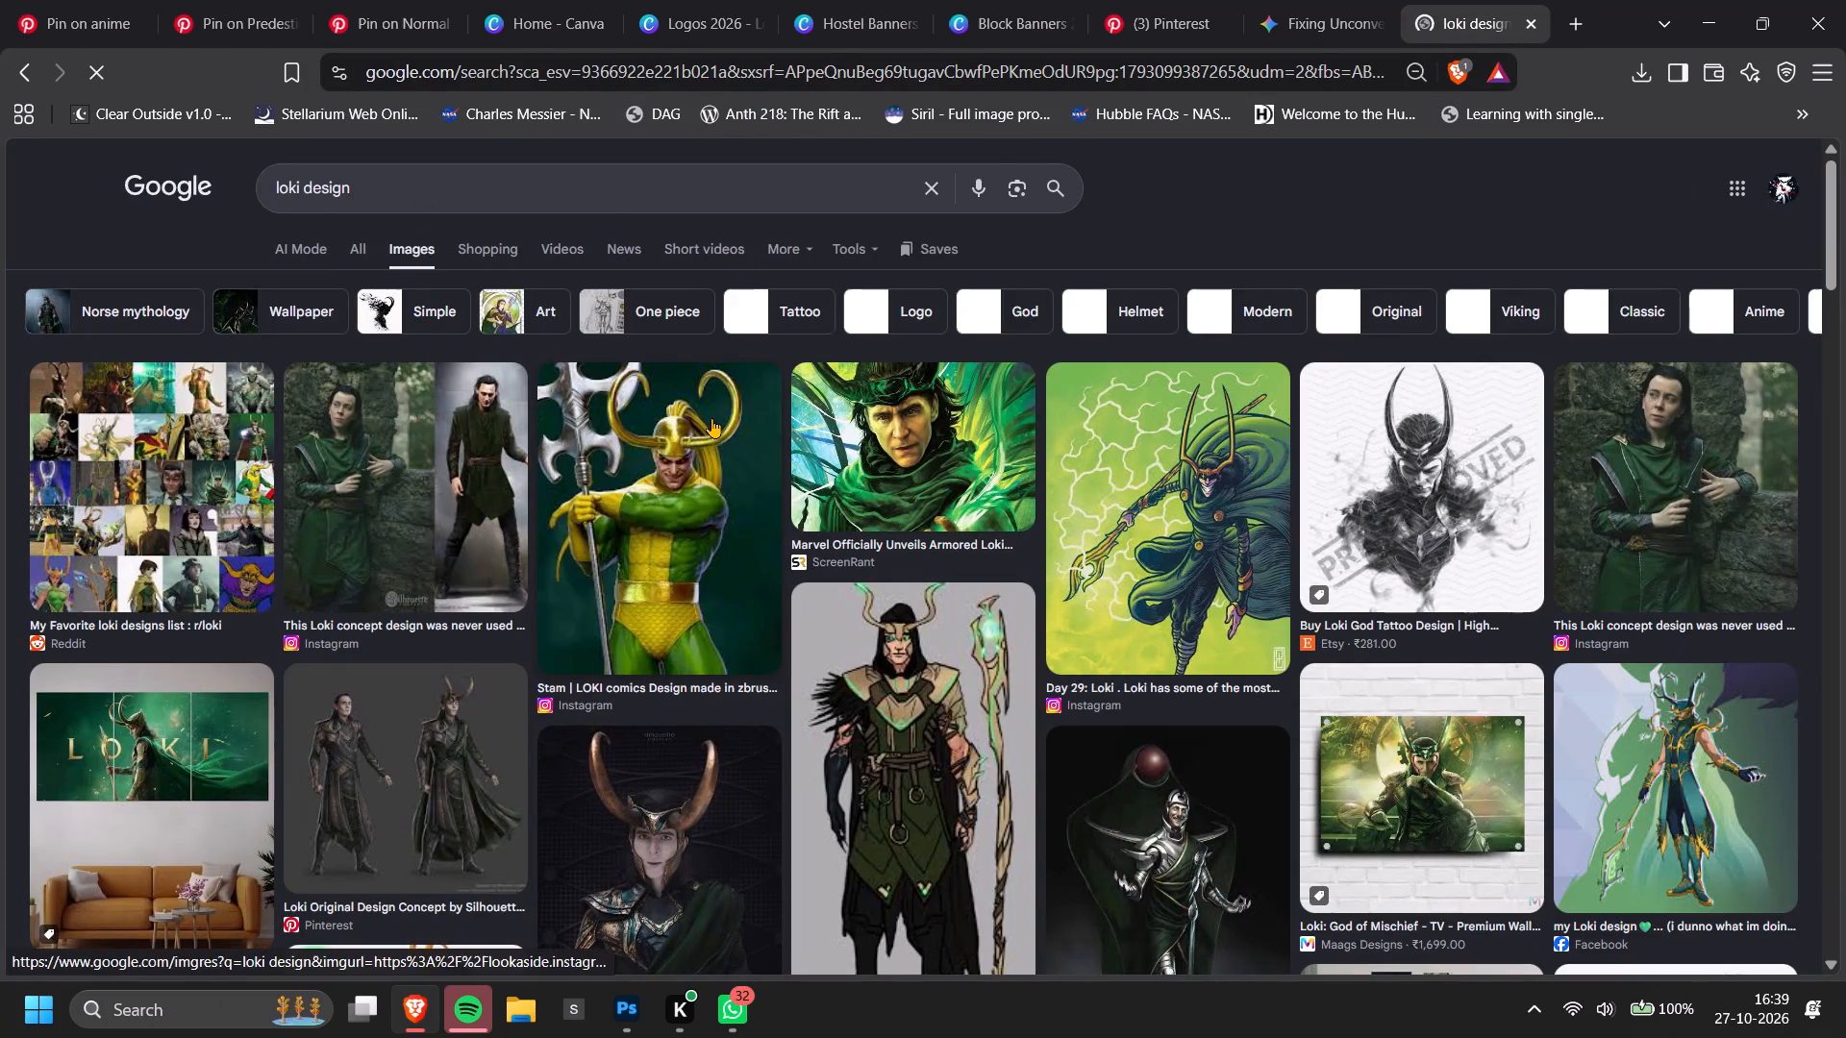
{"action": "scroll", "coordinate": [711, 418], "scroll_direction": "down", "scroll_amount": 6}
{"action": "scroll", "coordinate": [851, 351], "scroll_direction": "down", "scroll_amount": 3}
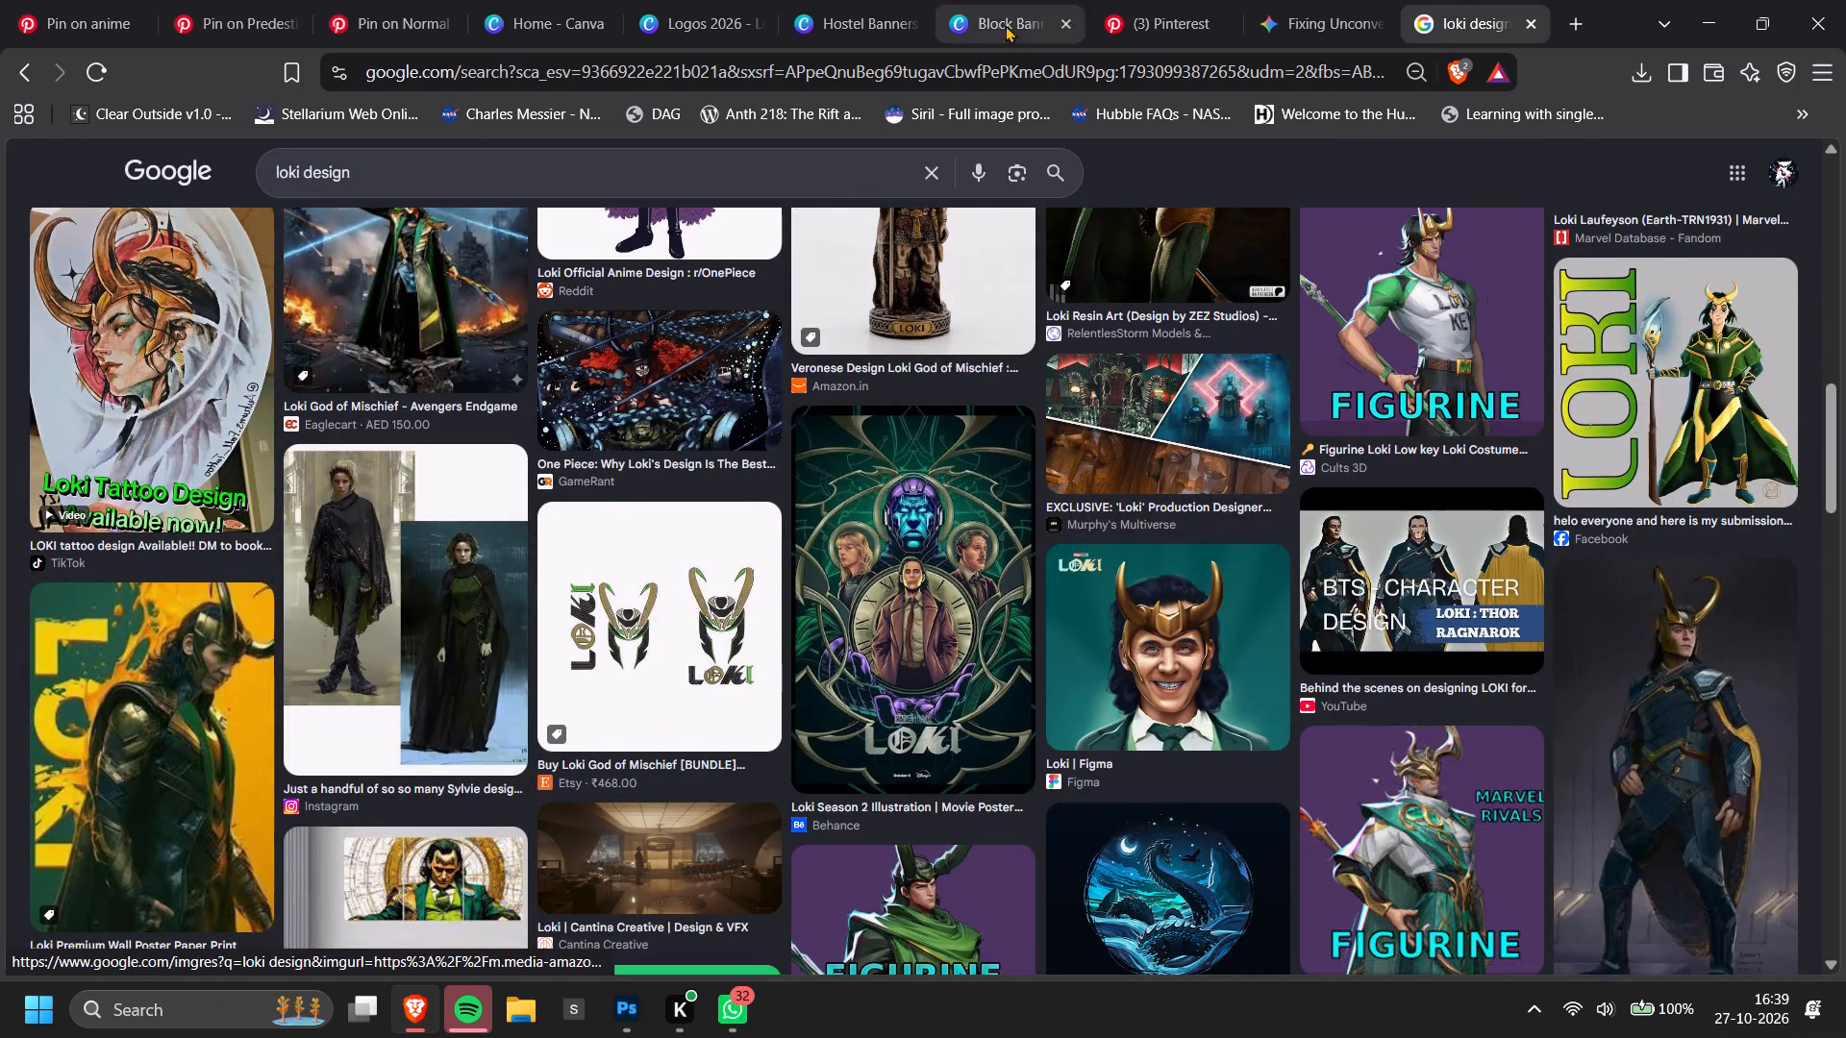
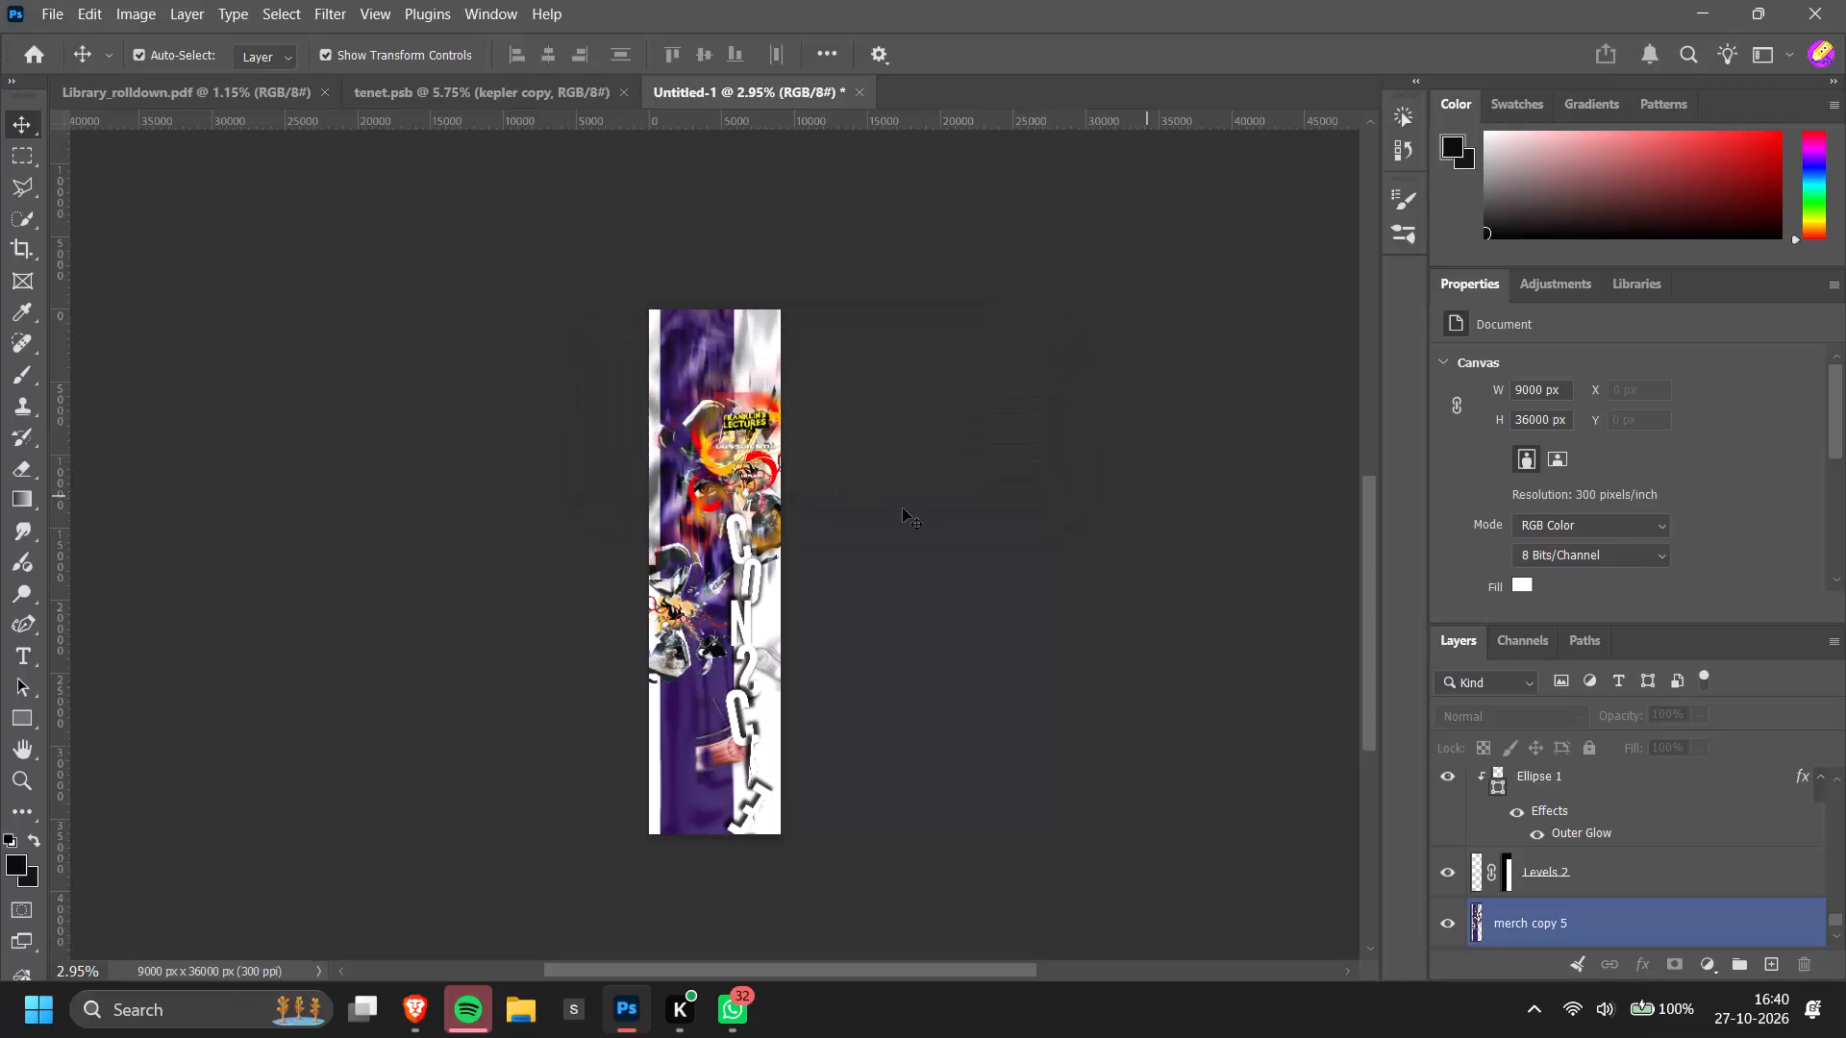
Close the tenet.psb document in Photoshop, check Library_rolldown.pdf, and return to the Untitled-1 banner.
{"action": "scroll", "coordinate": [1000, 528], "scroll_direction": "up", "scroll_amount": 7, "text": "ctrl"}
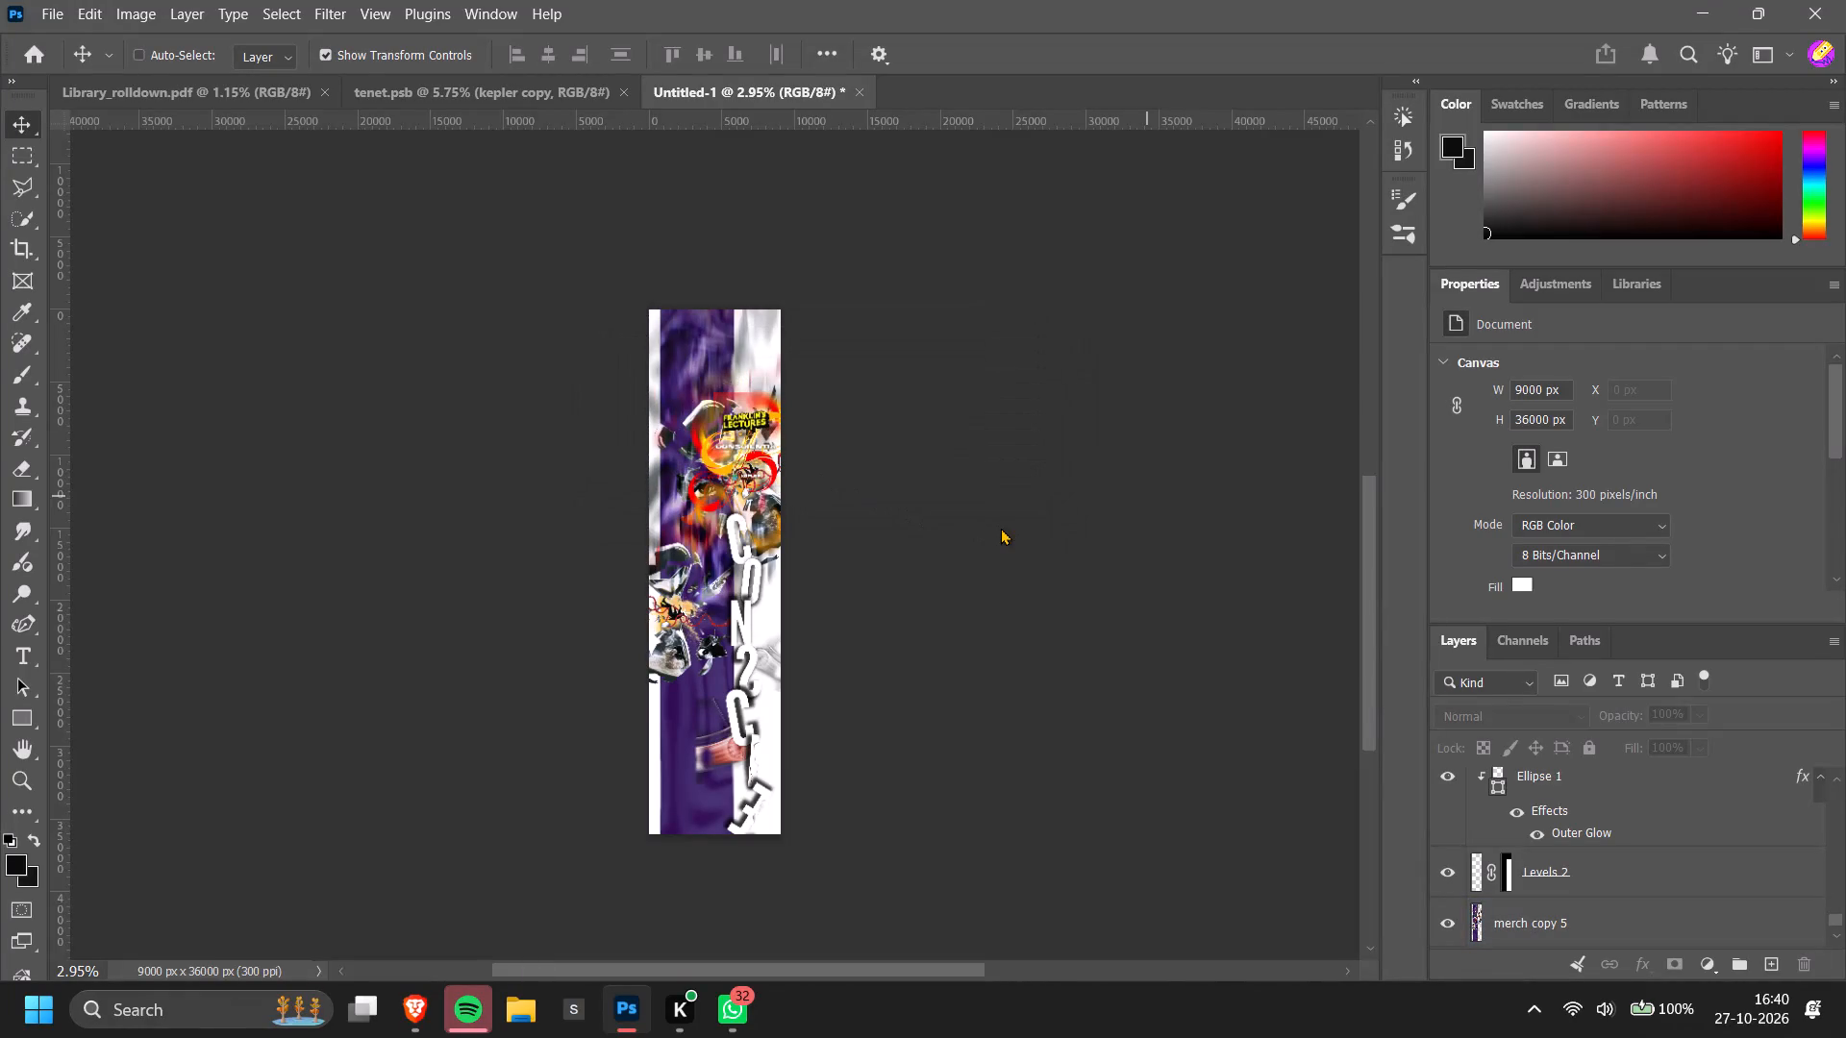
{"action": "left_click", "coordinate": [431, 94]}
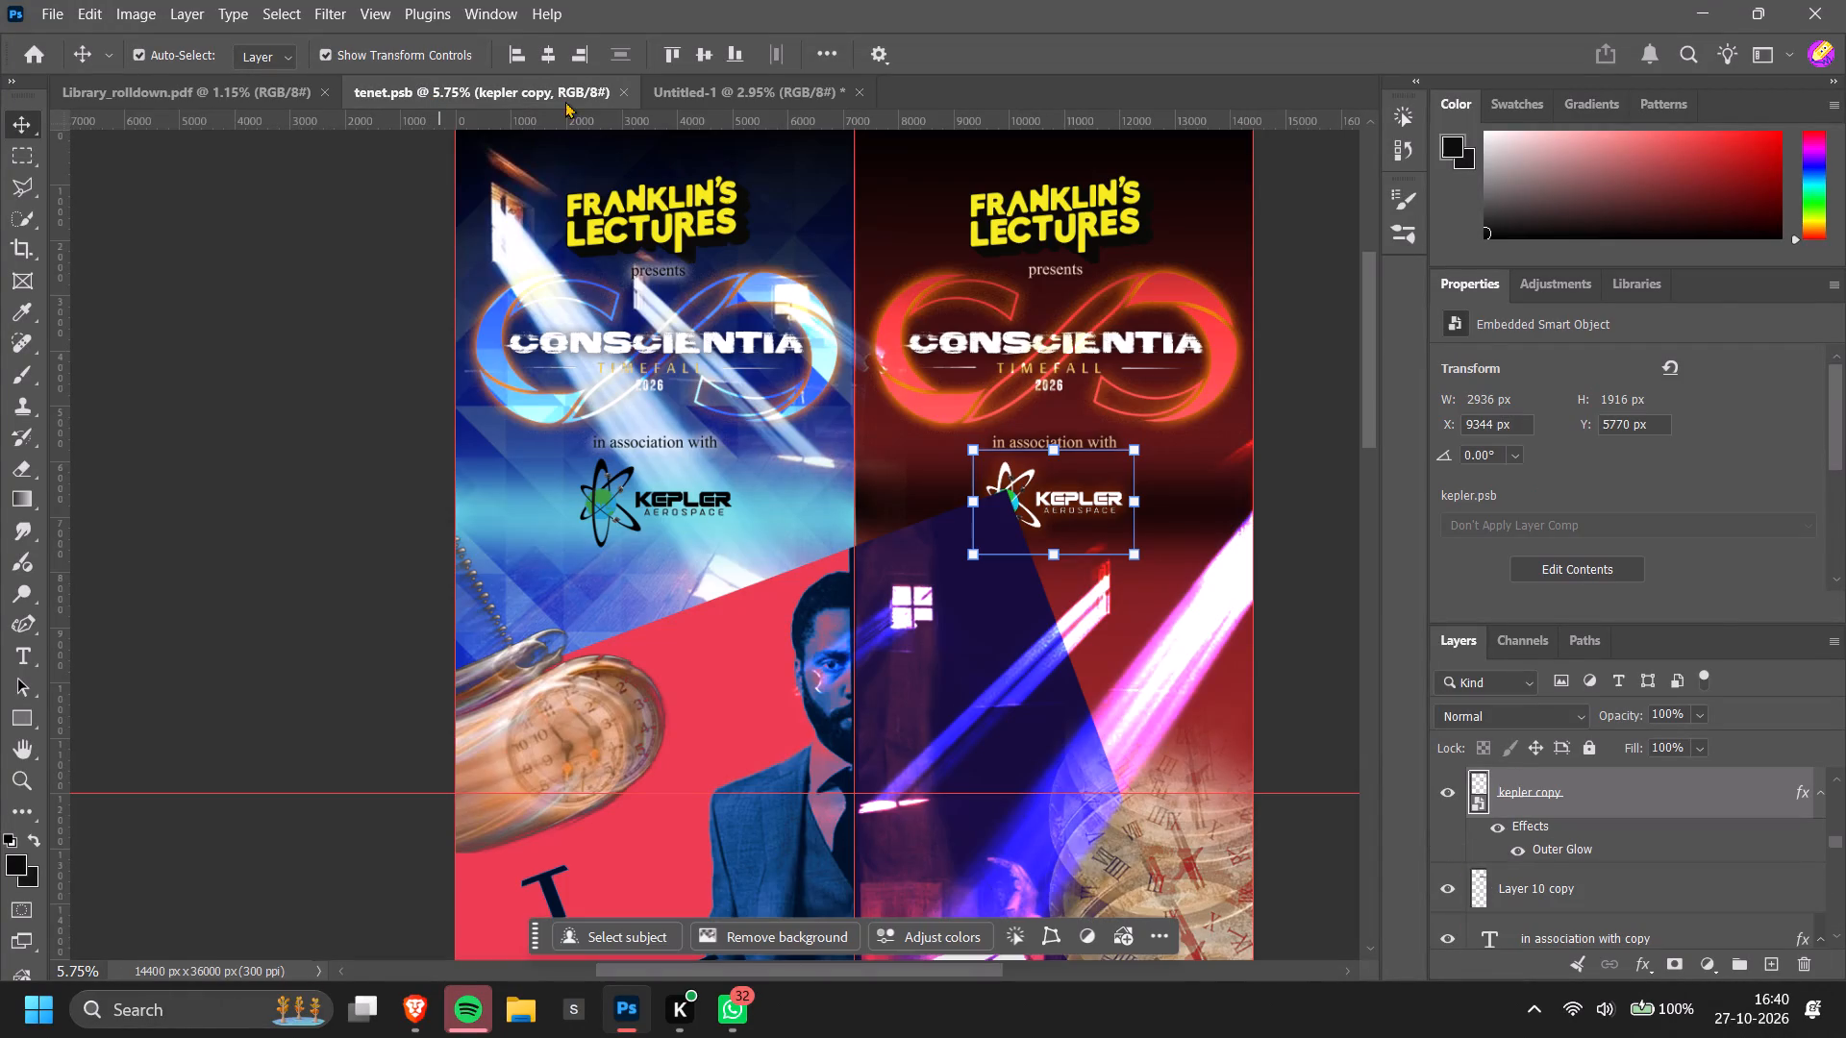
{"action": "left_click", "coordinate": [721, 88]}
{"action": "left_click", "coordinate": [621, 94]}
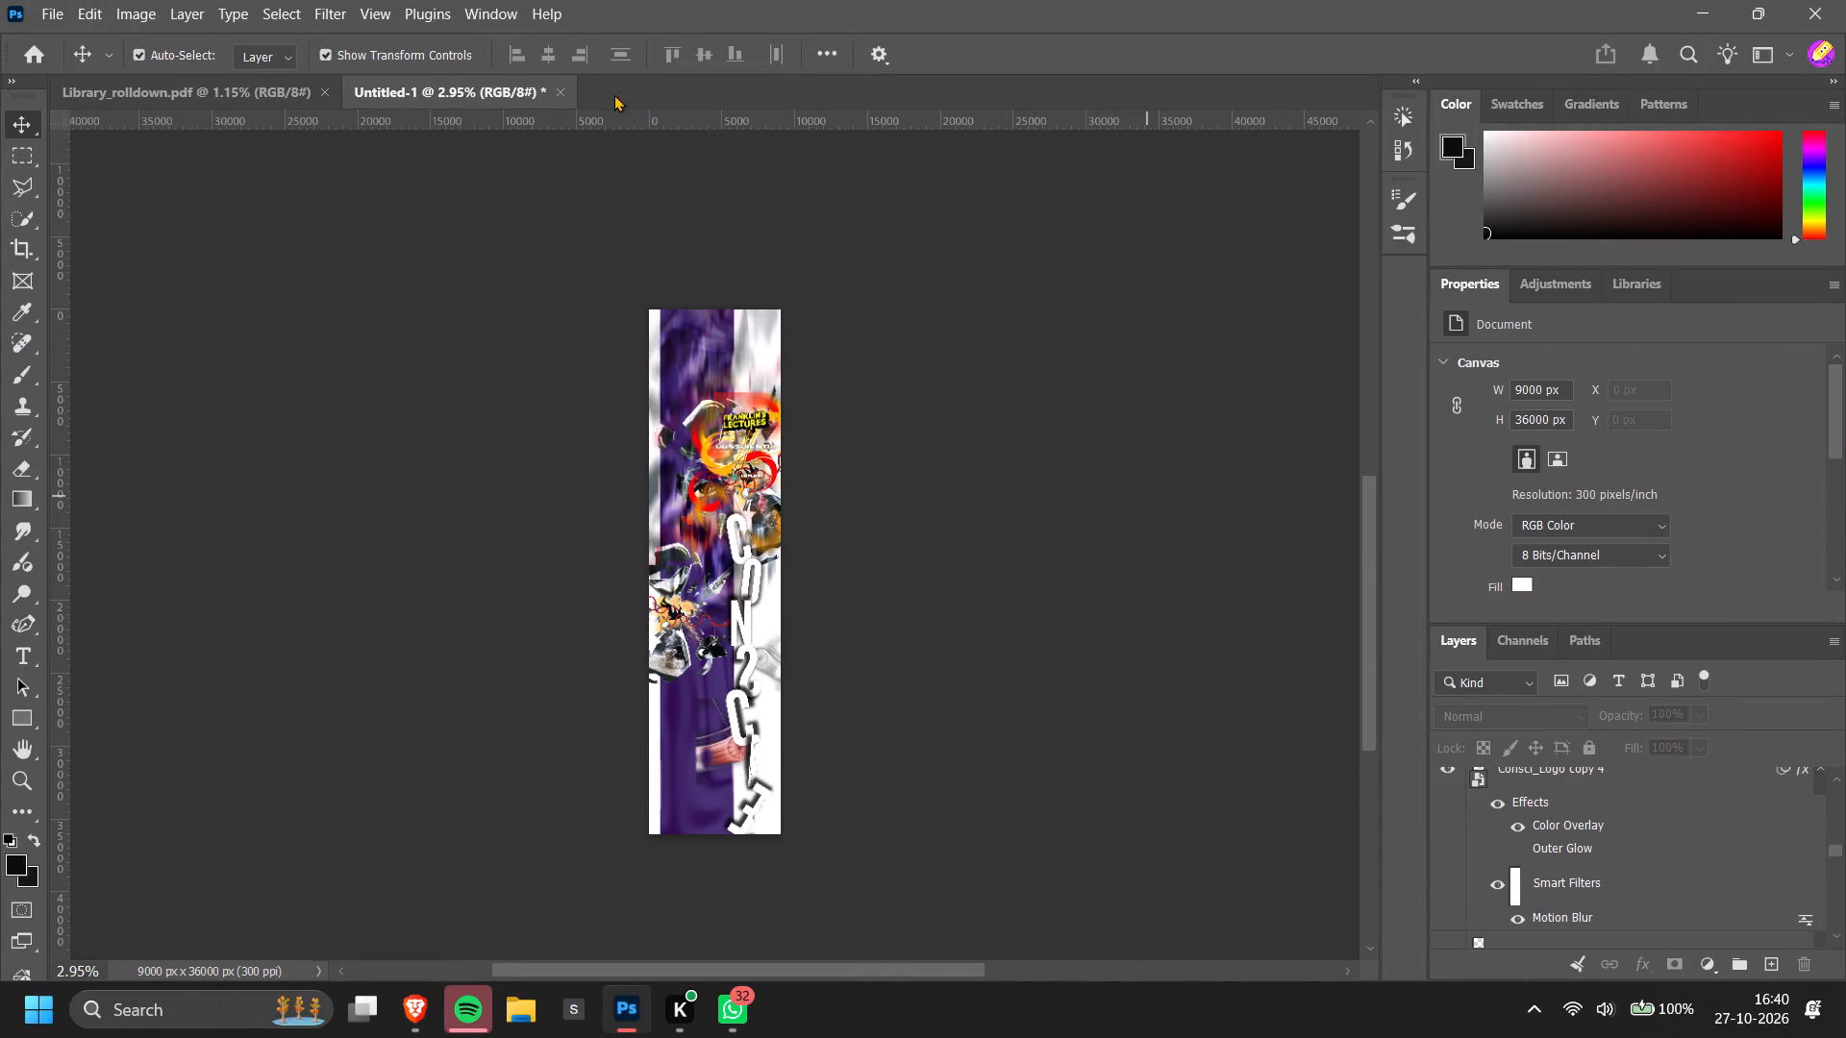
{"action": "left_click", "coordinate": [275, 87]}
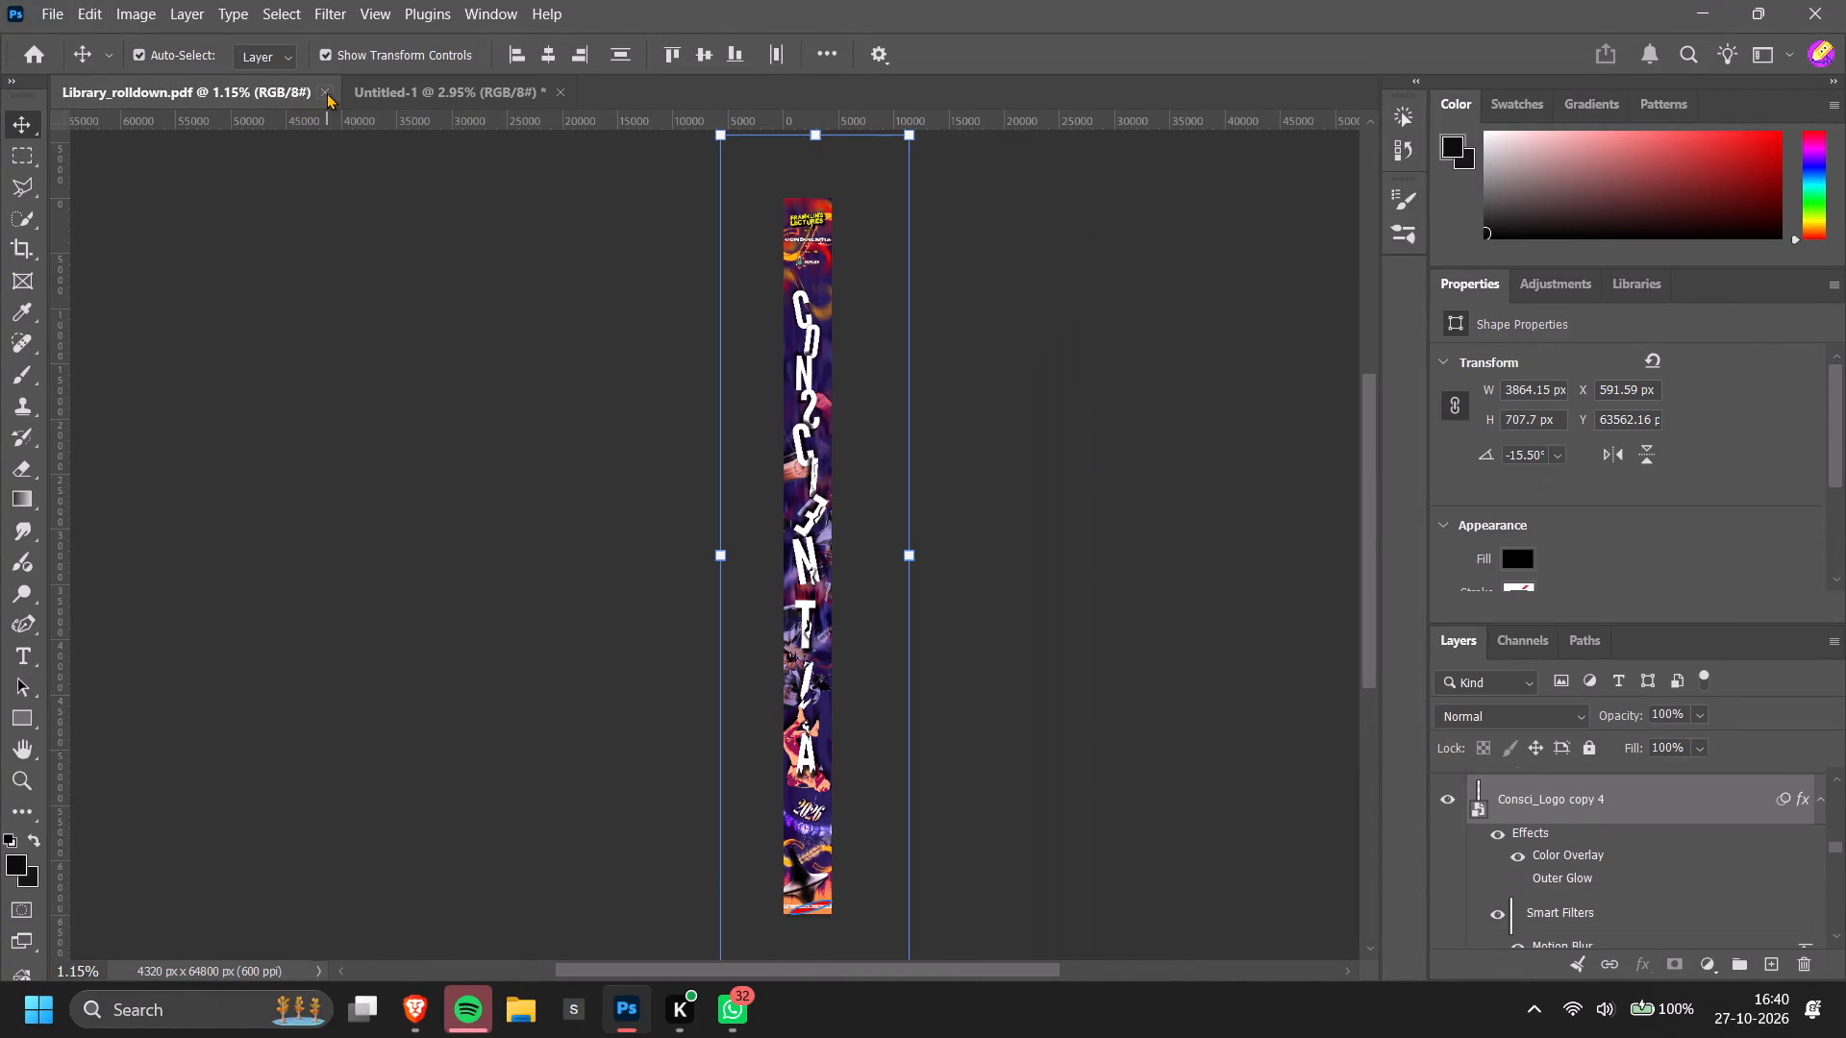
{"action": "left_click", "coordinate": [421, 88]}
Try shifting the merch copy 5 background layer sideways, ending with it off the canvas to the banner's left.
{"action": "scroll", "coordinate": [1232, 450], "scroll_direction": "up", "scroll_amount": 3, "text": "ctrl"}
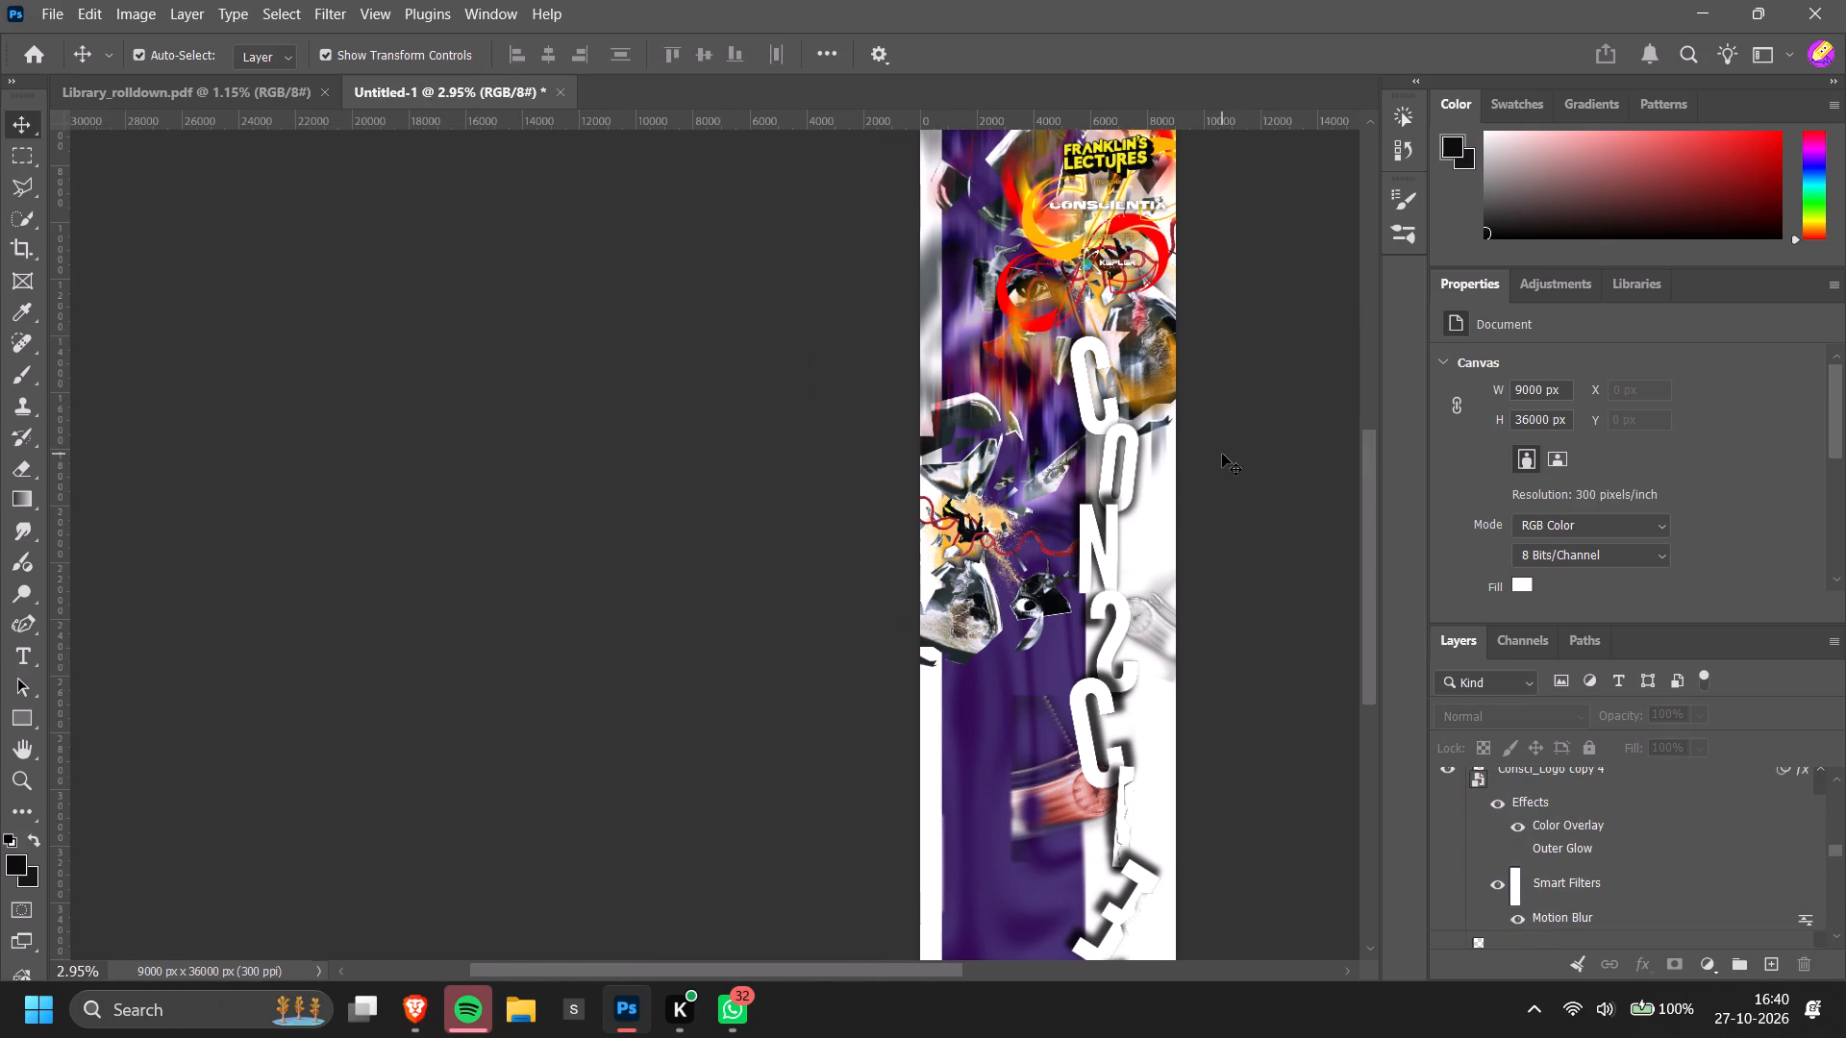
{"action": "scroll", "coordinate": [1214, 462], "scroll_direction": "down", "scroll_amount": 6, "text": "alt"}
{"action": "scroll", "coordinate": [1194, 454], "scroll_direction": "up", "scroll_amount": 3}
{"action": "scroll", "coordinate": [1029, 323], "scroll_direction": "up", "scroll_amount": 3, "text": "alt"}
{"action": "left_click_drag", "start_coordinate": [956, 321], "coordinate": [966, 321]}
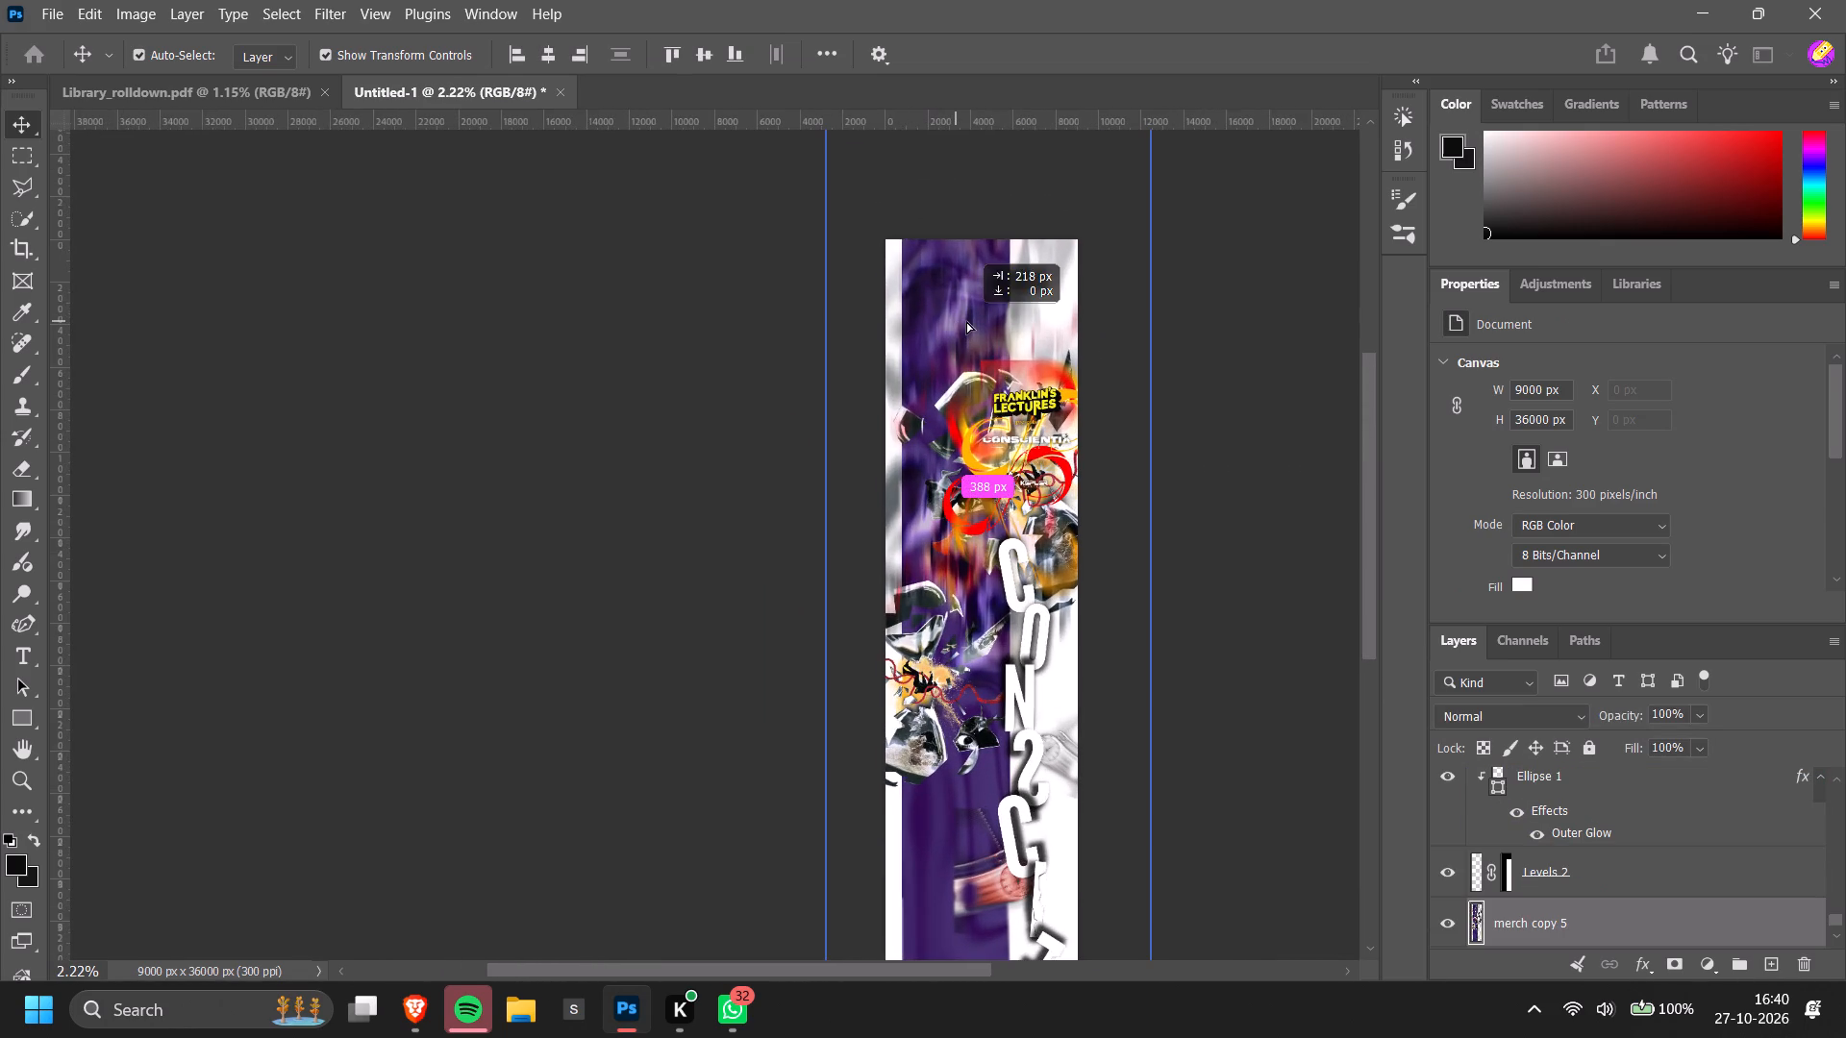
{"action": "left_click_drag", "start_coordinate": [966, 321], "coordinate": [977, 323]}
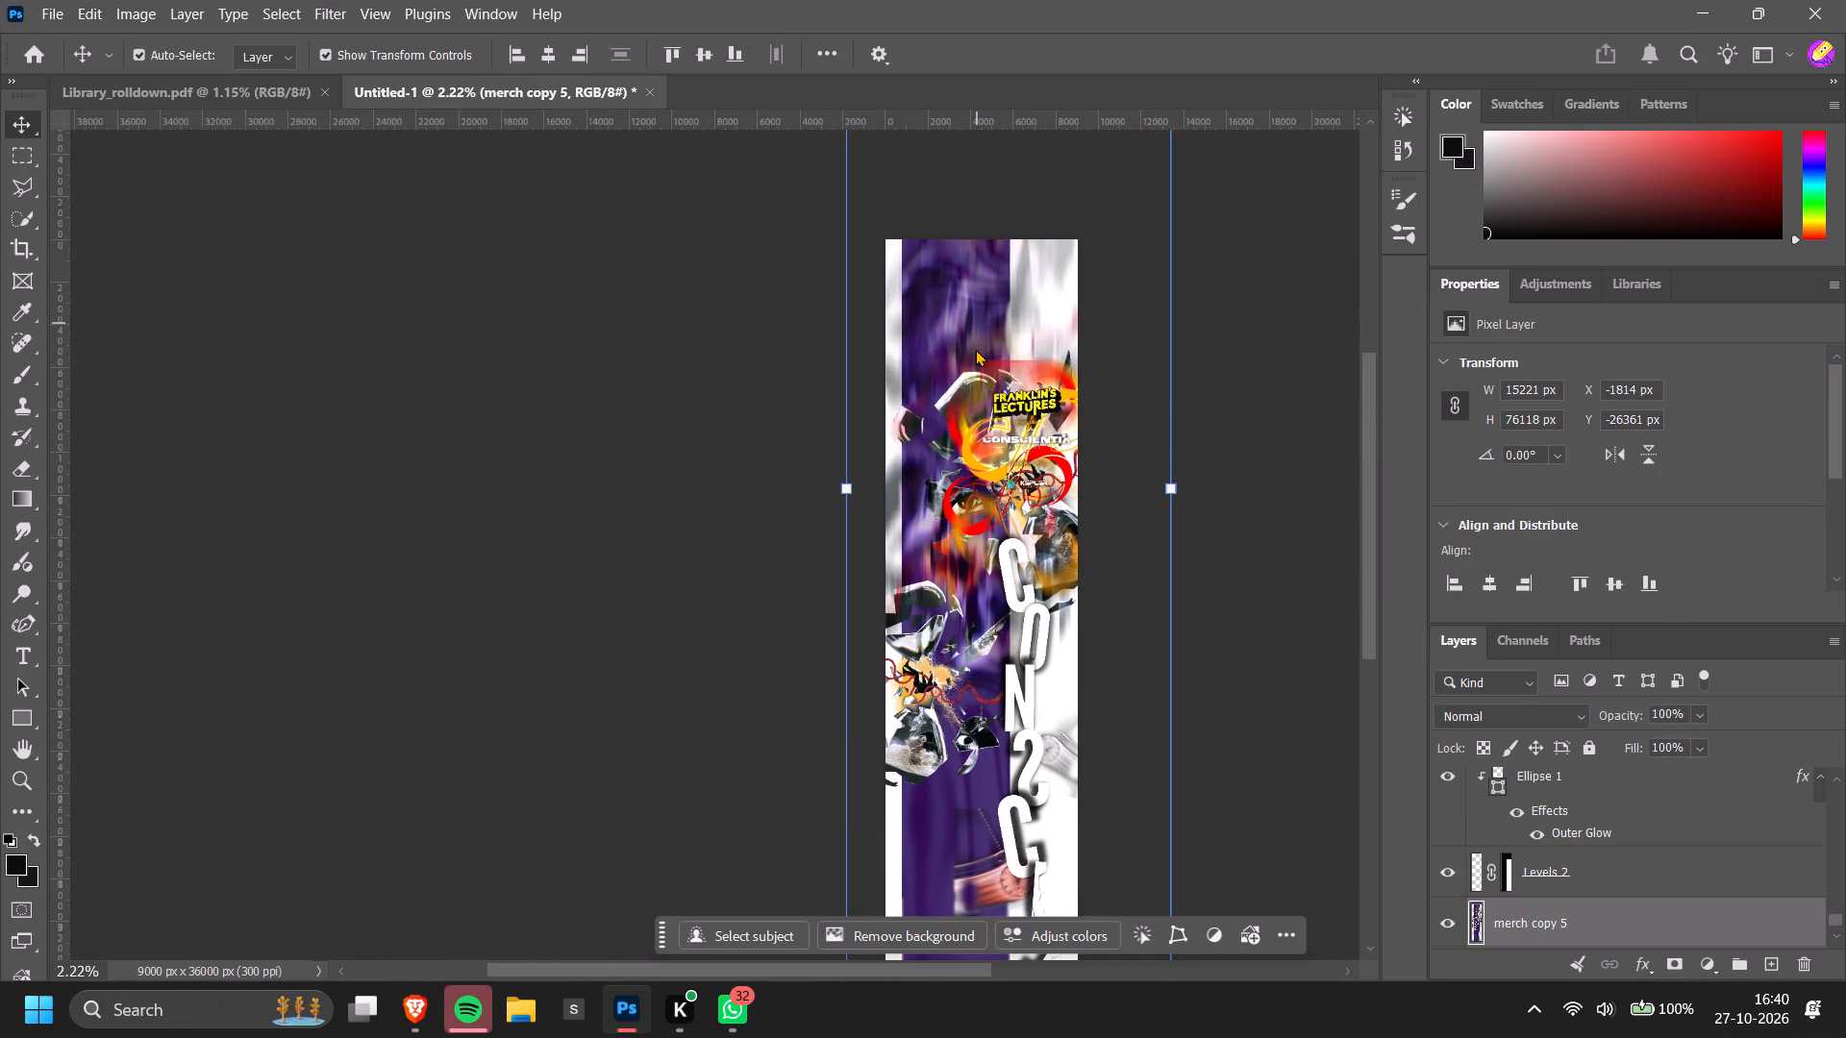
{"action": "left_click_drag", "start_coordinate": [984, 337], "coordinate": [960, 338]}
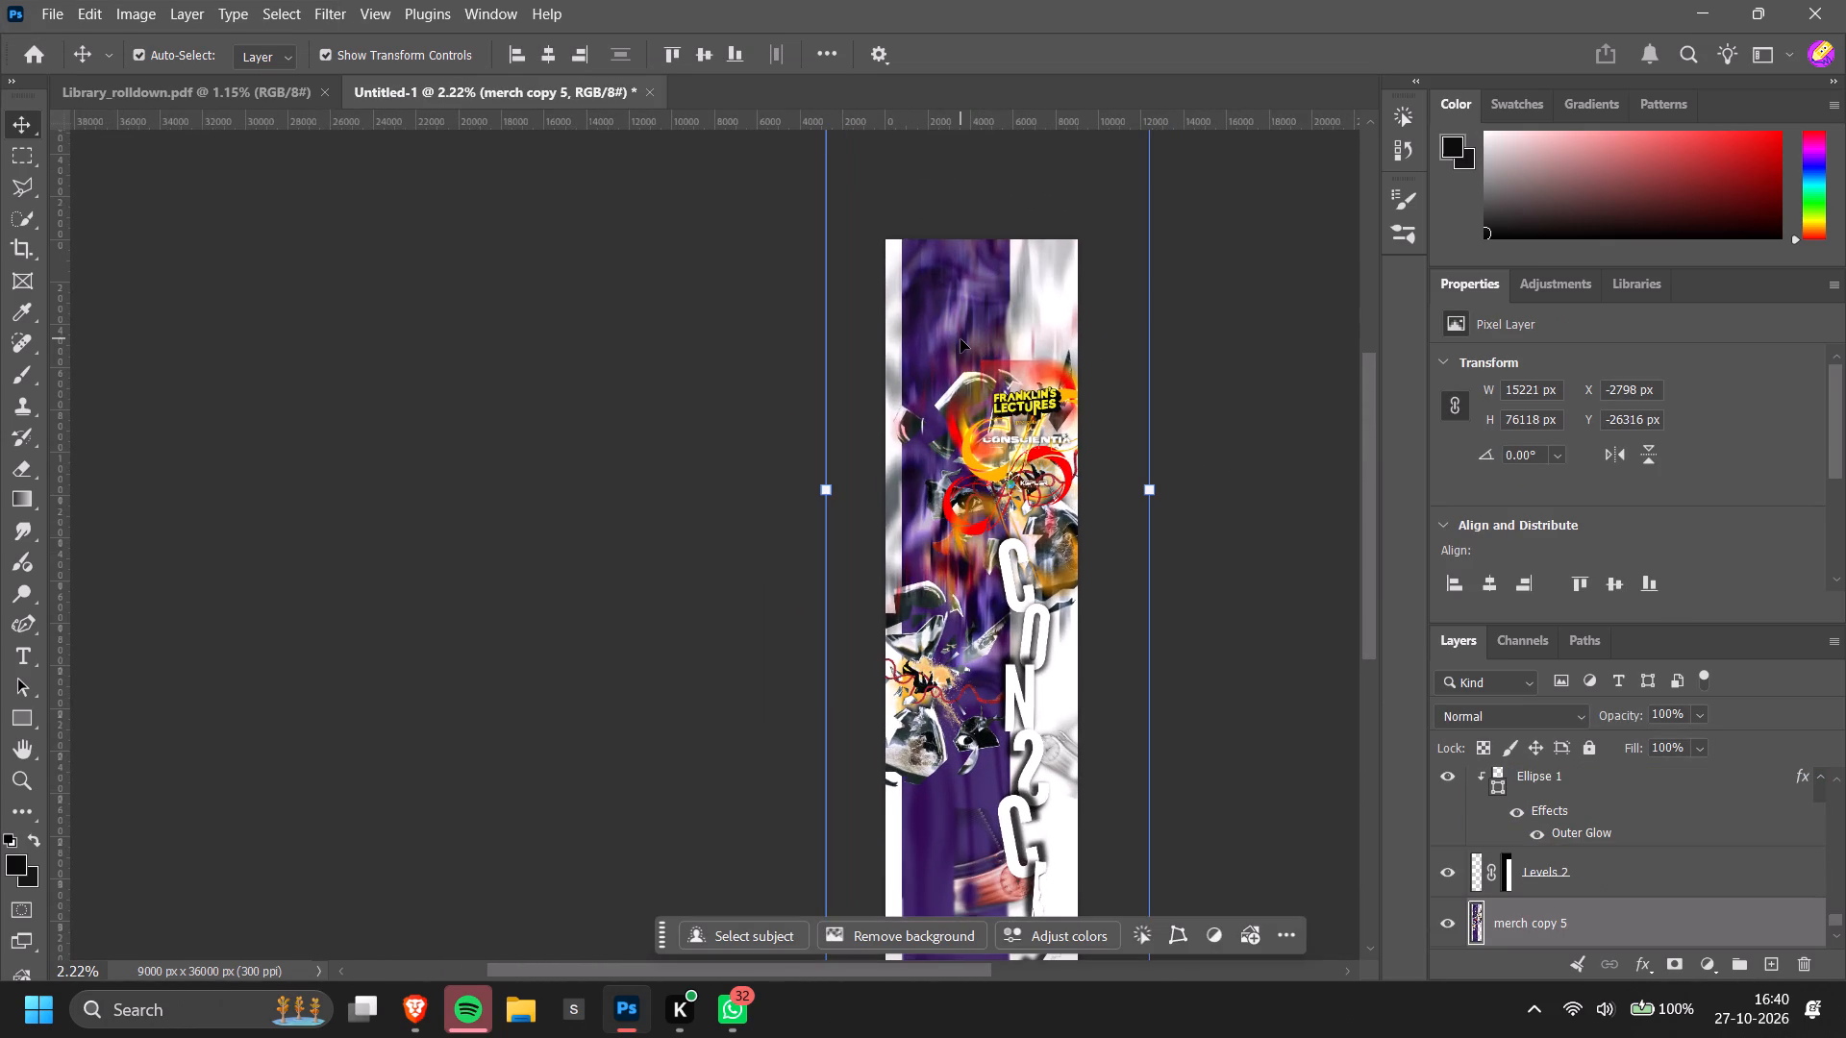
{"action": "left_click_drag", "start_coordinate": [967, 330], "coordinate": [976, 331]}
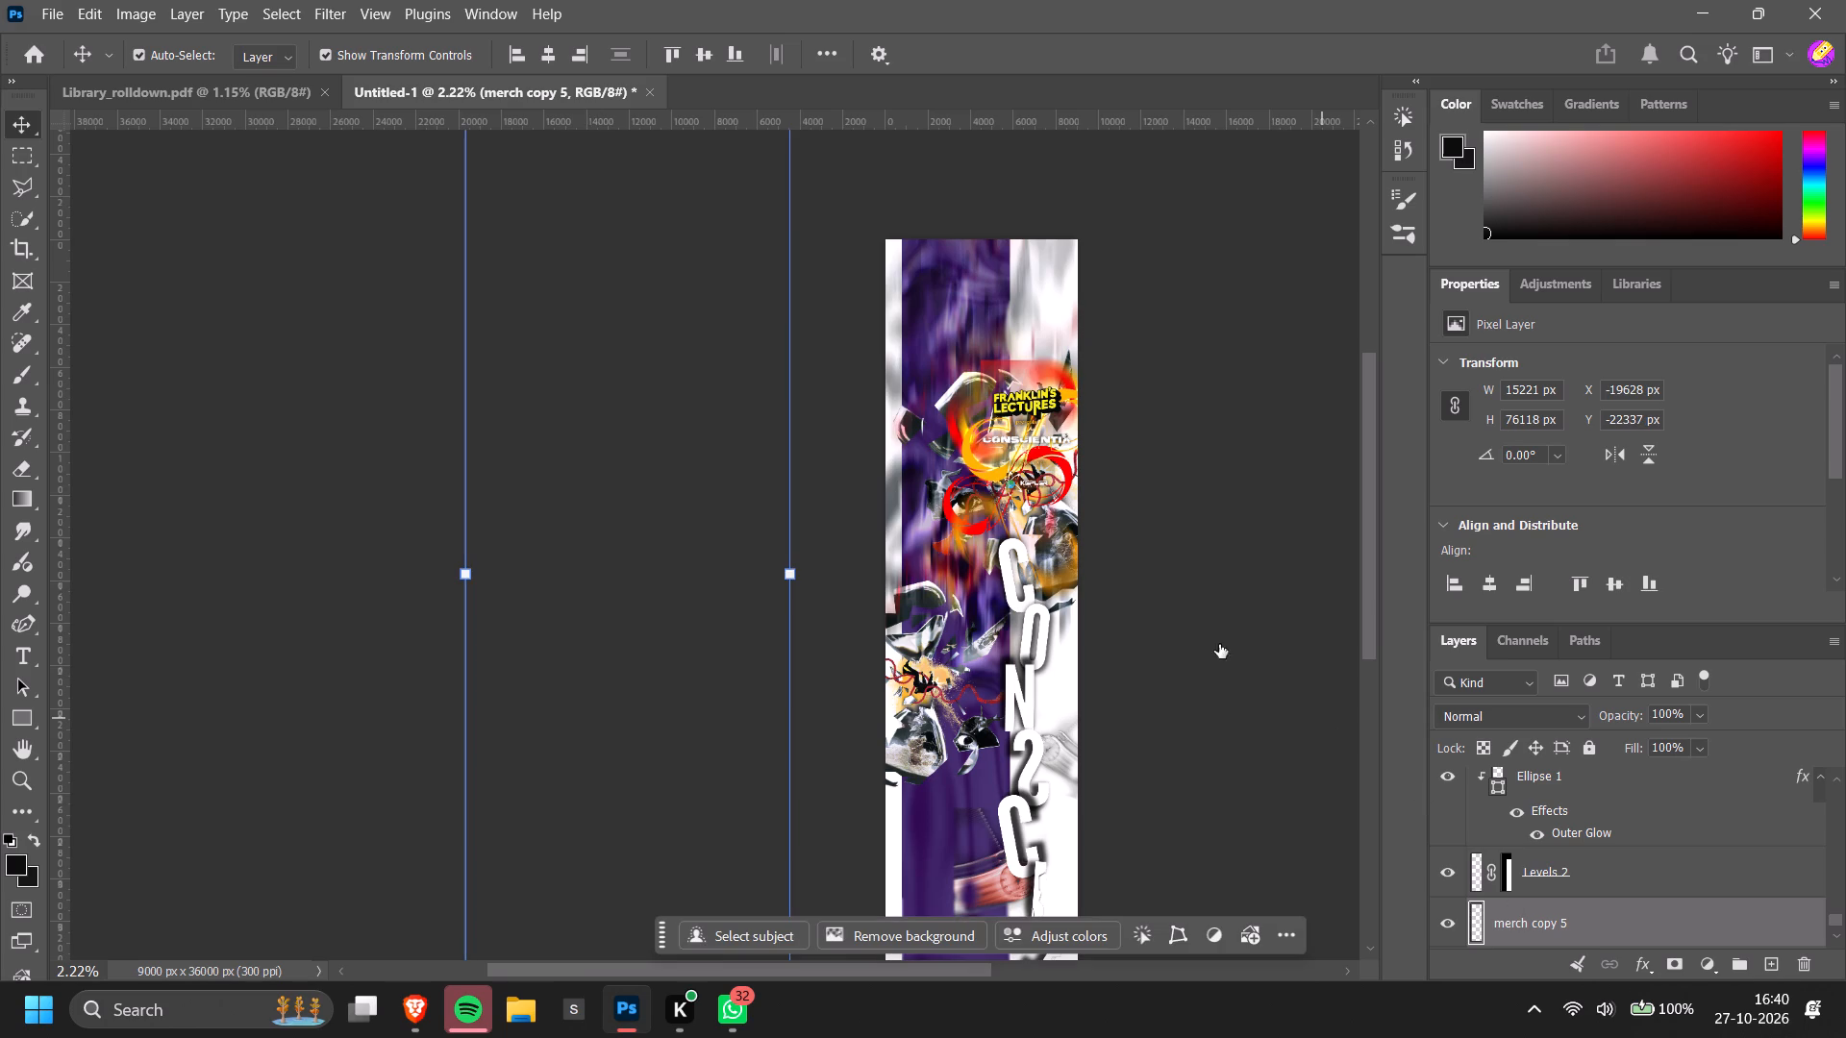
Move merch copy 5 back over the banner, scale it to 84.94%, and place its centre at about X 5660, Y 14325 px.
{"action": "left_click", "coordinate": [802, 487]}
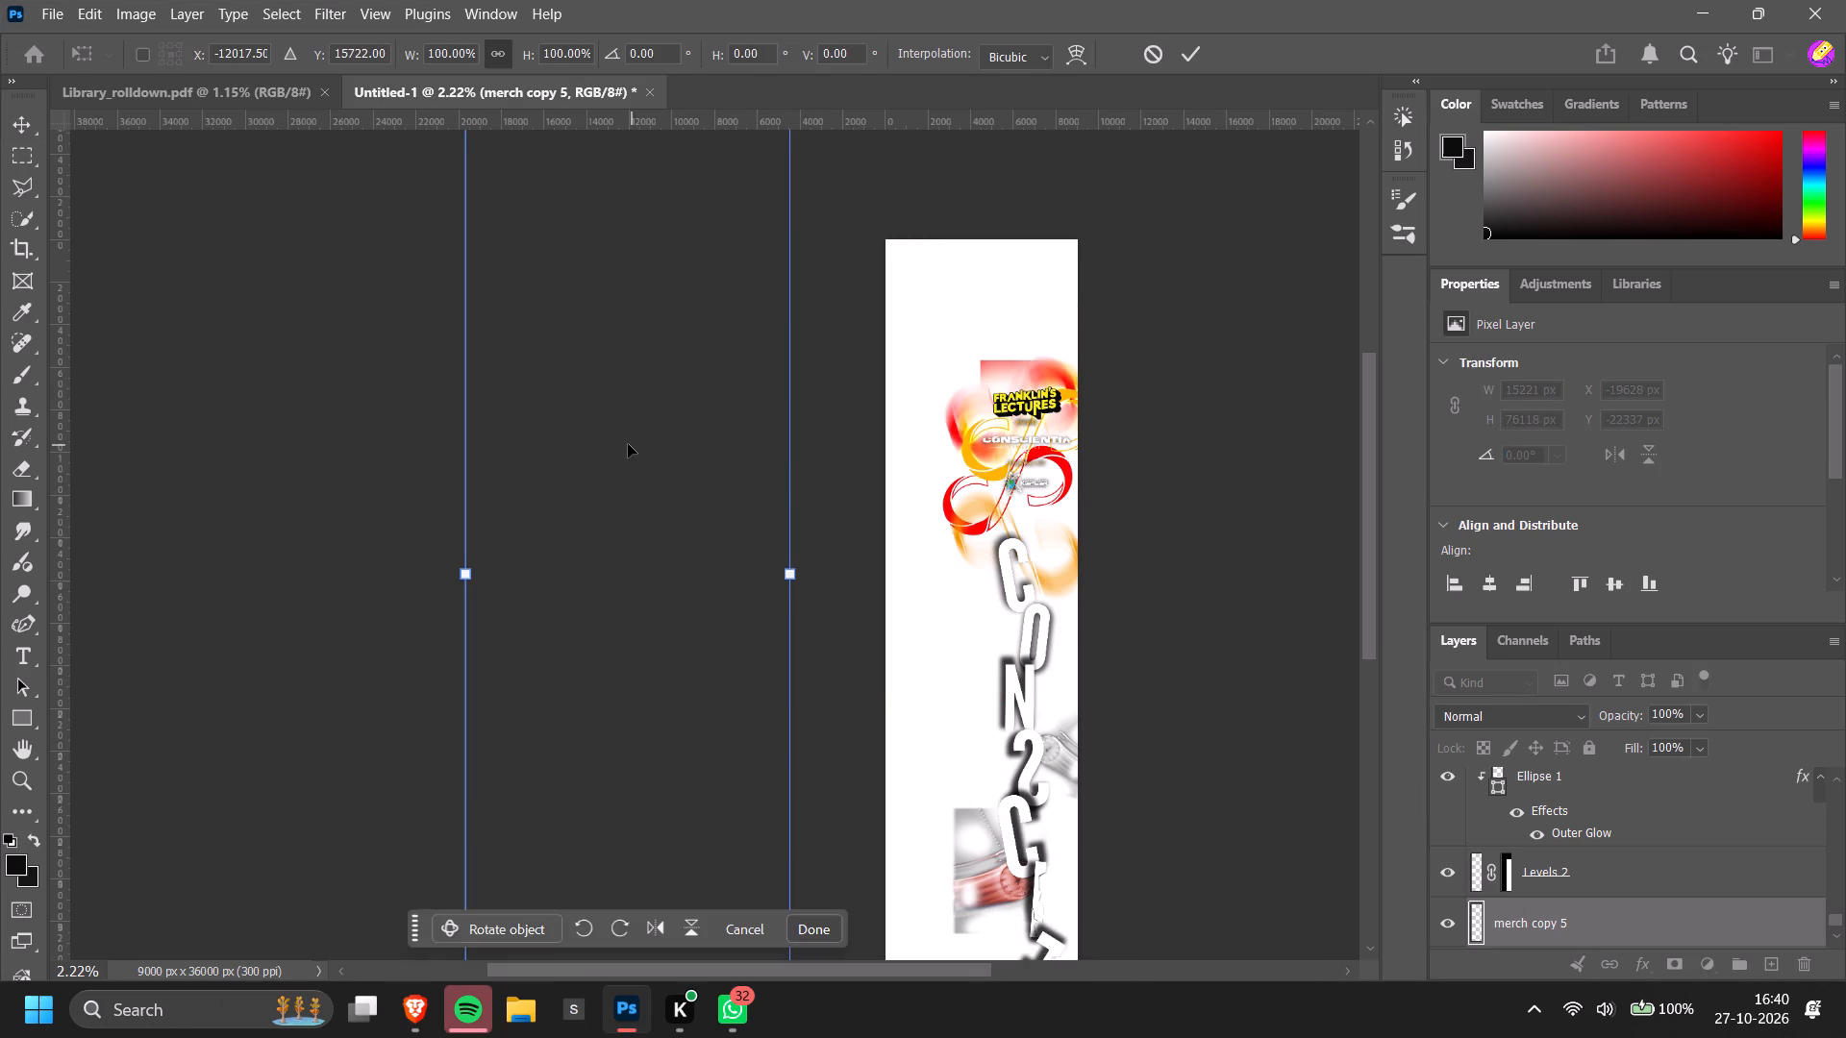
{"action": "left_click_drag", "start_coordinate": [628, 444], "coordinate": [1000, 457]}
{"action": "left_click_drag", "start_coordinate": [1162, 594], "coordinate": [1110, 599]}
{"action": "left_click_drag", "start_coordinate": [888, 630], "coordinate": [911, 629]}
{"action": "scroll", "coordinate": [911, 629], "scroll_direction": "down", "scroll_amount": 7}
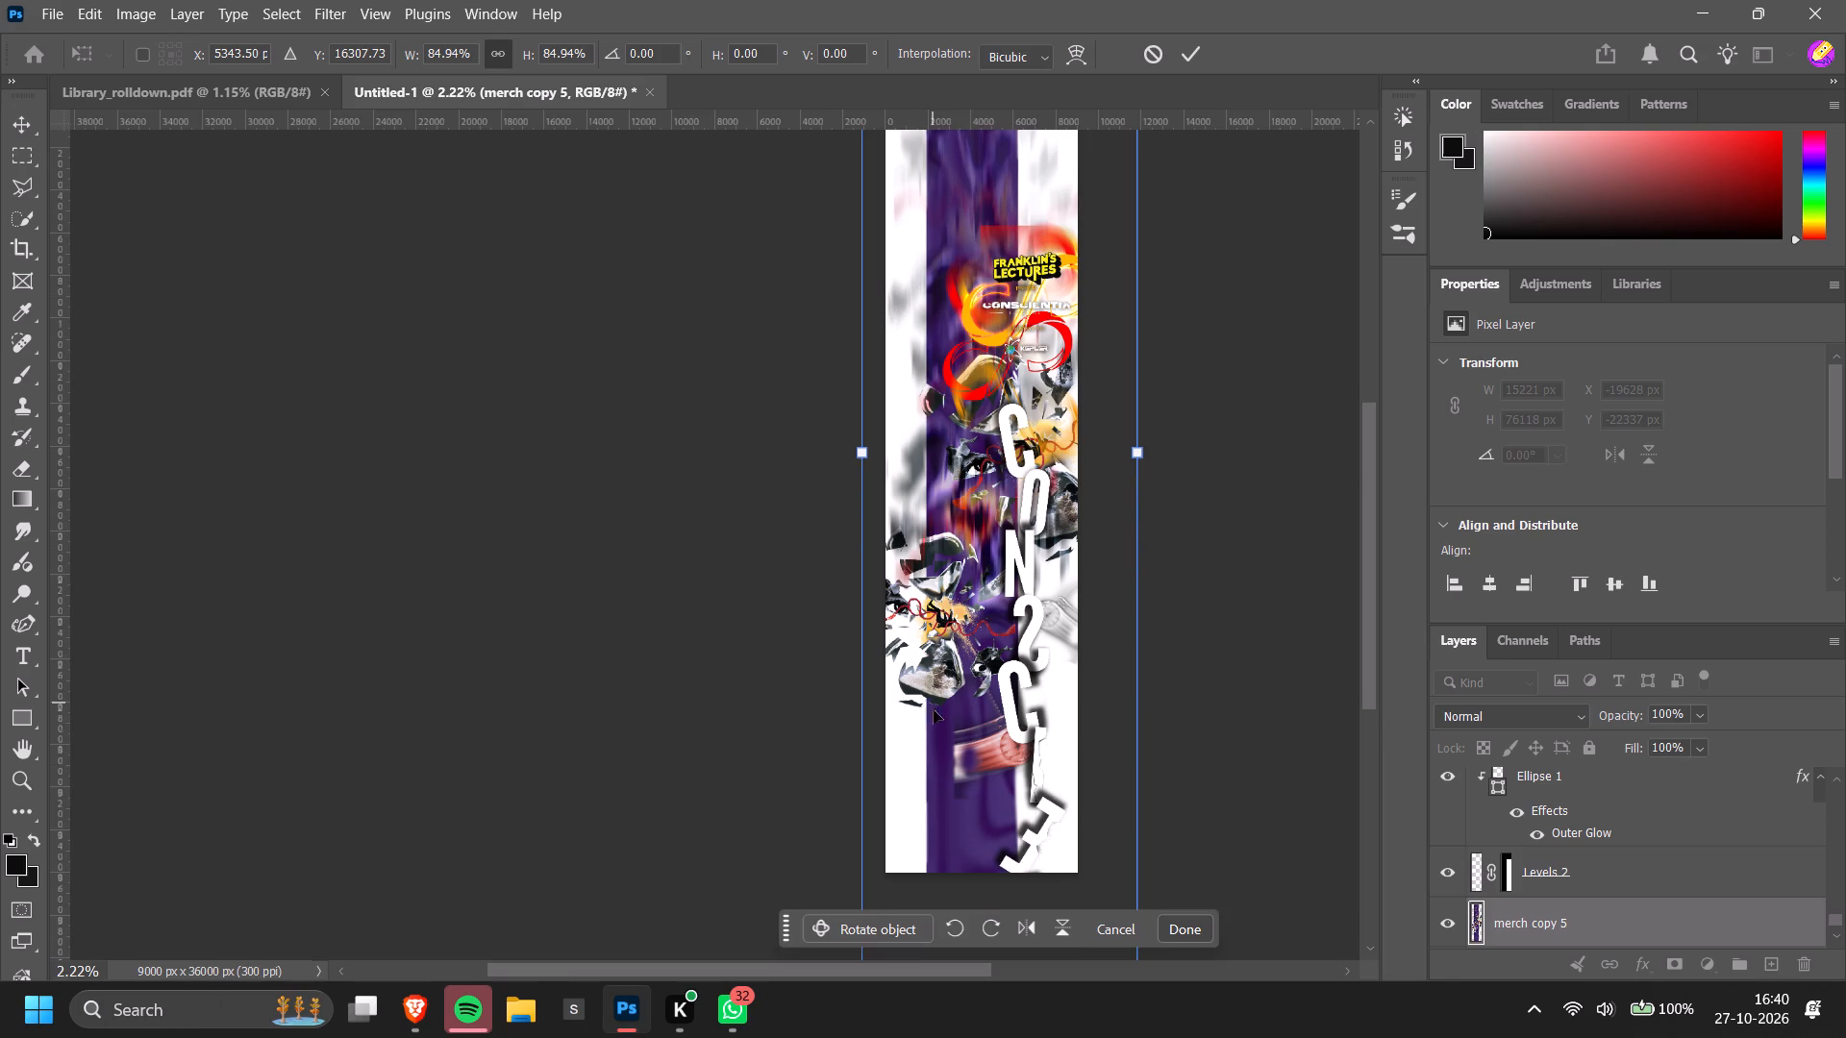
{"action": "left_click", "coordinate": [940, 743]}
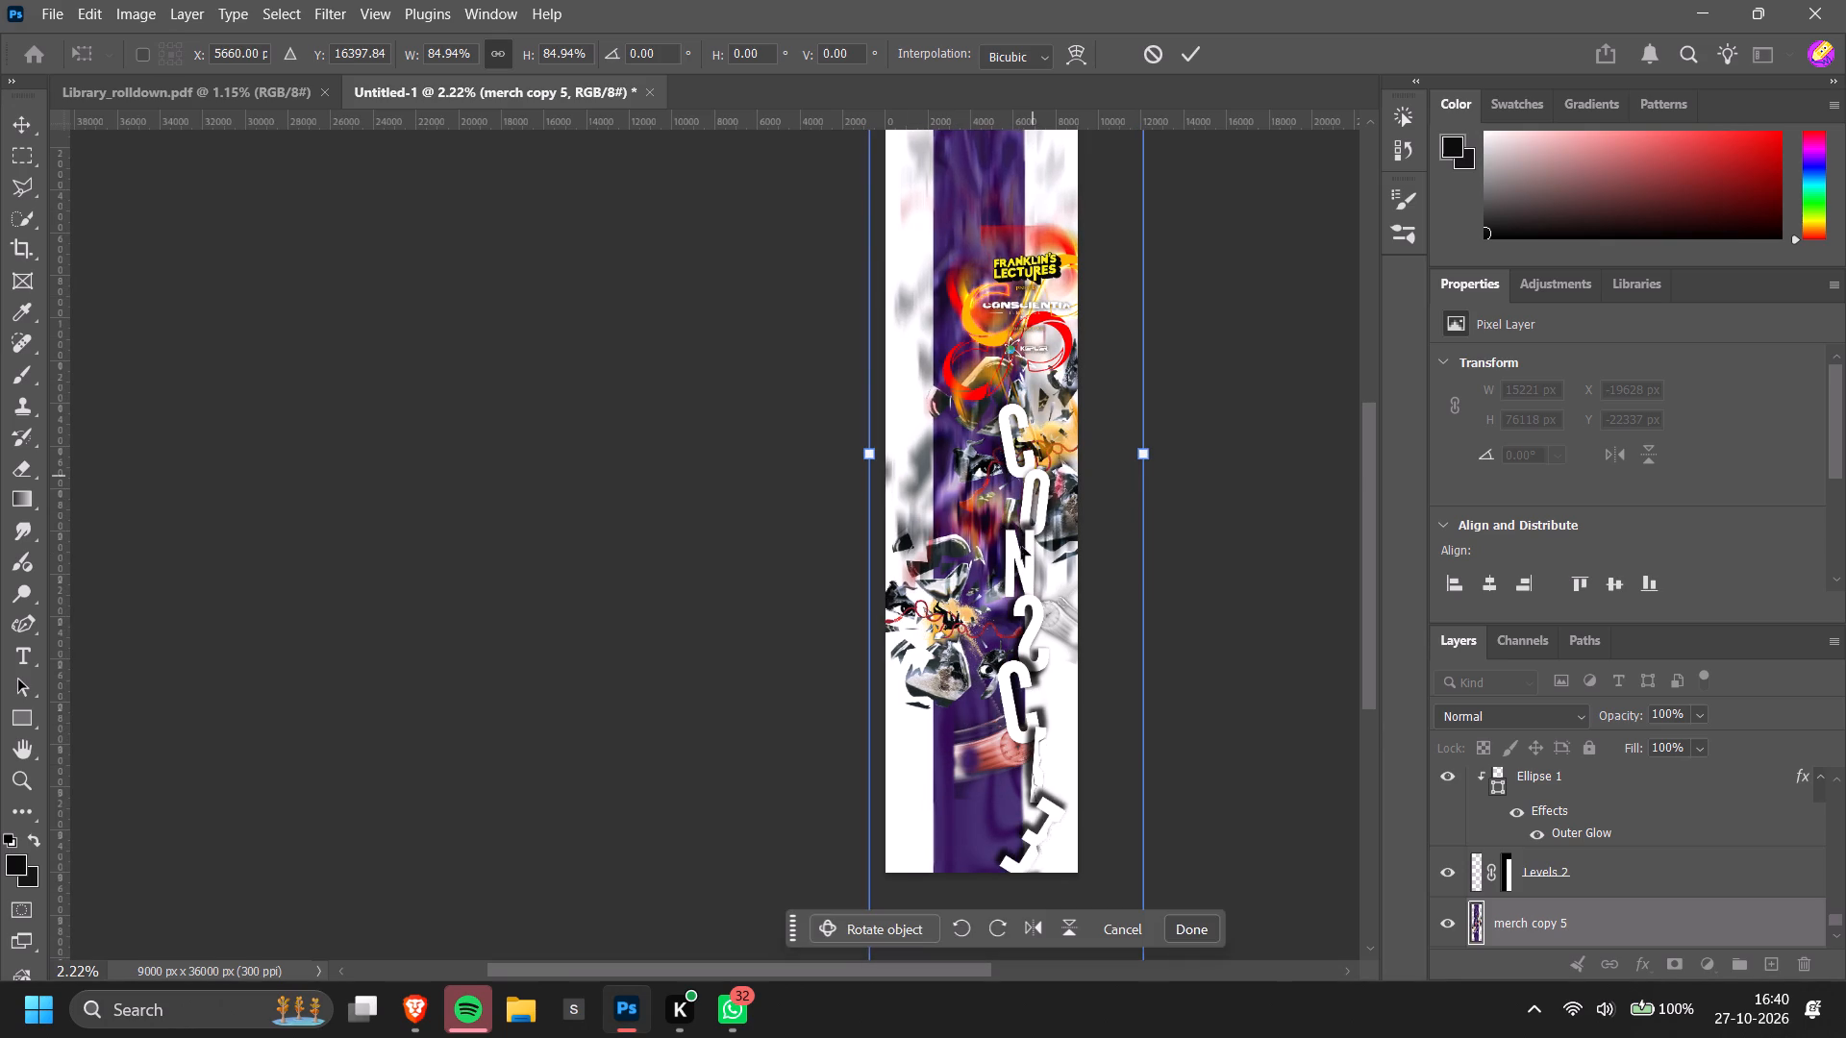
{"action": "left_click_drag", "start_coordinate": [948, 798], "coordinate": [944, 760]}
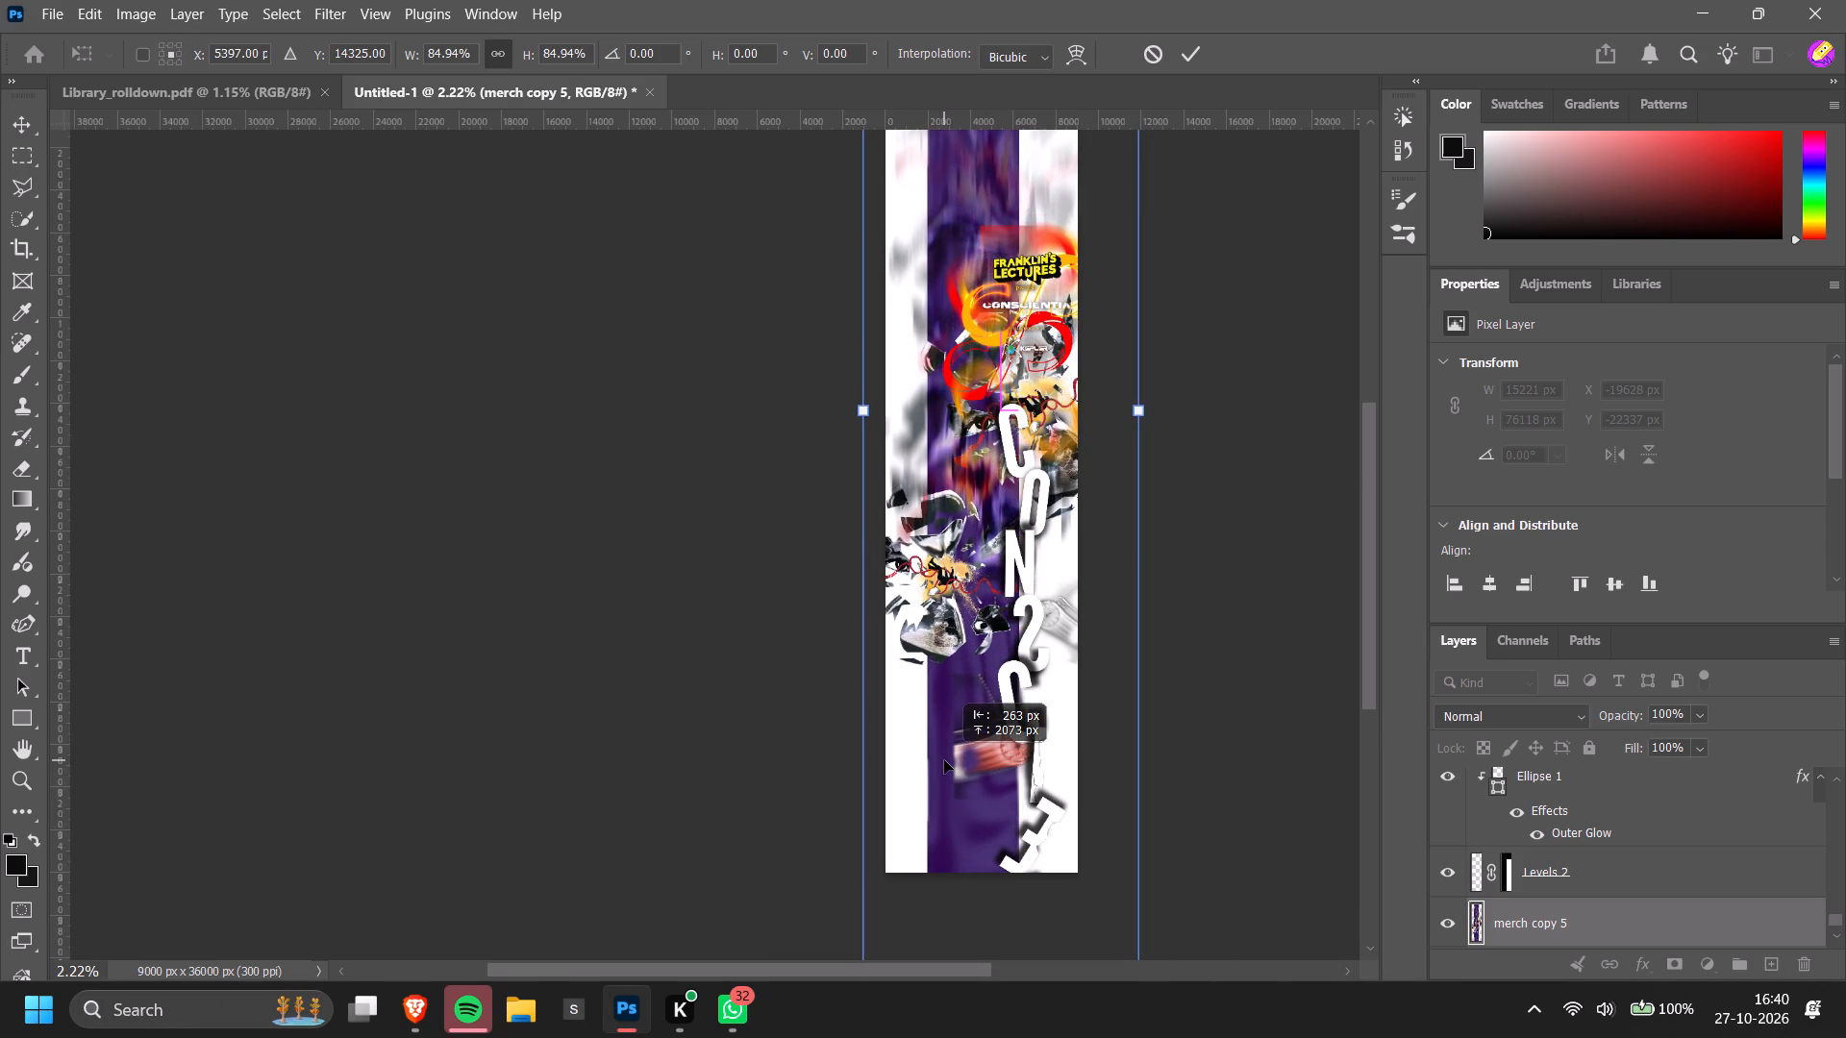
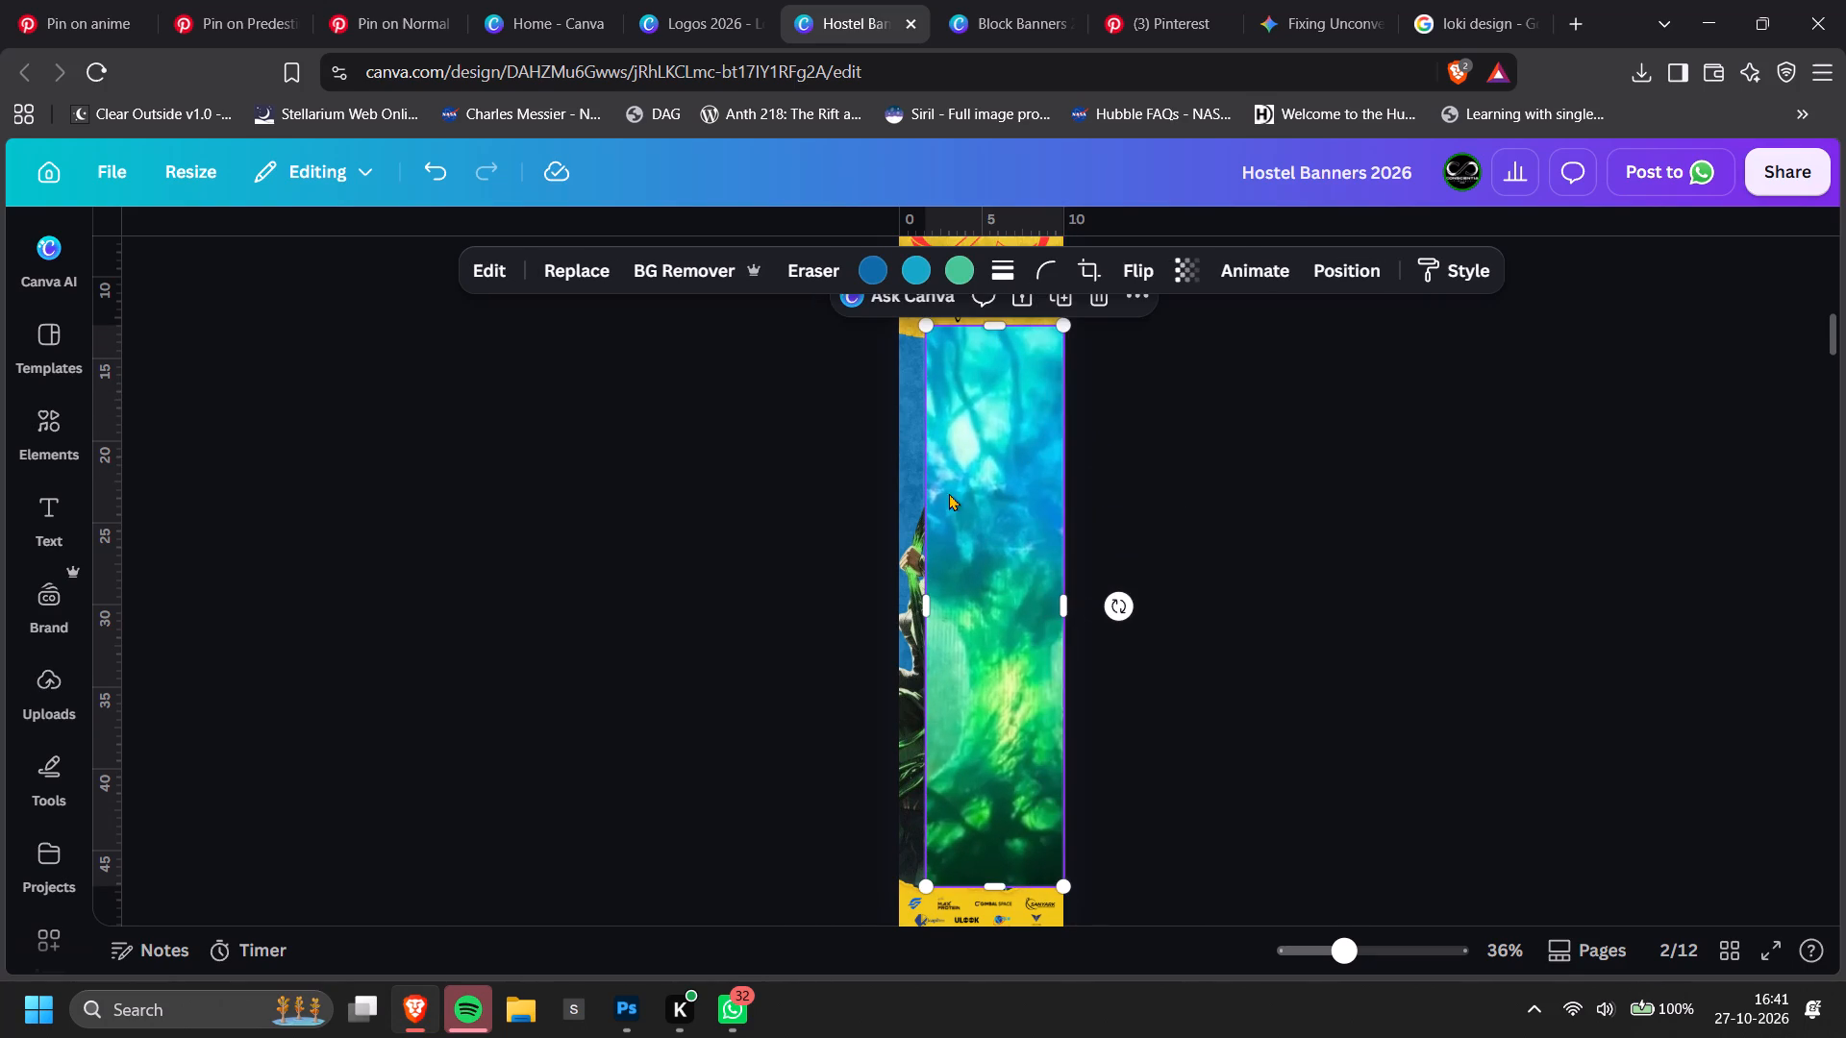
{"action": "left_click_drag", "start_coordinate": [926, 484], "coordinate": [900, 483]}
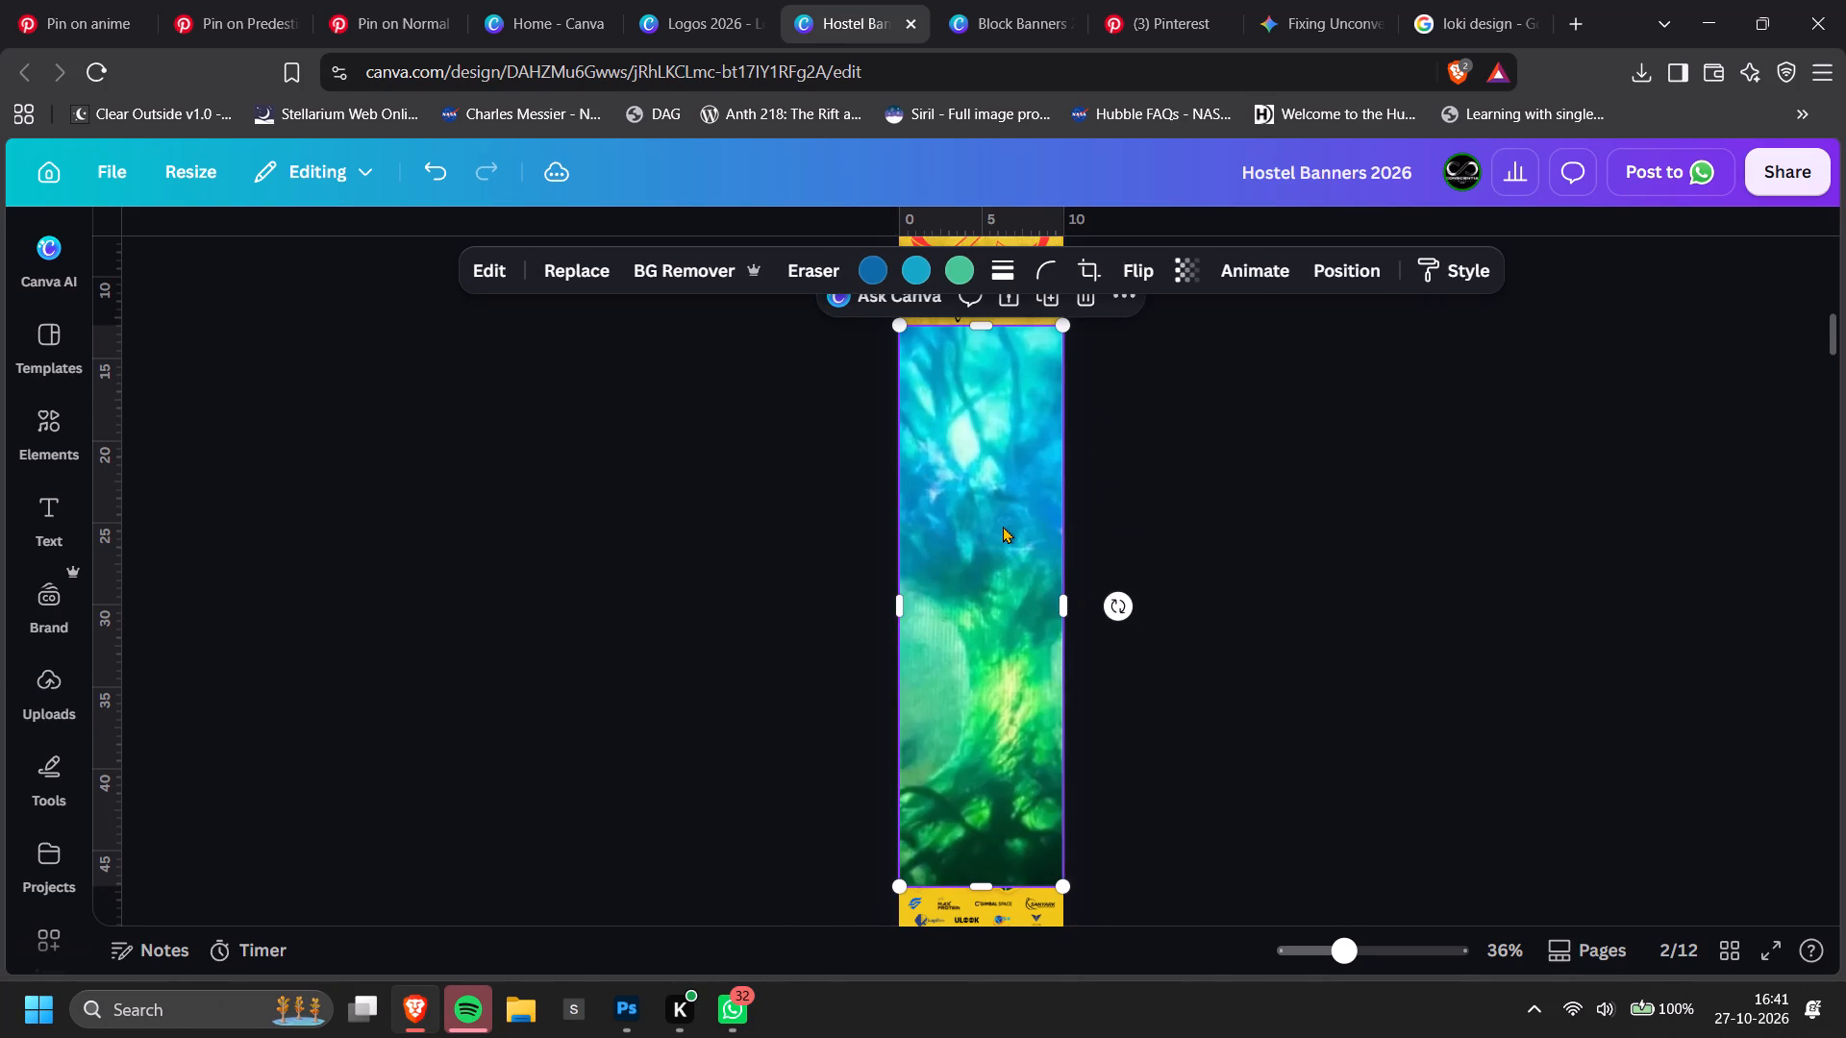
{"action": "left_click_drag", "start_coordinate": [1003, 526], "coordinate": [981, 534]}
{"action": "left_click_drag", "start_coordinate": [1036, 555], "coordinate": [1054, 560]}
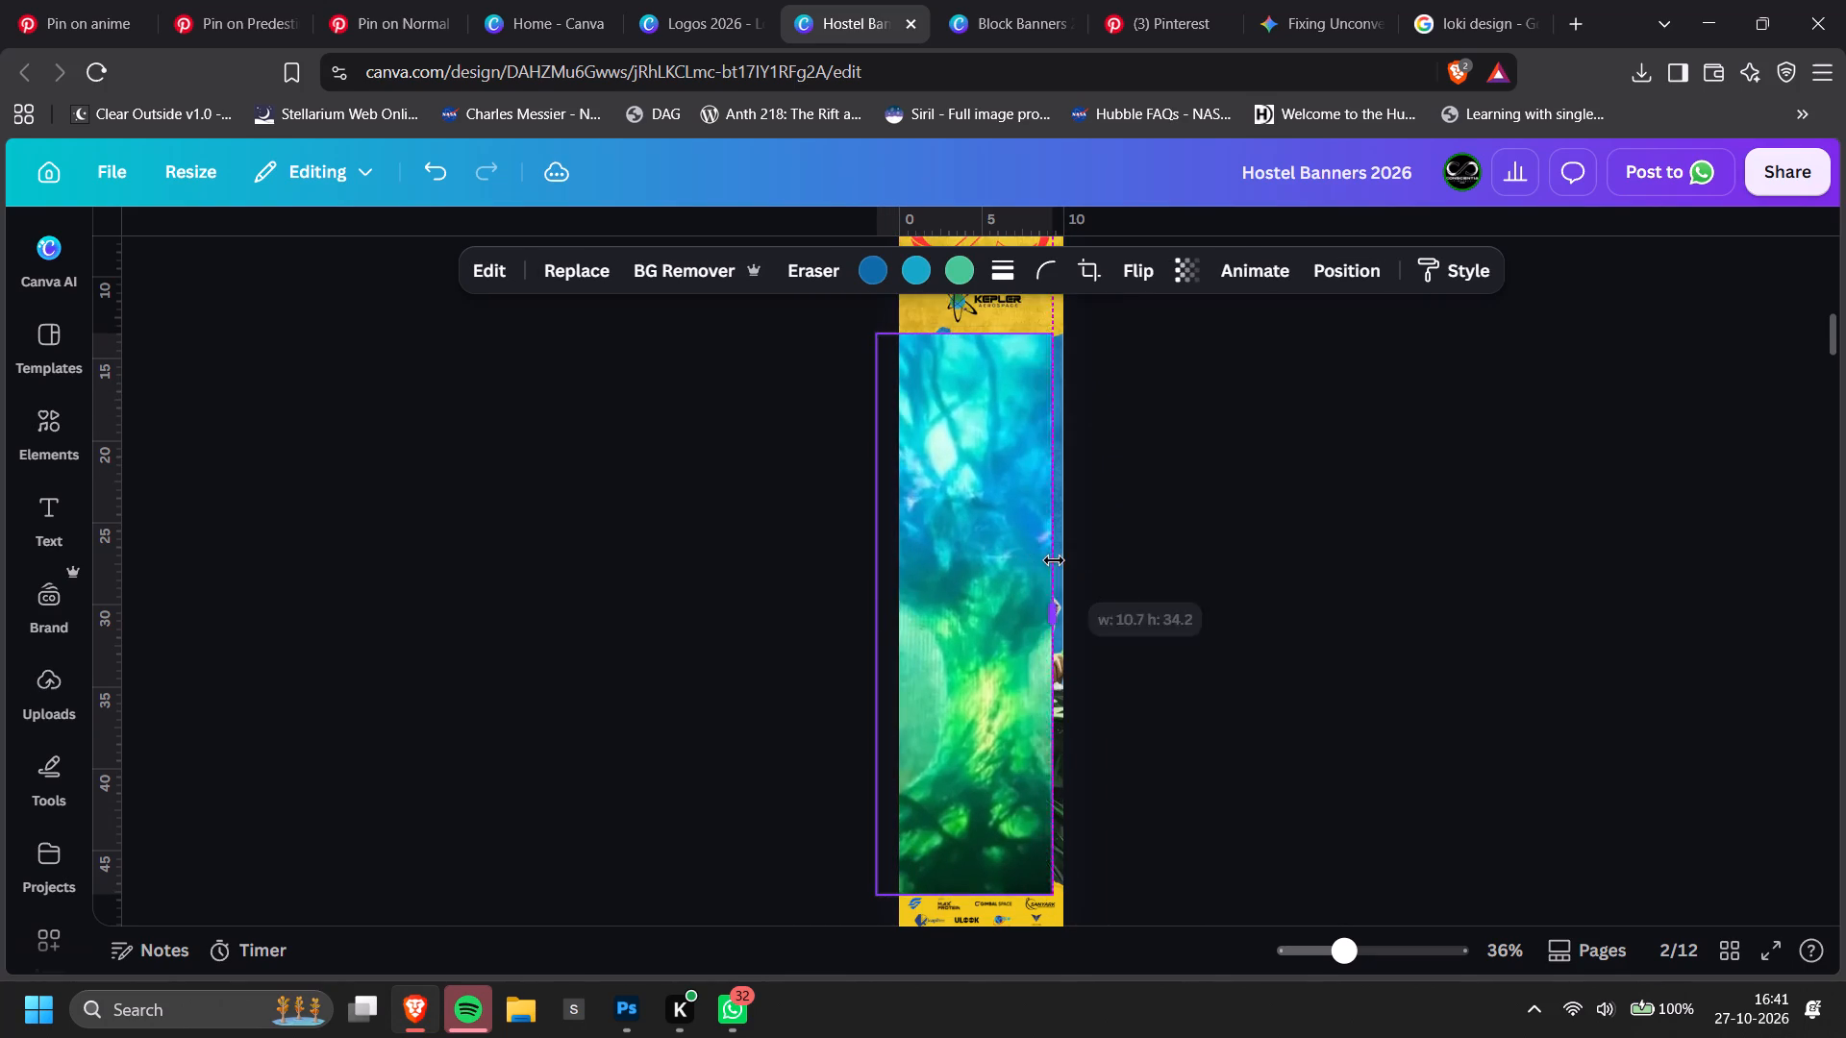
{"action": "left_click_drag", "start_coordinate": [1054, 560], "coordinate": [1059, 561]}
{"action": "left_click", "coordinate": [1035, 560]}
{"action": "left_click_drag", "start_coordinate": [1058, 564], "coordinate": [1069, 566]}
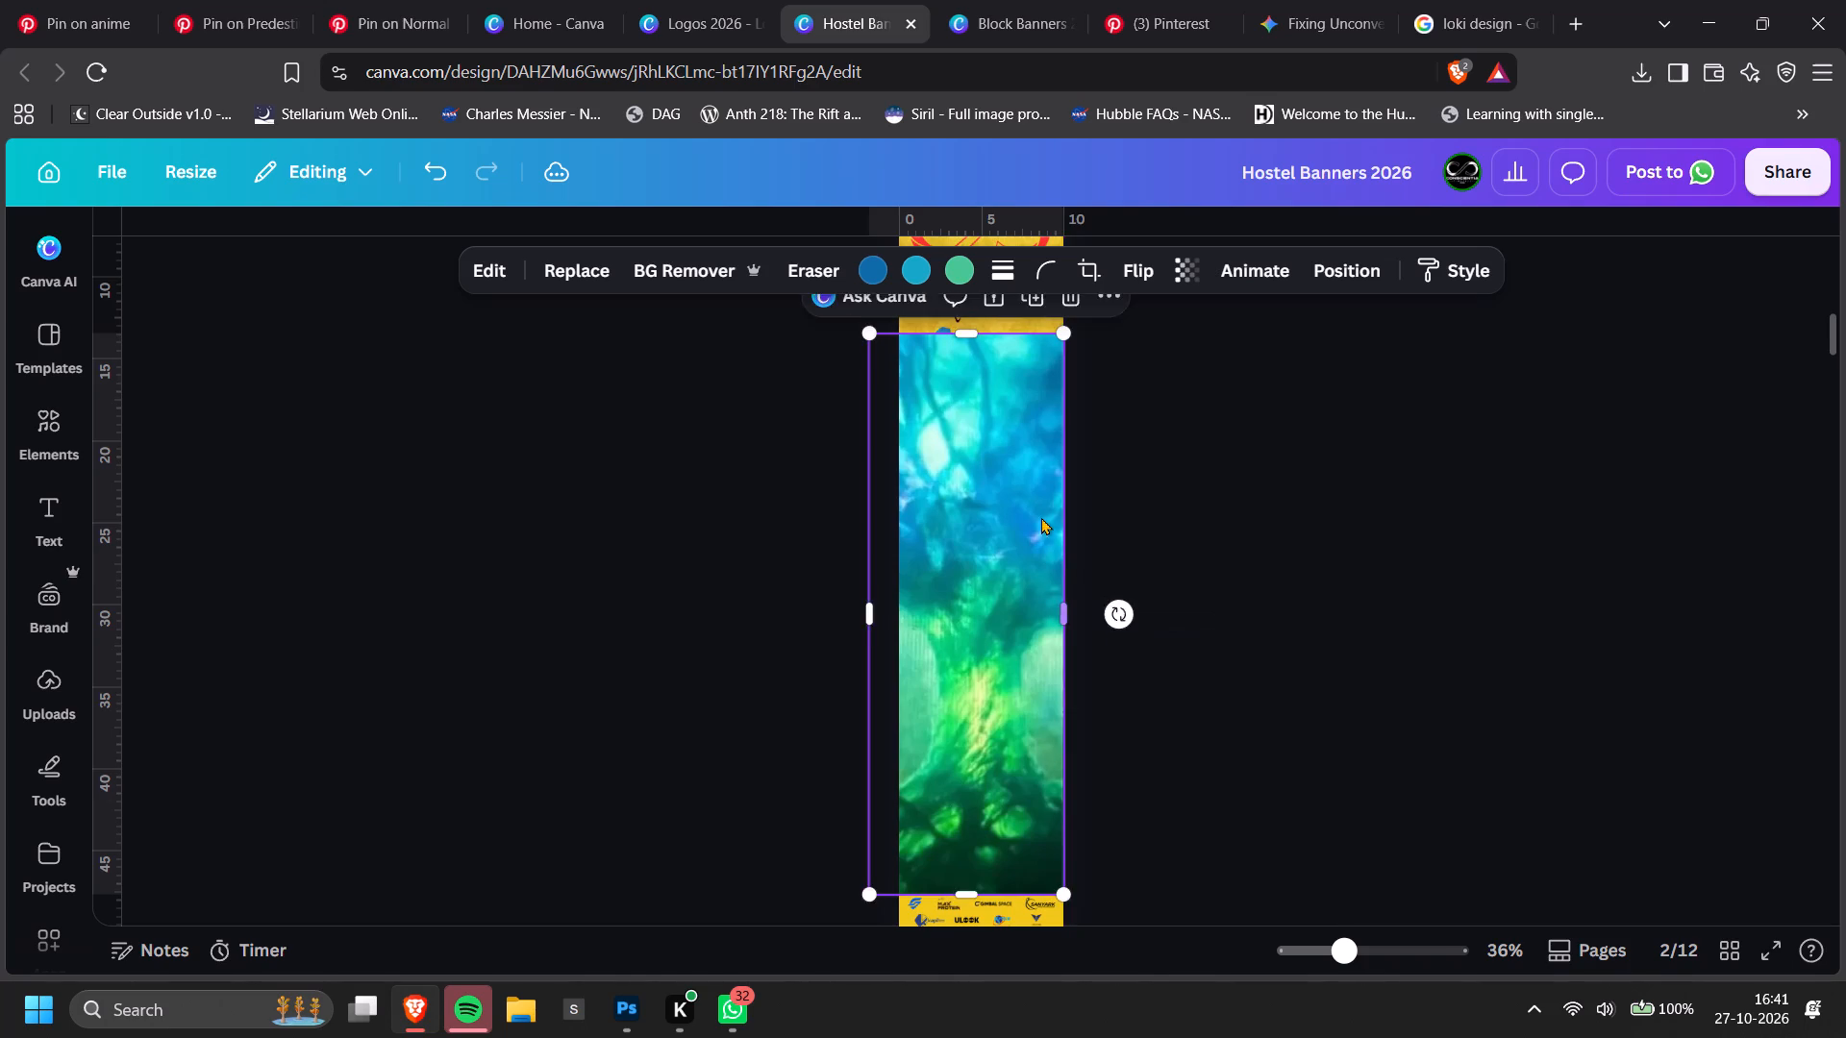
{"action": "scroll", "coordinate": [1037, 513], "scroll_direction": "up", "scroll_amount": 1}
{"action": "left_click_drag", "start_coordinate": [1003, 492], "coordinate": [1007, 469]}
Send the blue-green image backward behind the Loki figure and the yellow torn-paper pieces.
{"action": "key", "text": "ctrl+bracketleft"}
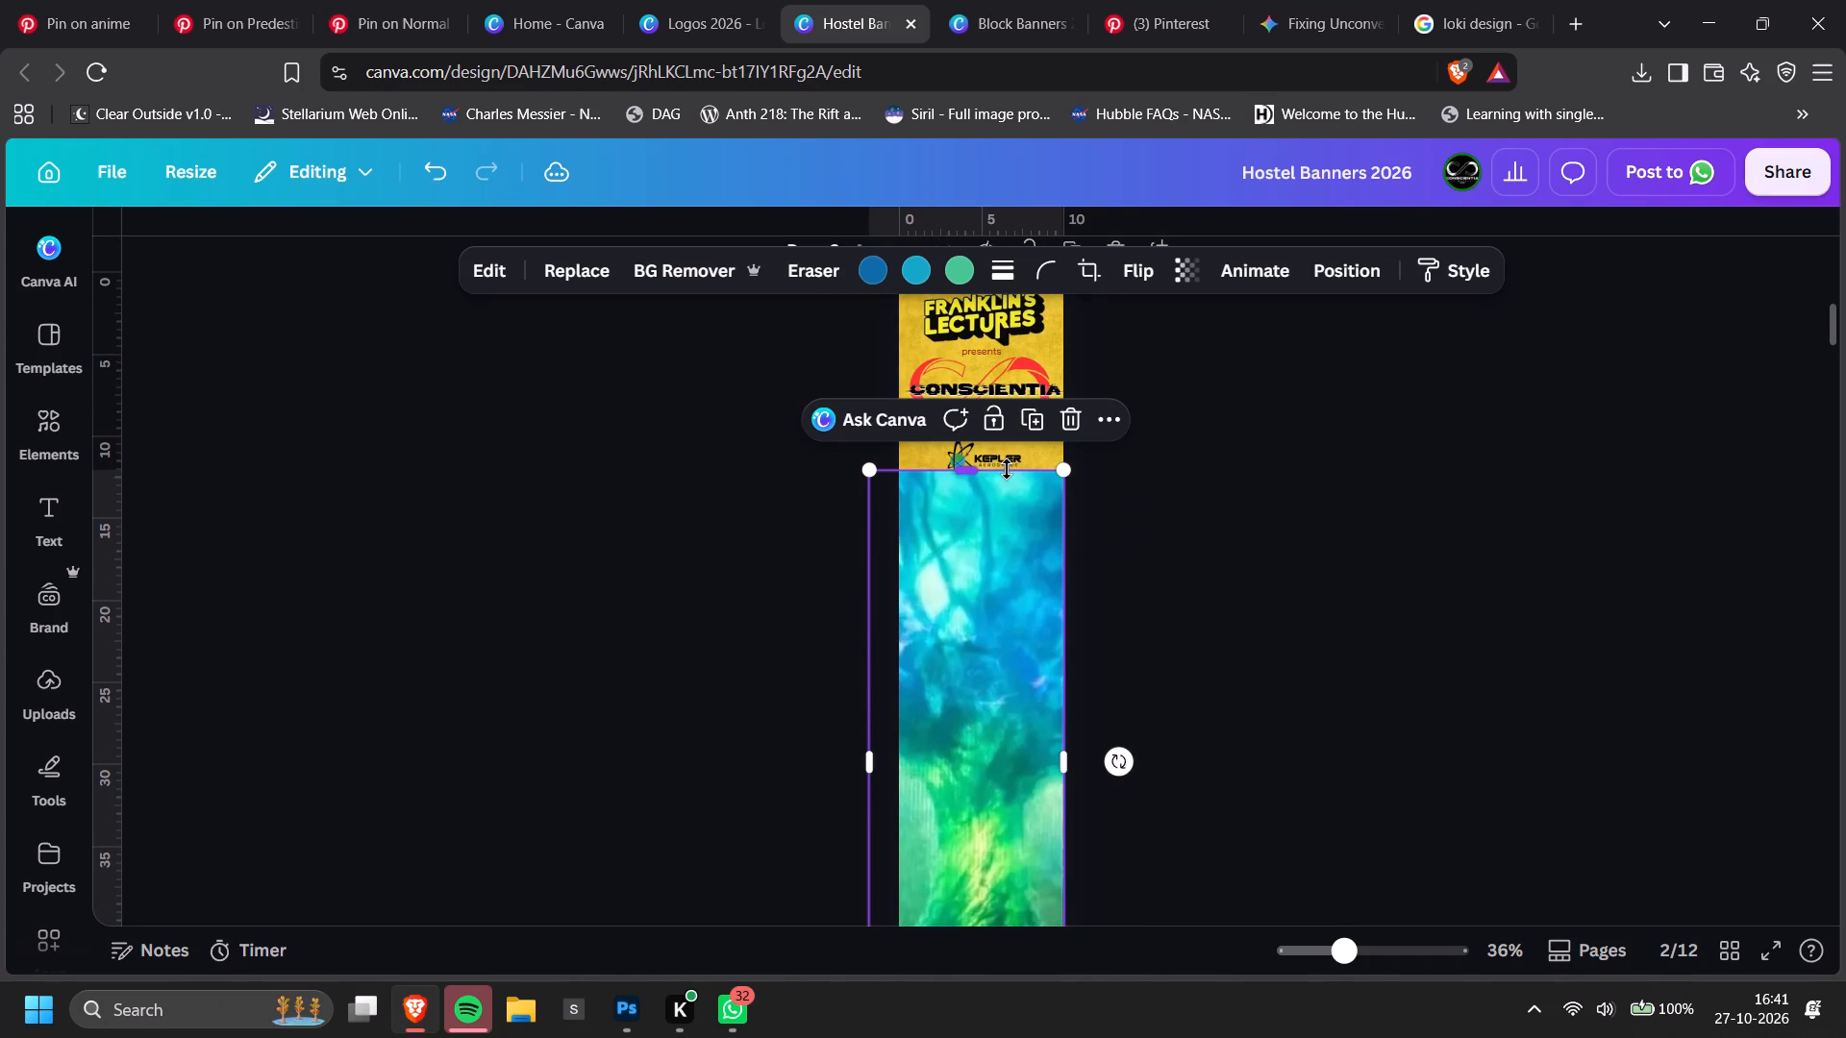
{"action": "key", "text": "ctrl+bracketleft"}
{"action": "key", "text": "ctrl+bracketleft"}
{"action": "key", "text": "ctrl+bracketleft"}
{"action": "key", "text": "ctrl+bracketleft"}
{"action": "left_click", "coordinate": [1311, 510]}
Adjust the blue-green background image to brightness -31 and contrast 62.
{"action": "scroll", "coordinate": [1311, 510], "scroll_direction": "down", "scroll_amount": 1}
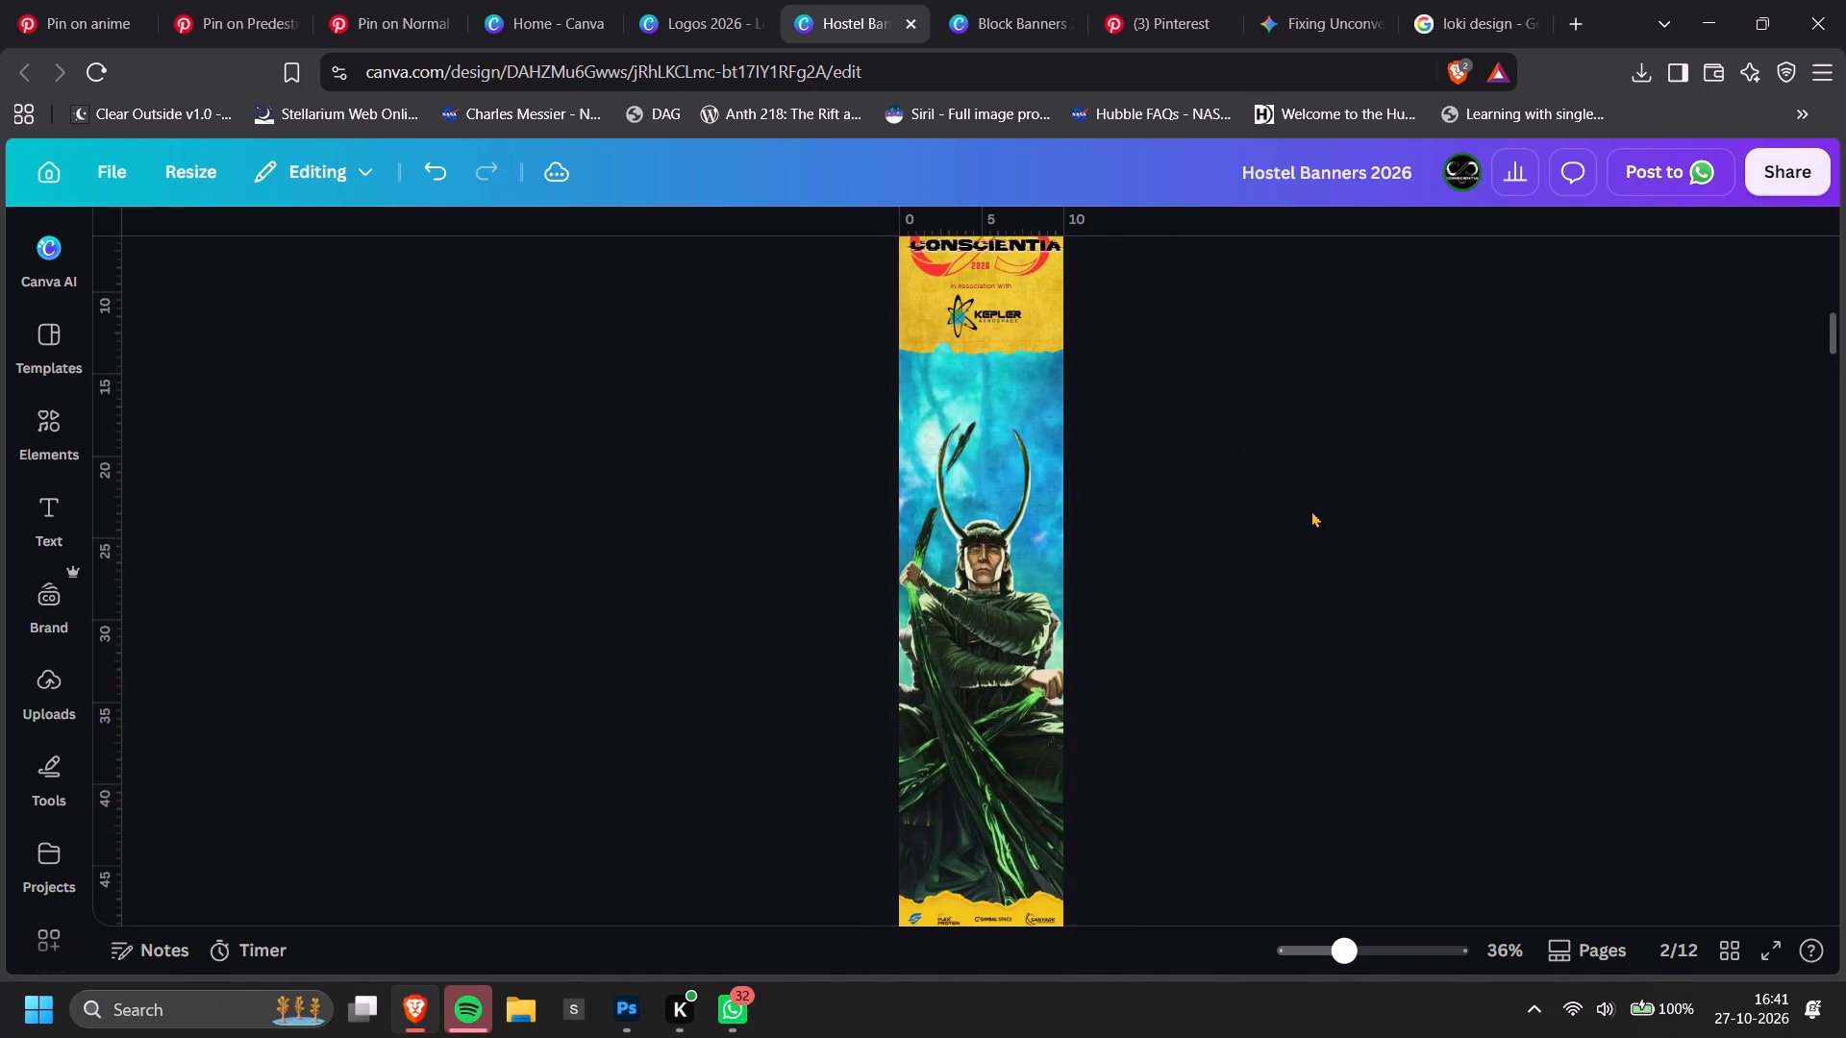
{"action": "key", "text": "alt+1"}
{"action": "scroll", "coordinate": [333, 612], "scroll_direction": "down", "scroll_amount": 4}
{"action": "left_click", "coordinate": [332, 767]}
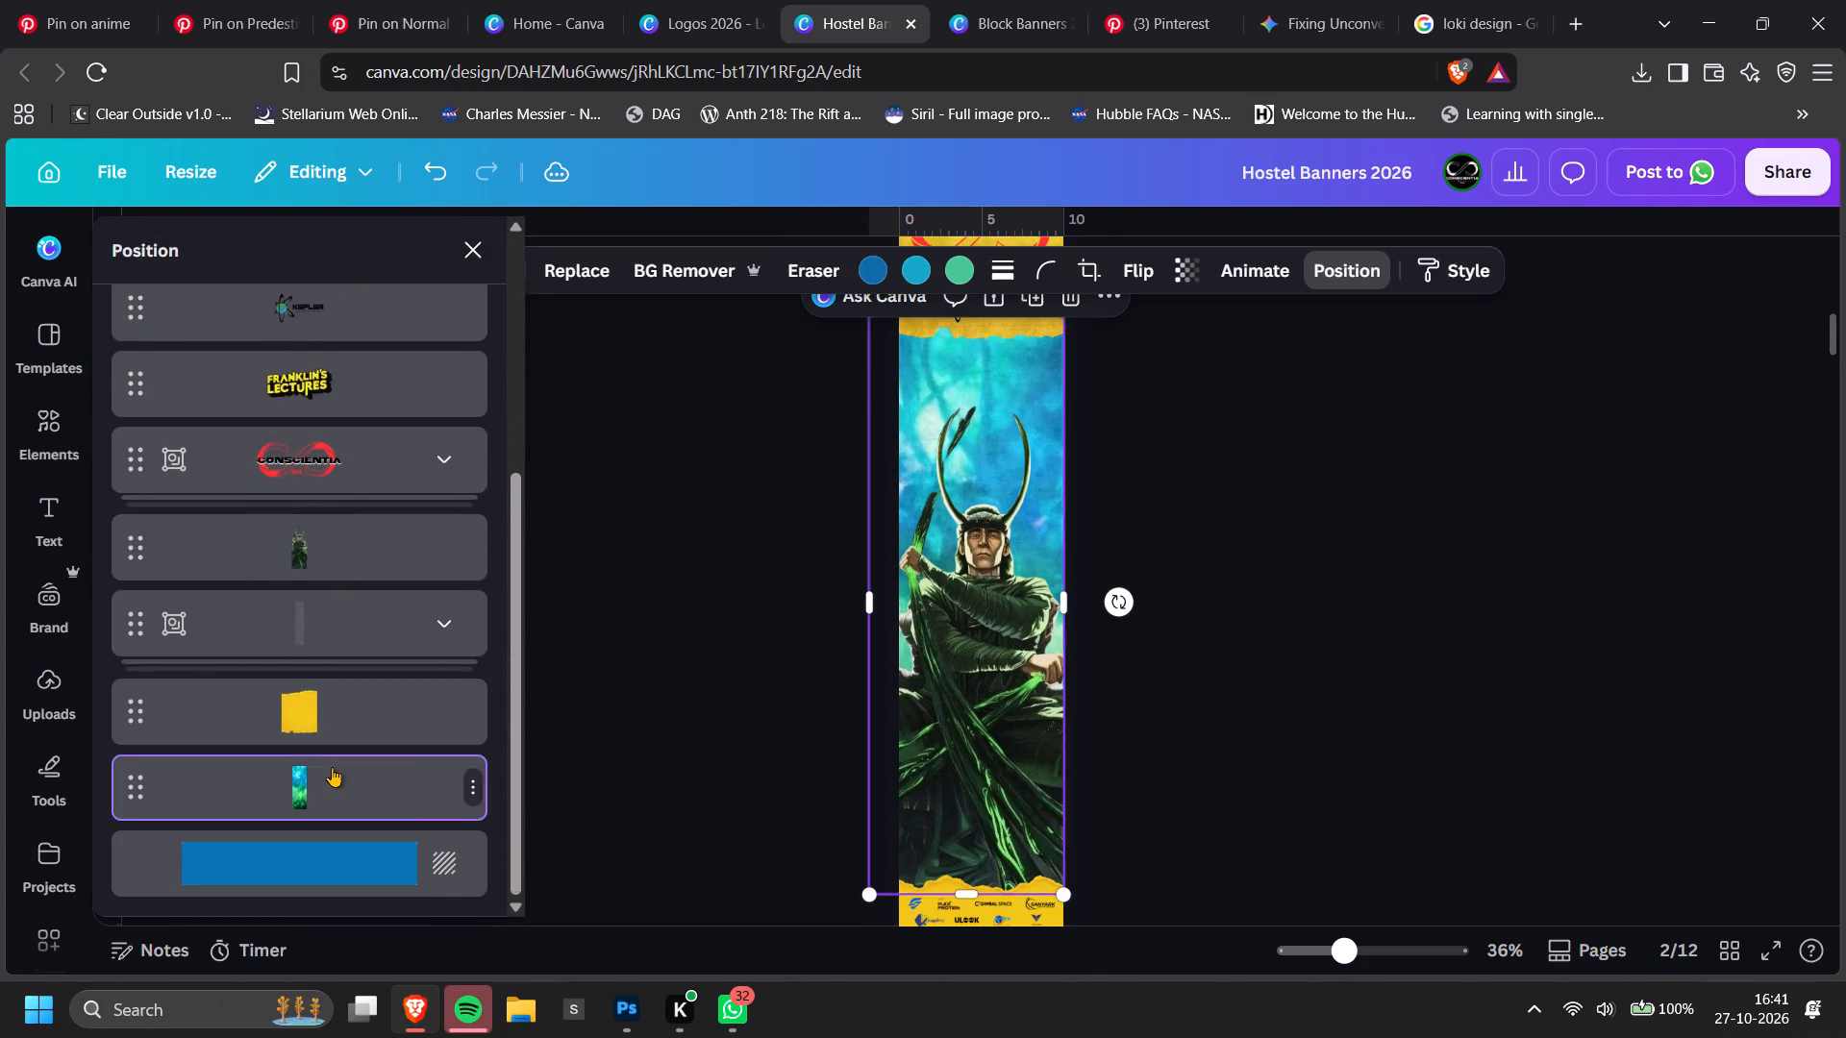
{"action": "left_click", "coordinate": [503, 269]}
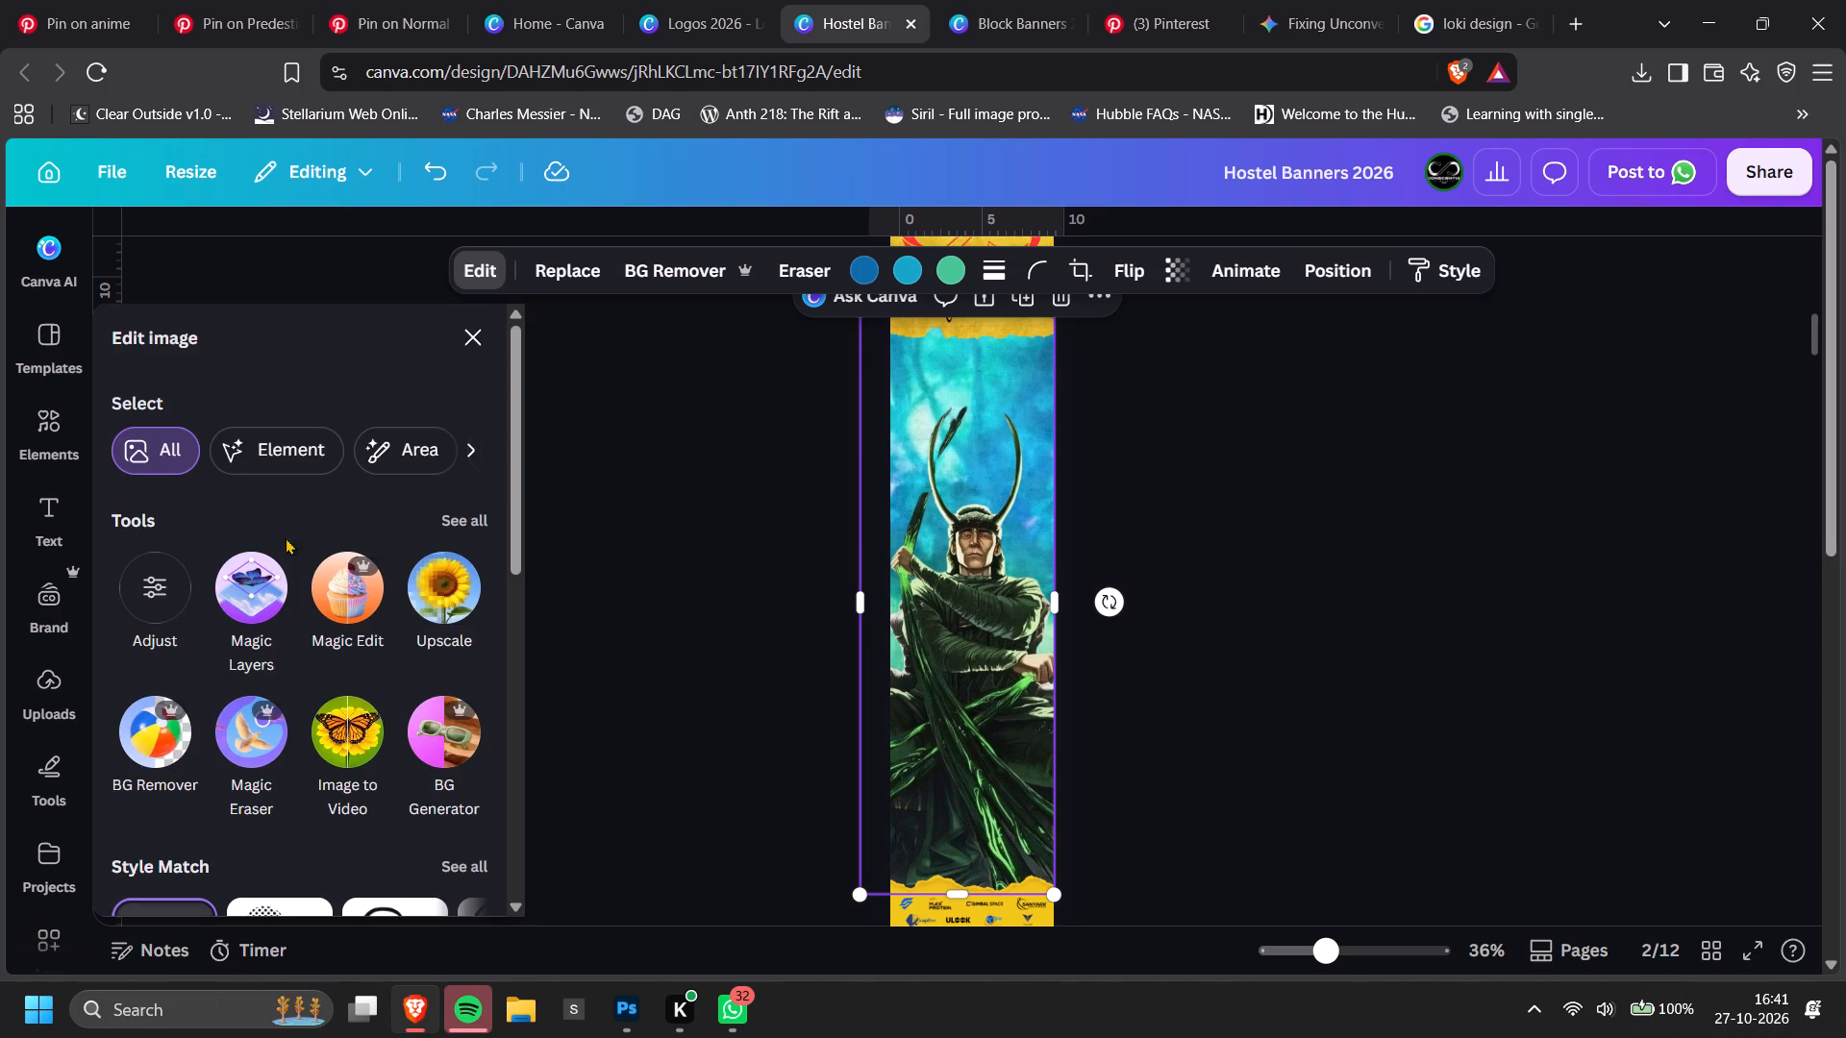
{"action": "left_click", "coordinate": [168, 570]}
{"action": "scroll", "coordinate": [291, 554], "scroll_direction": "down", "scroll_amount": 2}
{"action": "left_click_drag", "start_coordinate": [282, 562], "coordinate": [300, 562]}
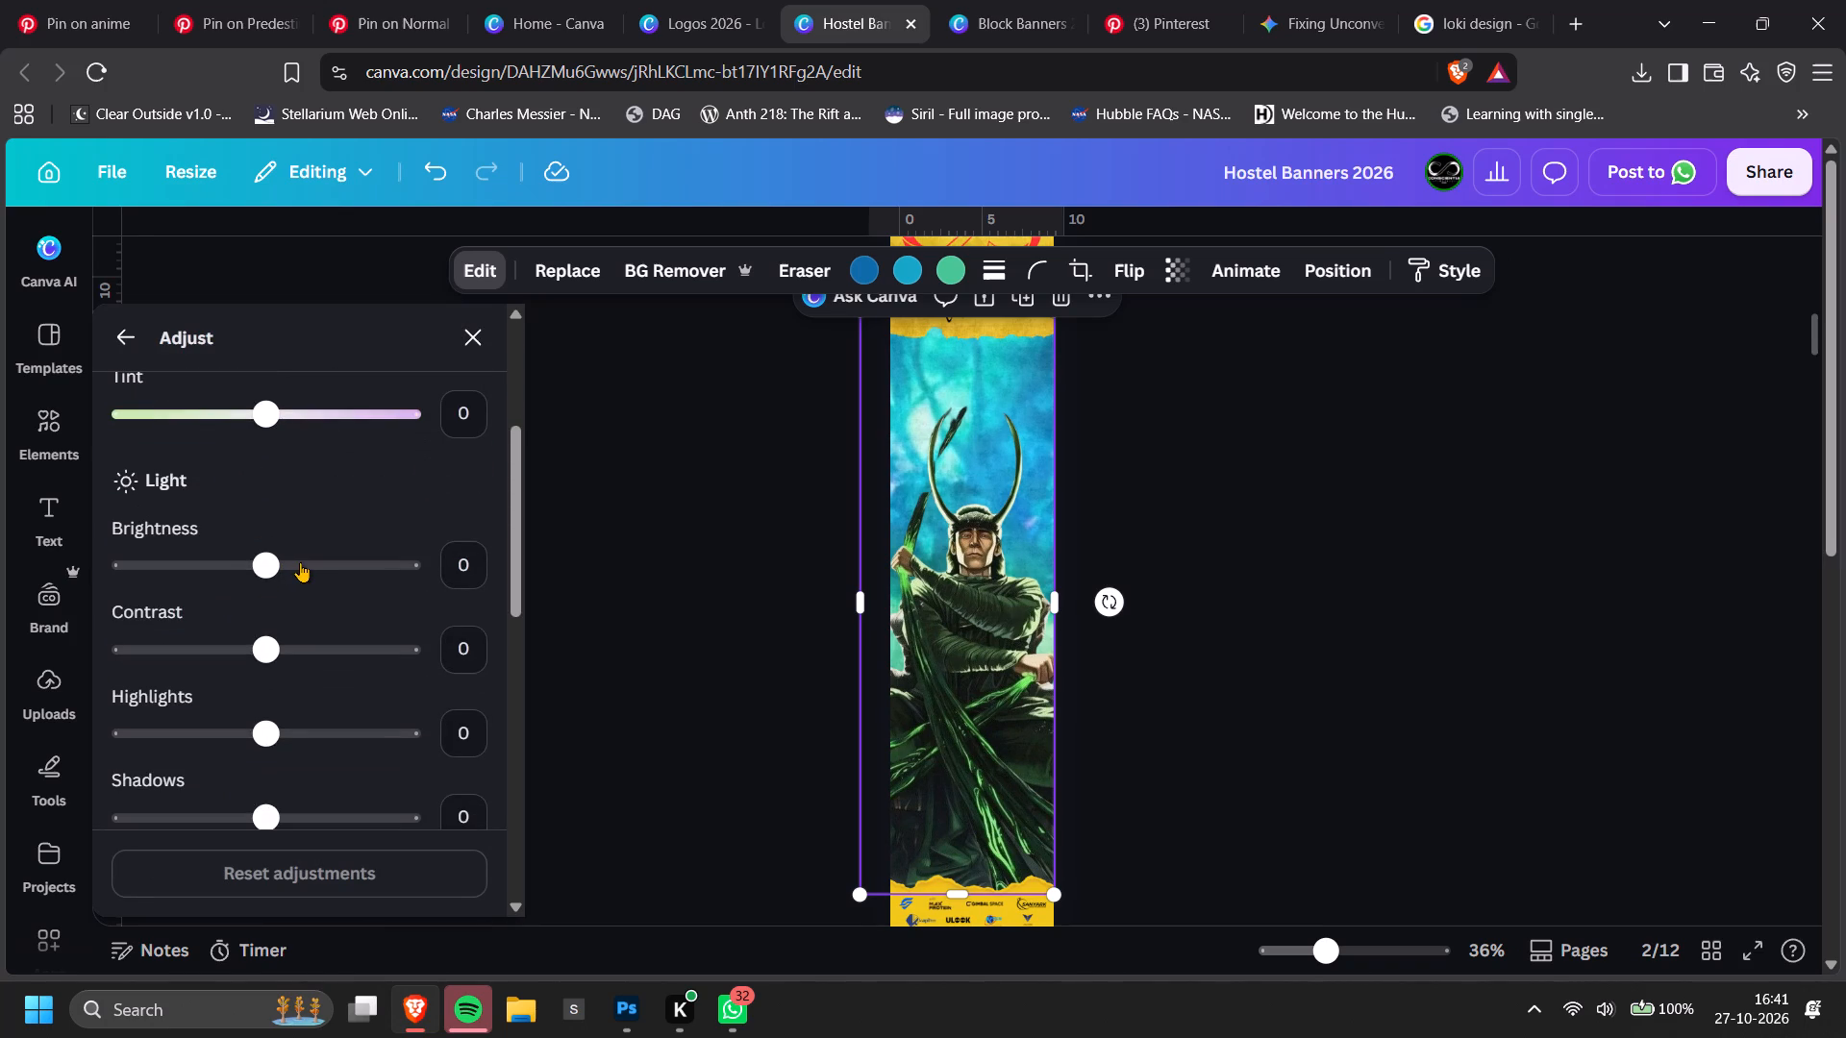
{"action": "left_click_drag", "start_coordinate": [300, 562], "coordinate": [300, 563]}
{"action": "left_click_drag", "start_coordinate": [266, 660], "coordinate": [300, 660]}
{"action": "left_click_drag", "start_coordinate": [290, 575], "coordinate": [222, 578]}
{"action": "left_click_drag", "start_coordinate": [306, 650], "coordinate": [357, 655]}
Set the background image's highlights to 60, shadows to -51, whites to 10 and blacks to 34.
{"action": "scroll", "coordinate": [354, 655], "scroll_direction": "down", "scroll_amount": 1}
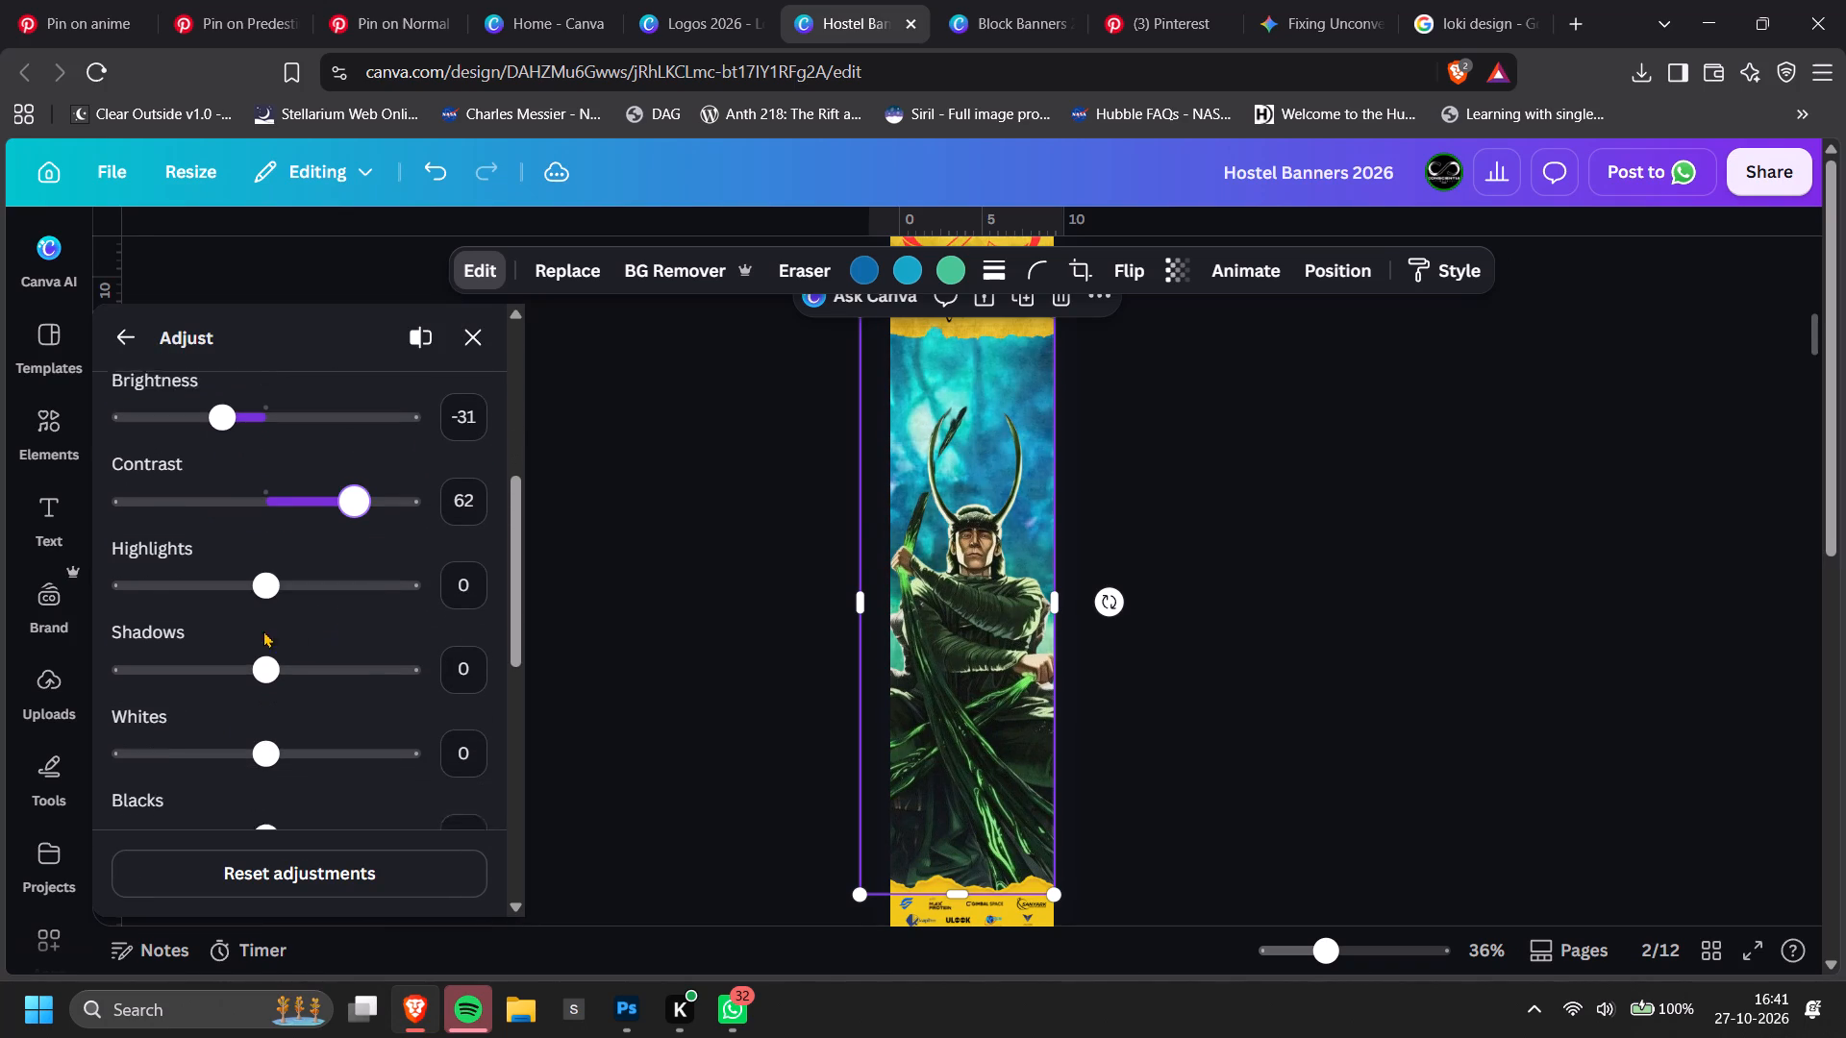
{"action": "left_click_drag", "start_coordinate": [262, 578], "coordinate": [353, 605]}
{"action": "left_click_drag", "start_coordinate": [273, 657], "coordinate": [301, 659]}
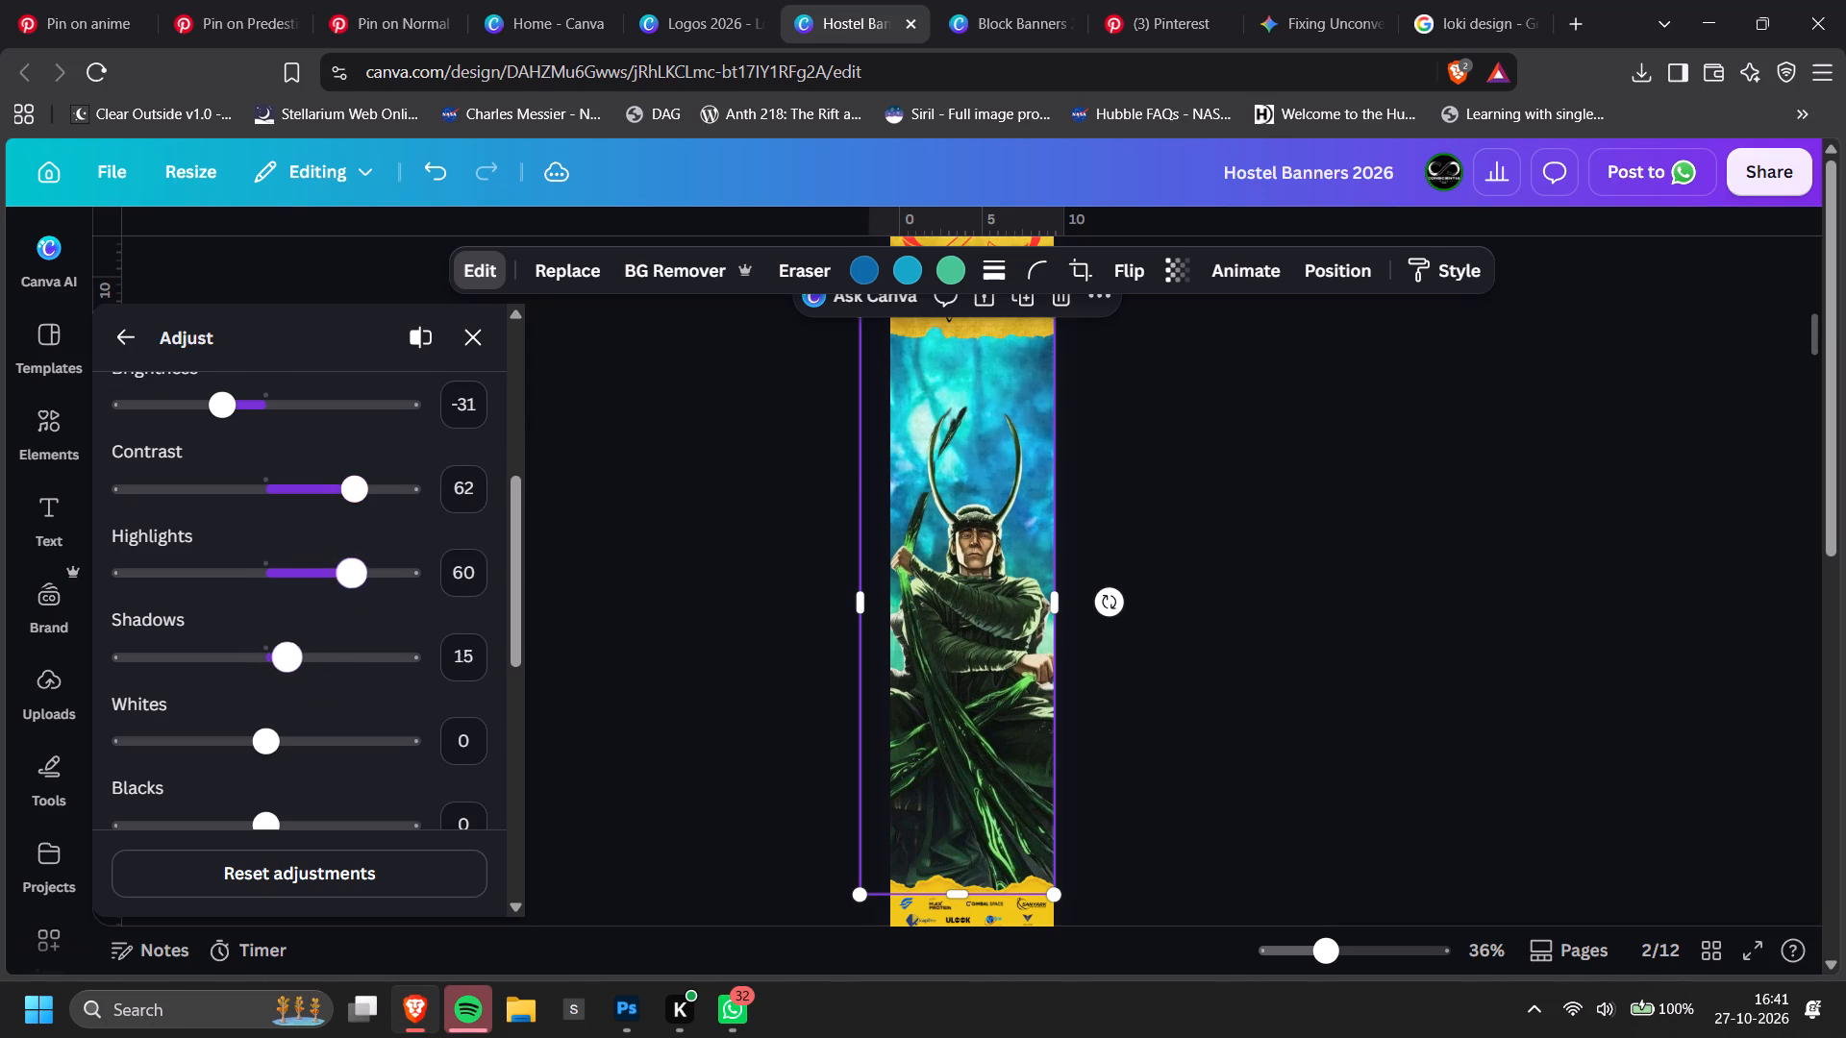
{"action": "left_click_drag", "start_coordinate": [301, 659], "coordinate": [184, 655]}
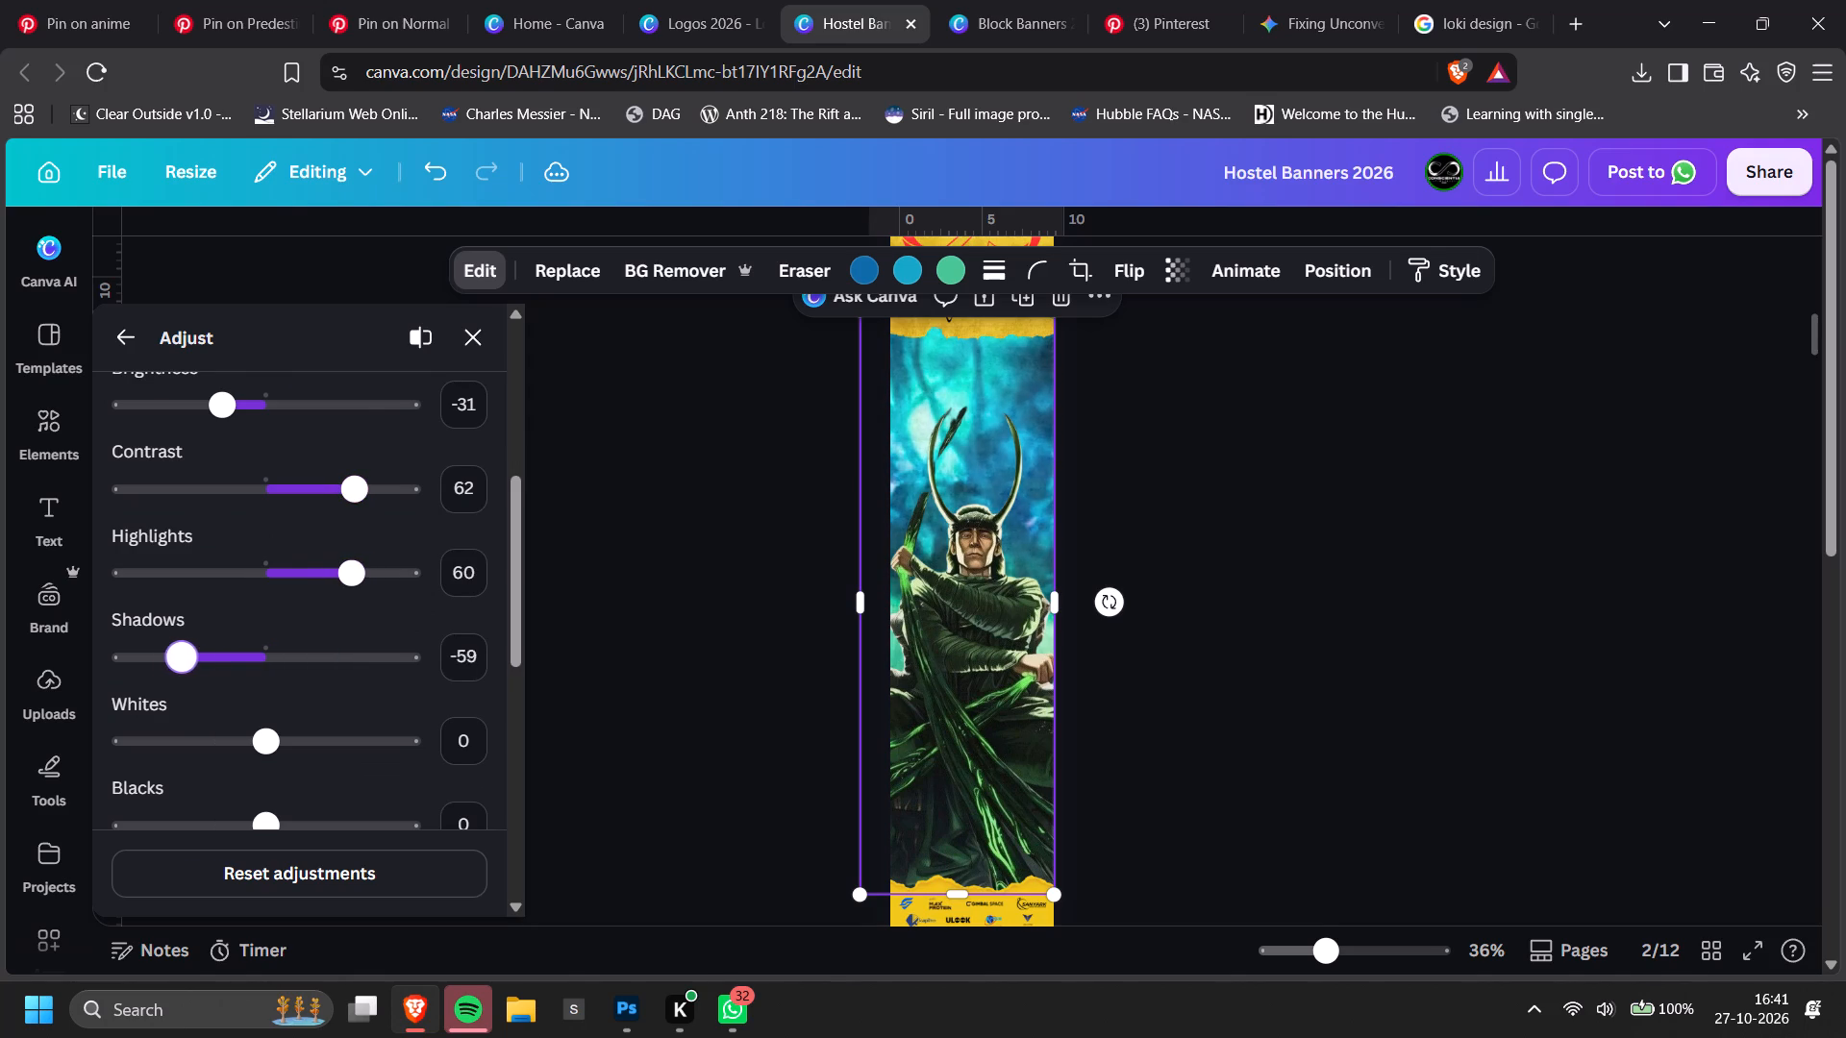
{"action": "left_click_drag", "start_coordinate": [184, 655], "coordinate": [192, 655]}
{"action": "scroll", "coordinate": [217, 662], "scroll_direction": "down", "scroll_amount": 1}
{"action": "left_click", "coordinate": [284, 593]}
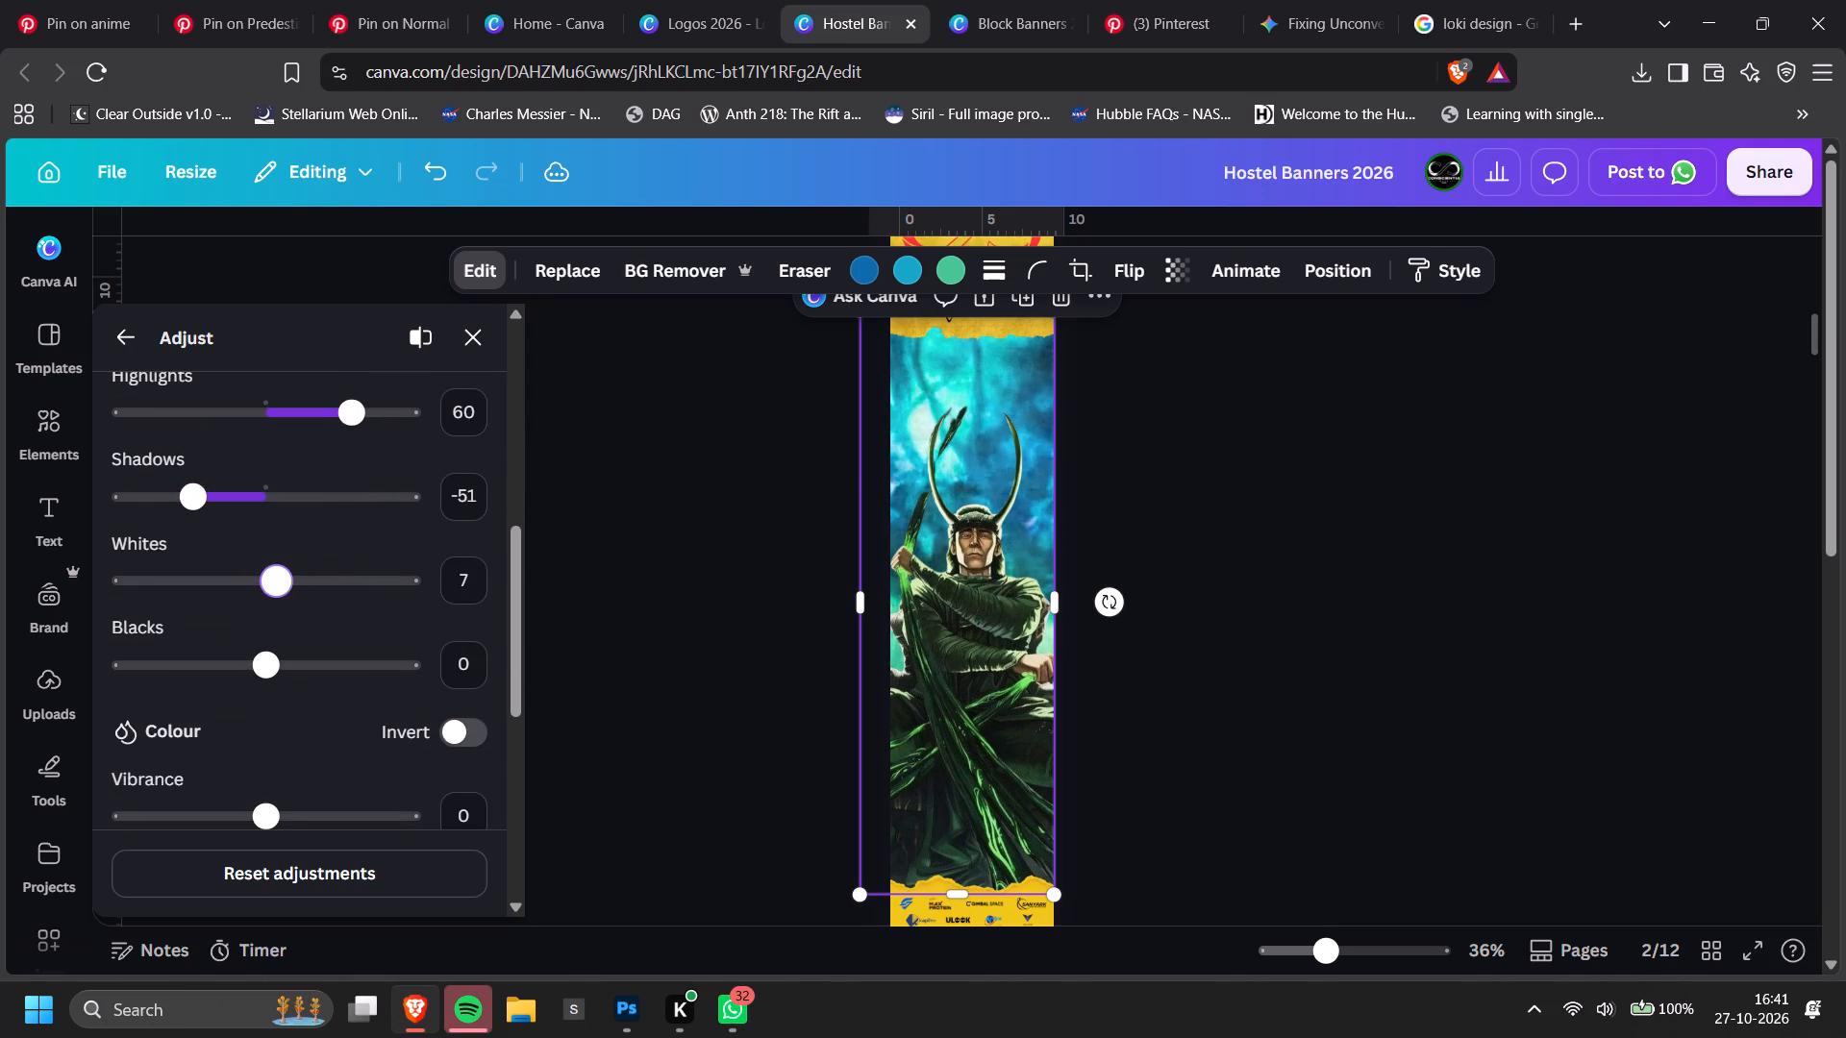
{"action": "scroll", "coordinate": [288, 633], "scroll_direction": "down", "scroll_amount": 1}
{"action": "left_click_drag", "start_coordinate": [275, 507], "coordinate": [312, 520]}
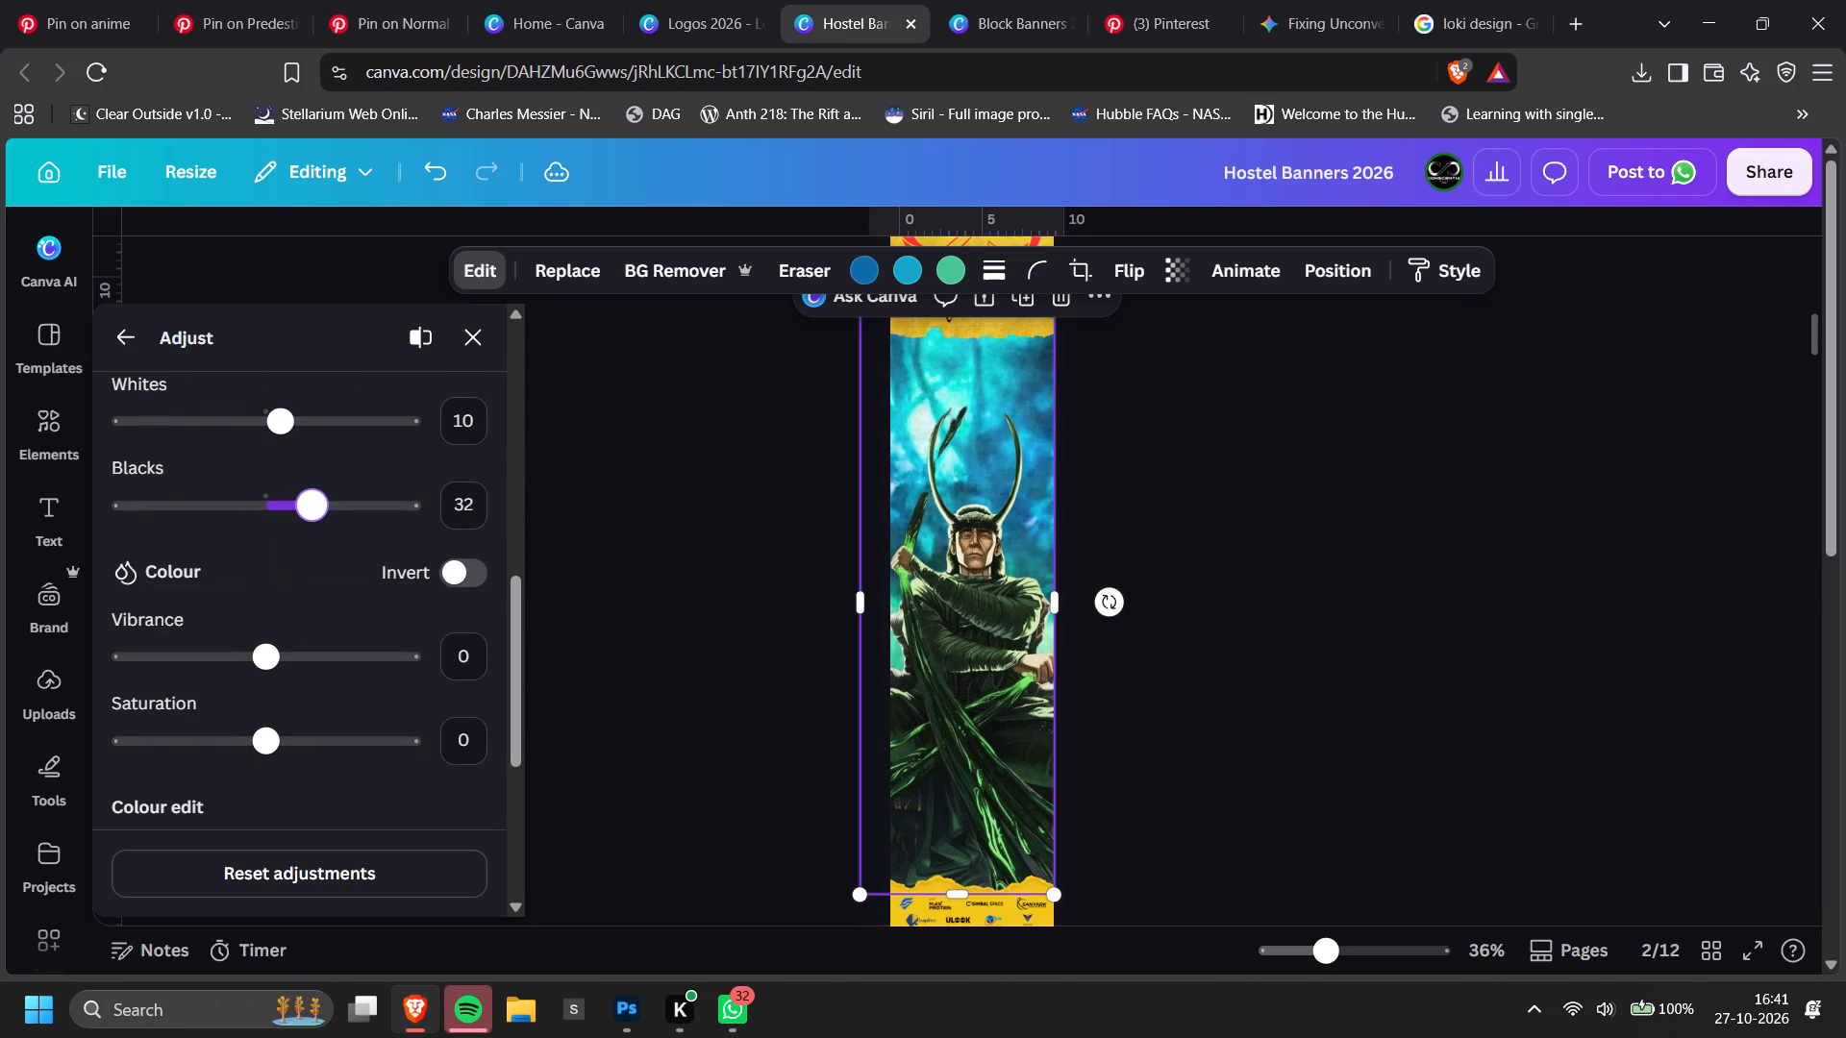
{"action": "left_click_drag", "start_coordinate": [312, 520], "coordinate": [315, 525]}
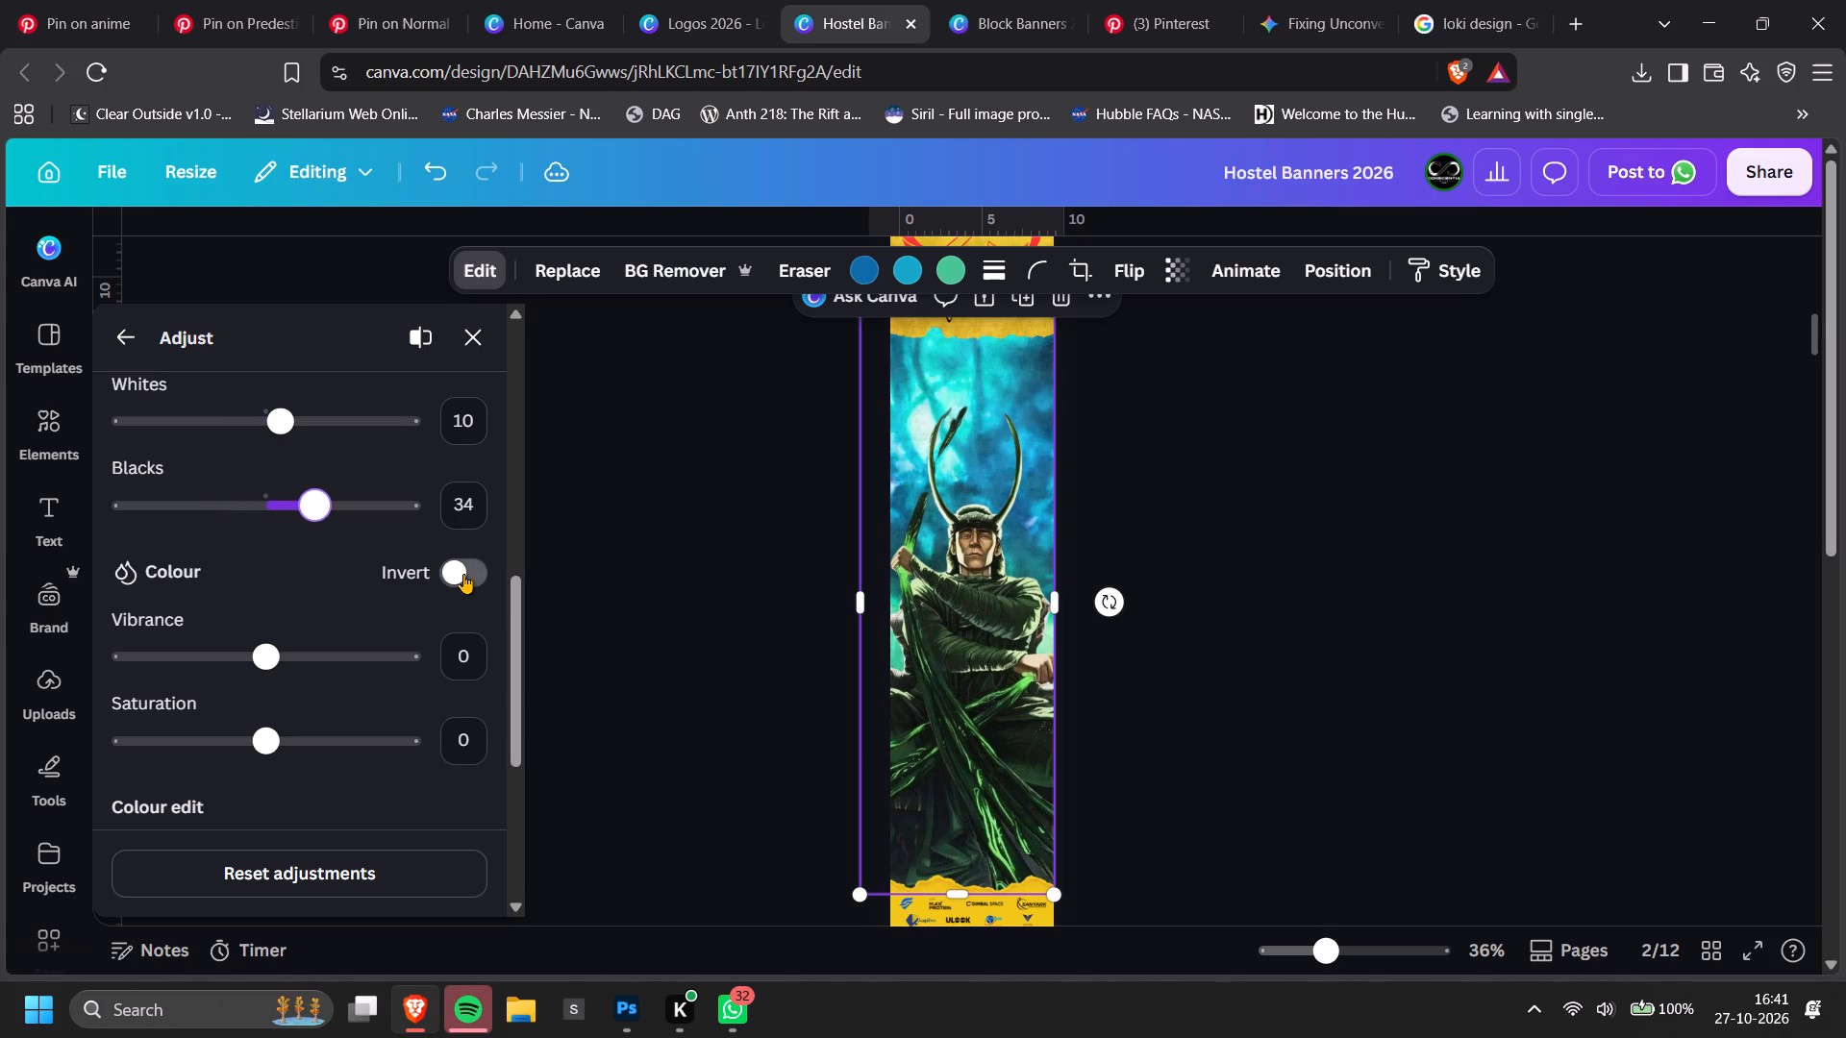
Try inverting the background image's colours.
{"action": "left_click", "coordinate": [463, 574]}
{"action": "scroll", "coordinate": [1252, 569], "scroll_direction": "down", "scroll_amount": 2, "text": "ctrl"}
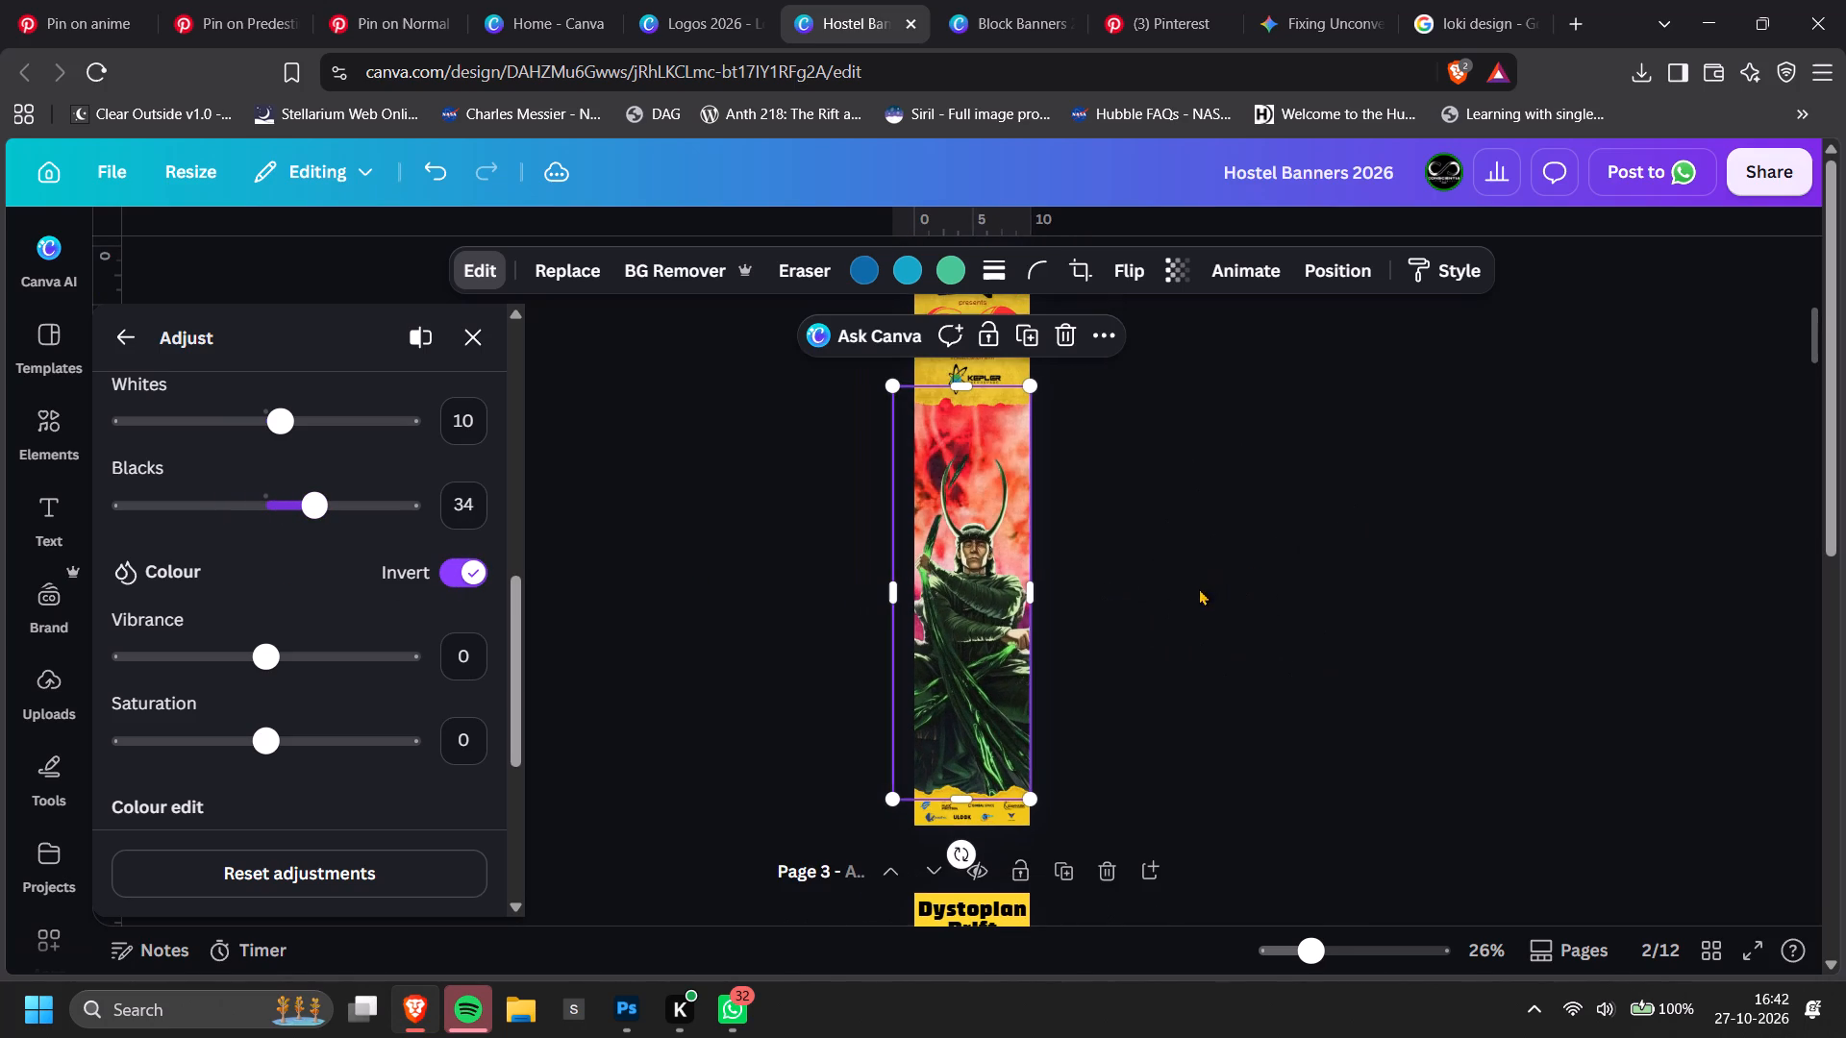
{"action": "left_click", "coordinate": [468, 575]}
Set the background image's vibrance to 86 and saturation to 15.
{"action": "left_click_drag", "start_coordinate": [279, 655], "coordinate": [403, 675]}
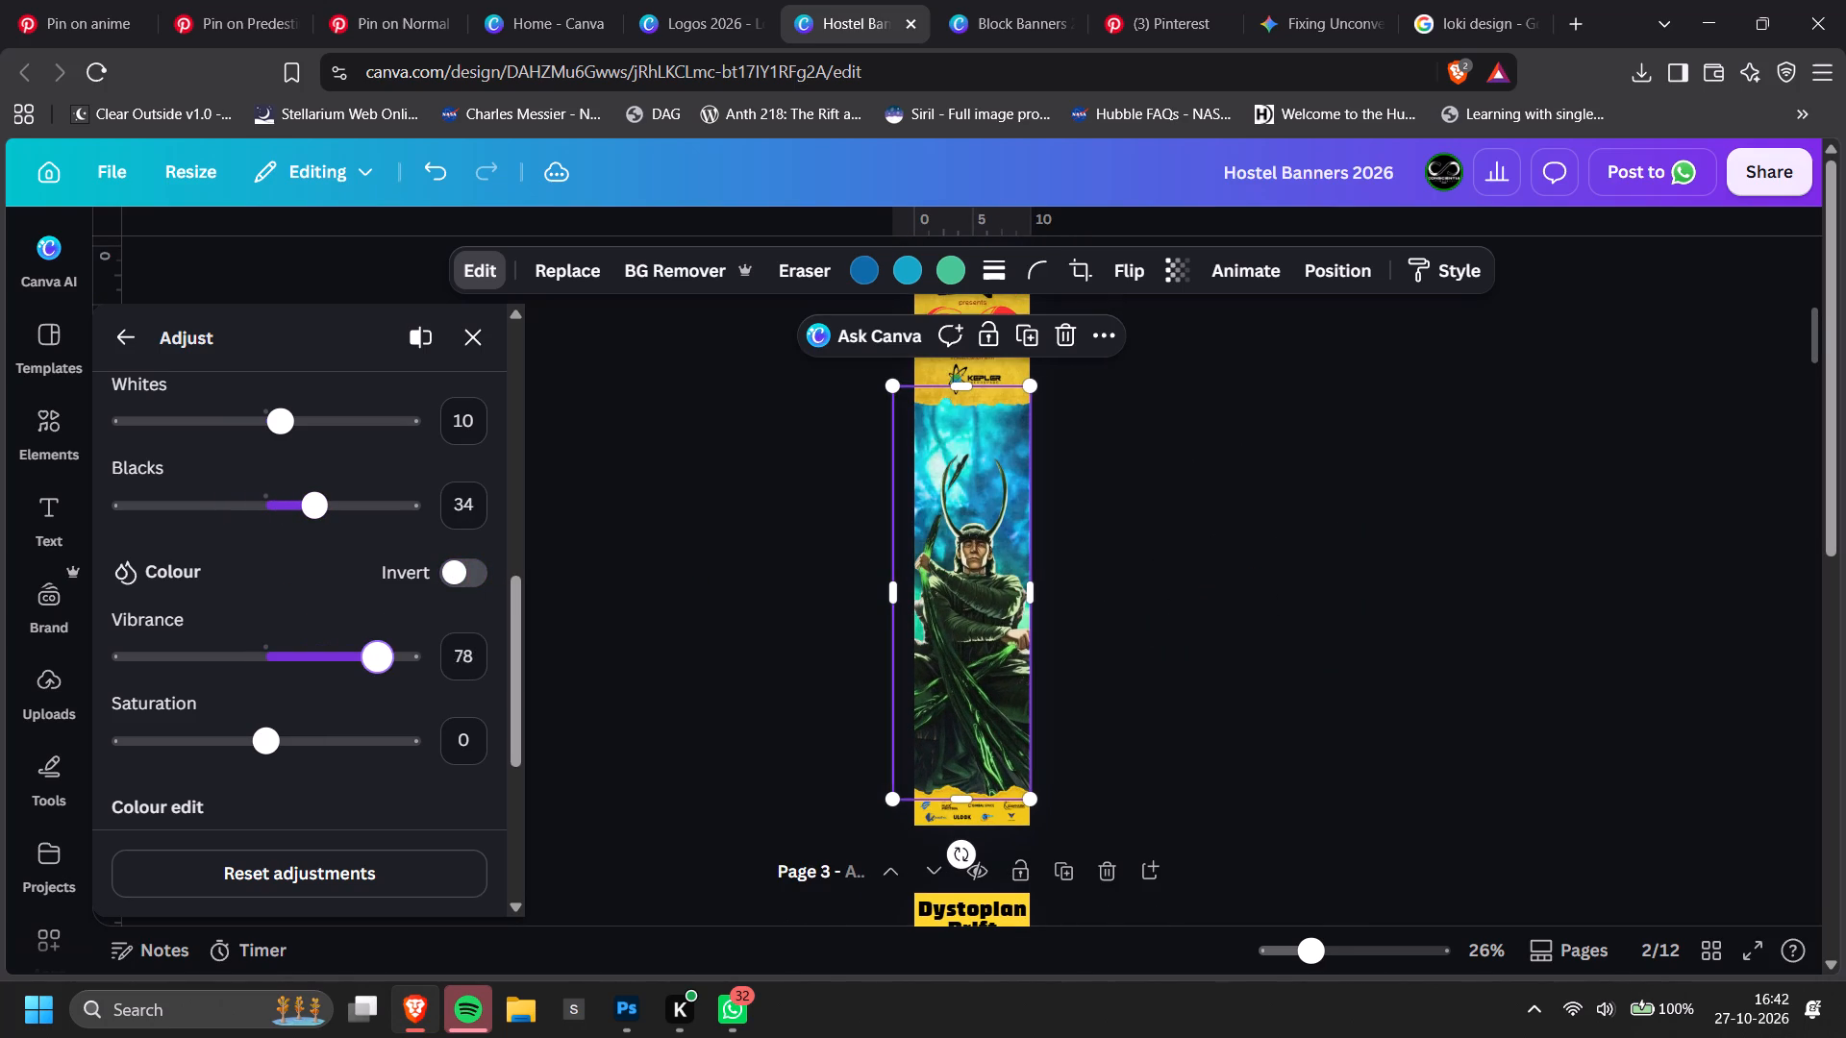
{"action": "left_click_drag", "start_coordinate": [403, 675], "coordinate": [422, 679]}
{"action": "scroll", "coordinate": [1027, 527], "scroll_direction": "up", "scroll_amount": 2, "text": "ctrl"}
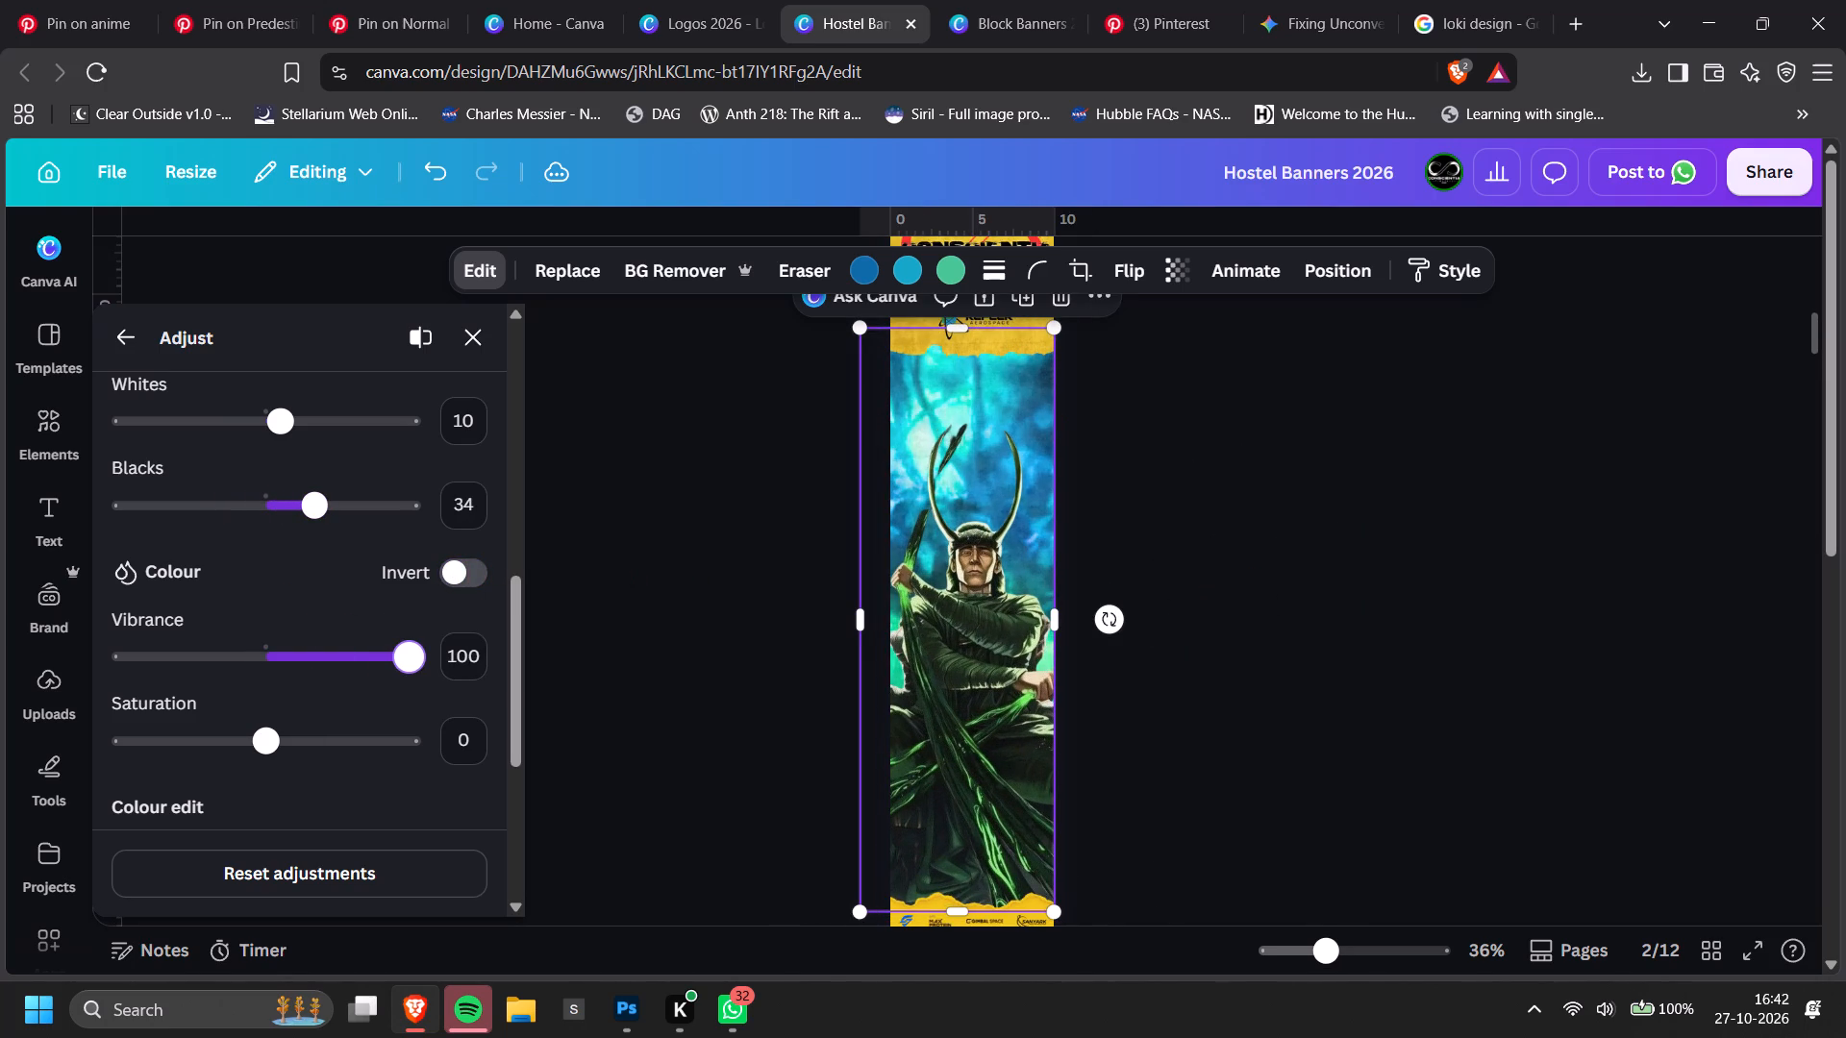
{"action": "left_click", "coordinate": [392, 664]}
{"action": "left_click", "coordinate": [293, 736]}
{"action": "scroll", "coordinate": [334, 677], "scroll_direction": "down", "scroll_amount": 1}
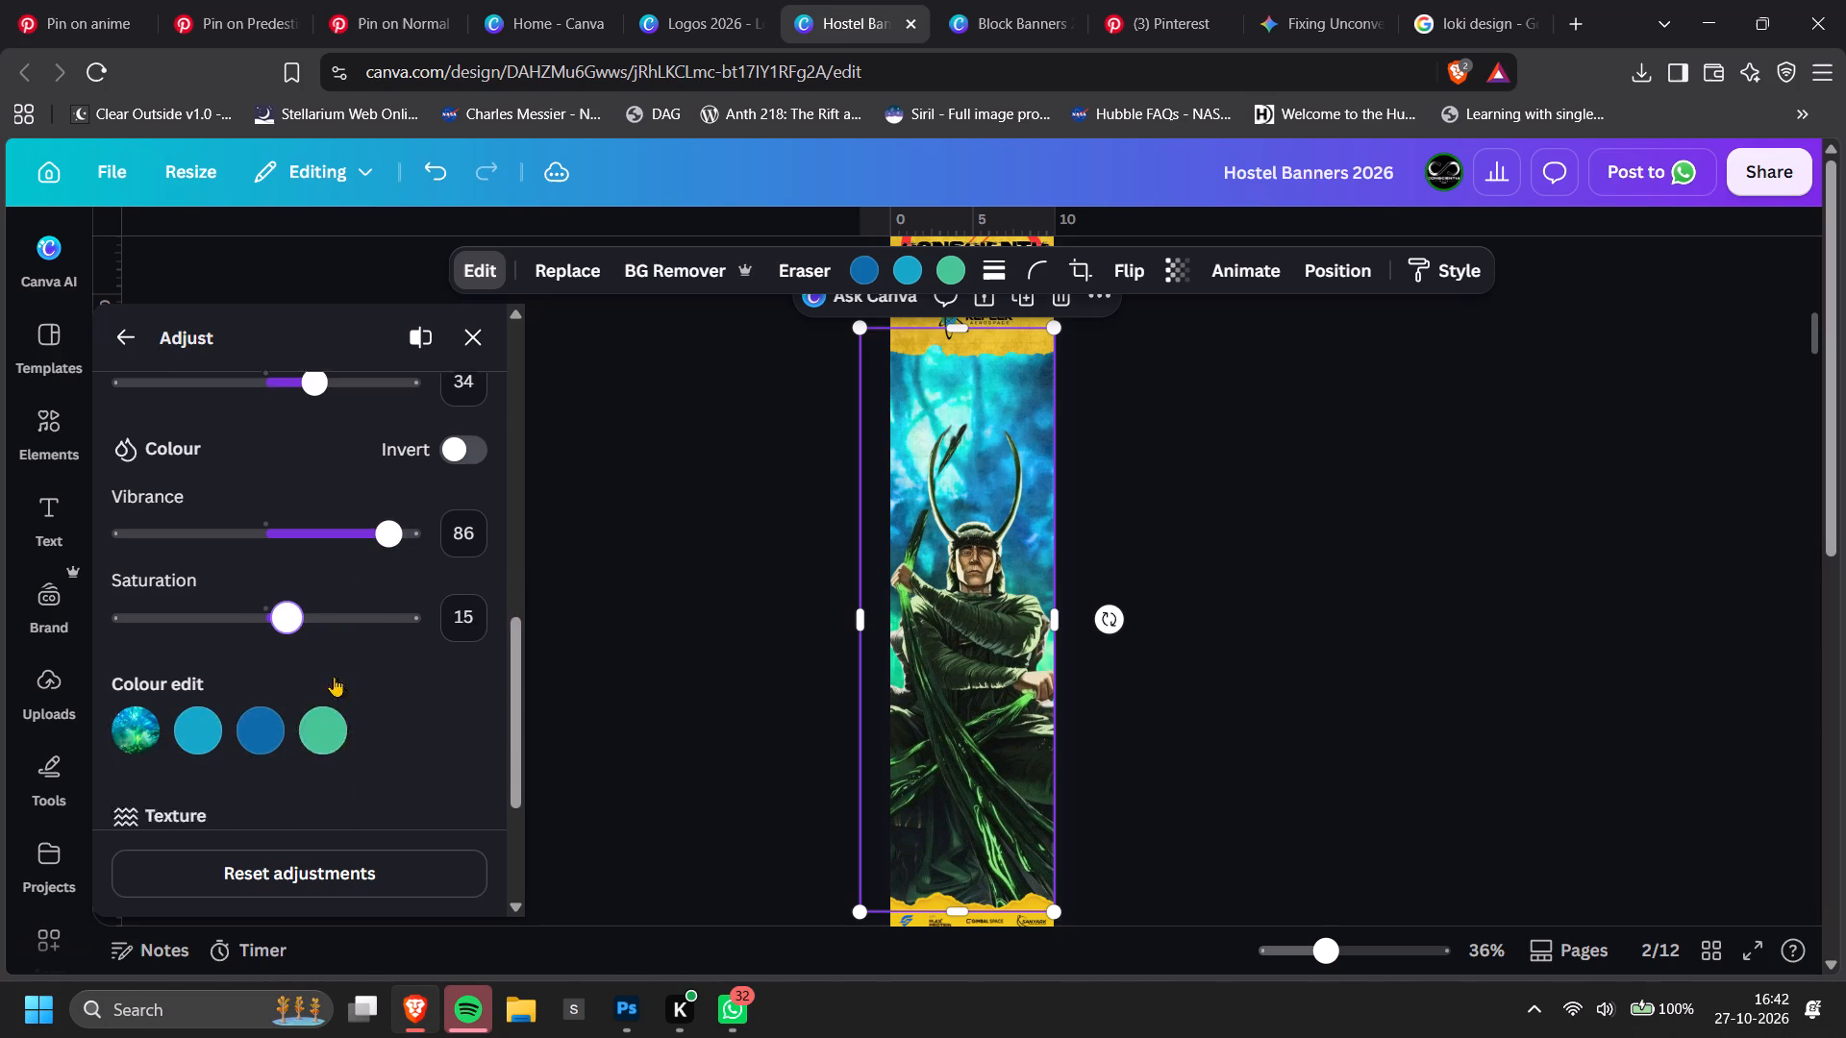
Apply a Glow shadow to the Loki figure on page 2.
{"action": "left_click", "coordinate": [1016, 690]}
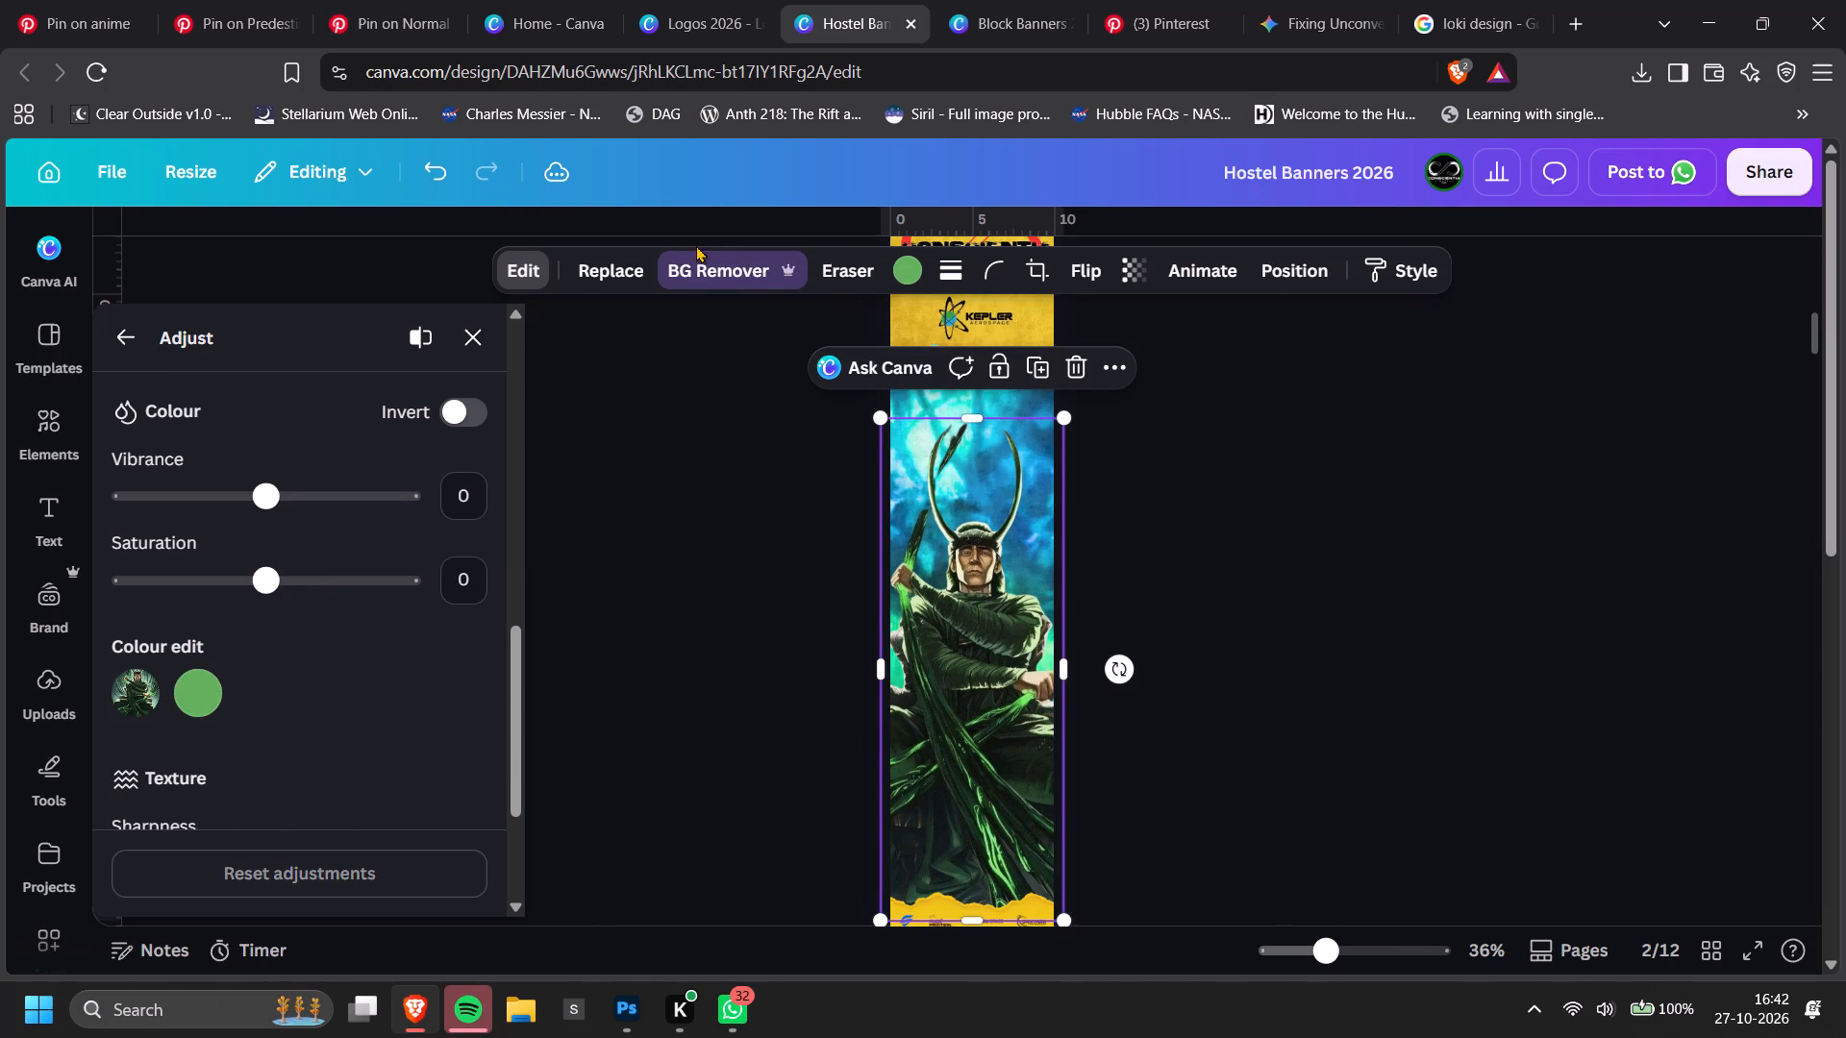
{"action": "left_click", "coordinate": [521, 269]}
{"action": "left_click", "coordinate": [516, 260]}
{"action": "scroll", "coordinate": [313, 679], "scroll_direction": "down", "scroll_amount": 3}
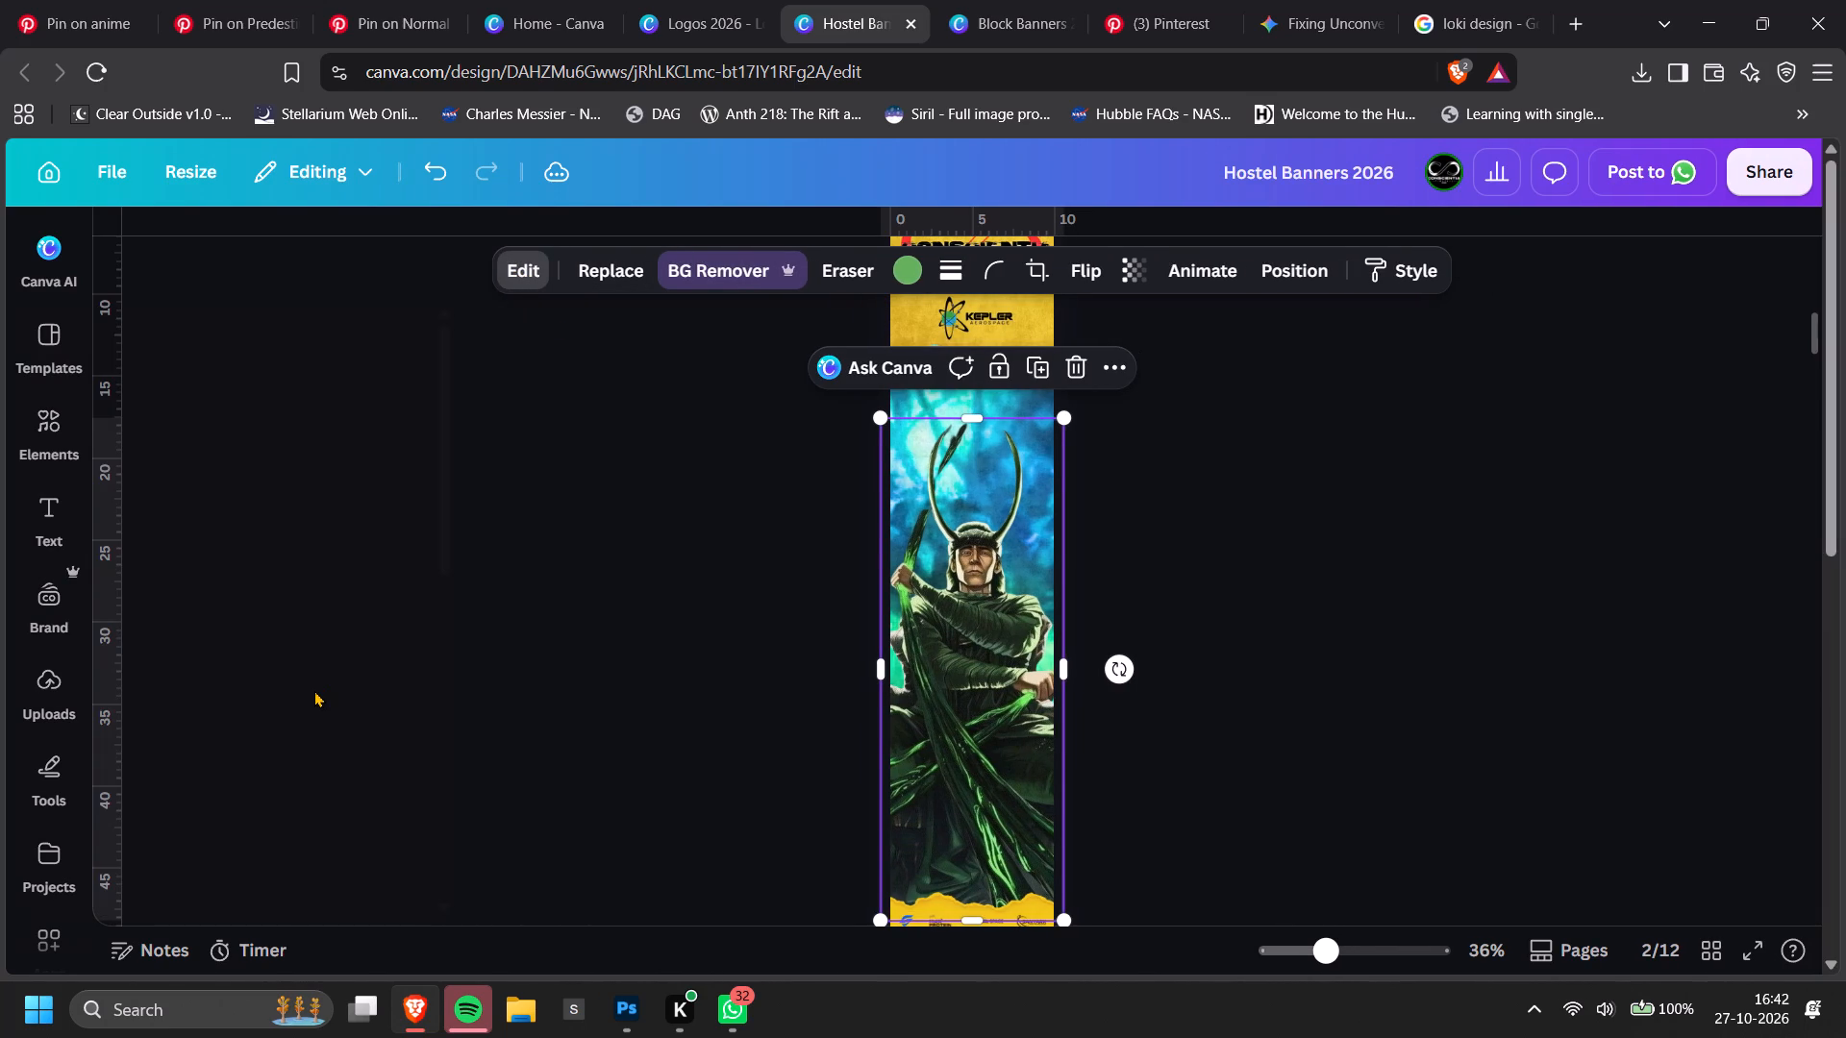
{"action": "scroll", "coordinate": [314, 690], "scroll_direction": "down", "scroll_amount": 7}
{"action": "left_click", "coordinate": [319, 832]}
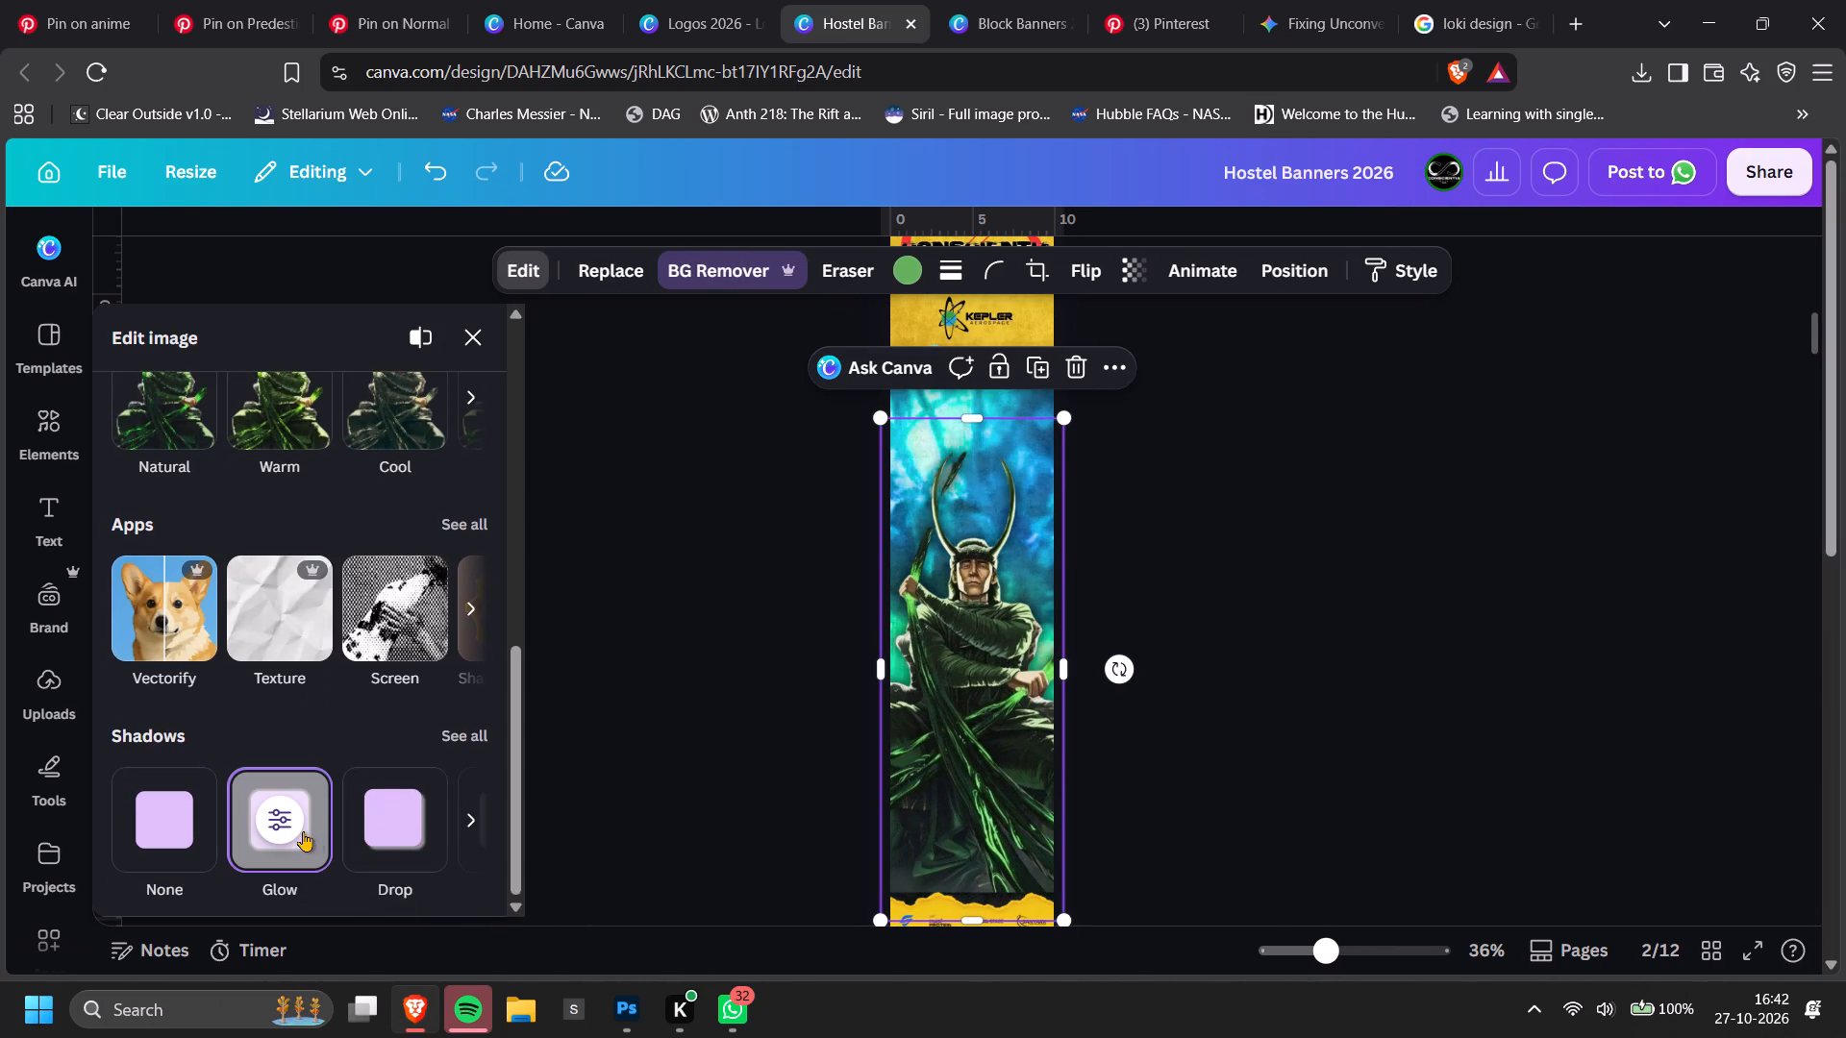
Set the Loki figure's glow to size 3, blur amount 46 and intensity 100.
{"action": "left_click", "coordinate": [285, 838]}
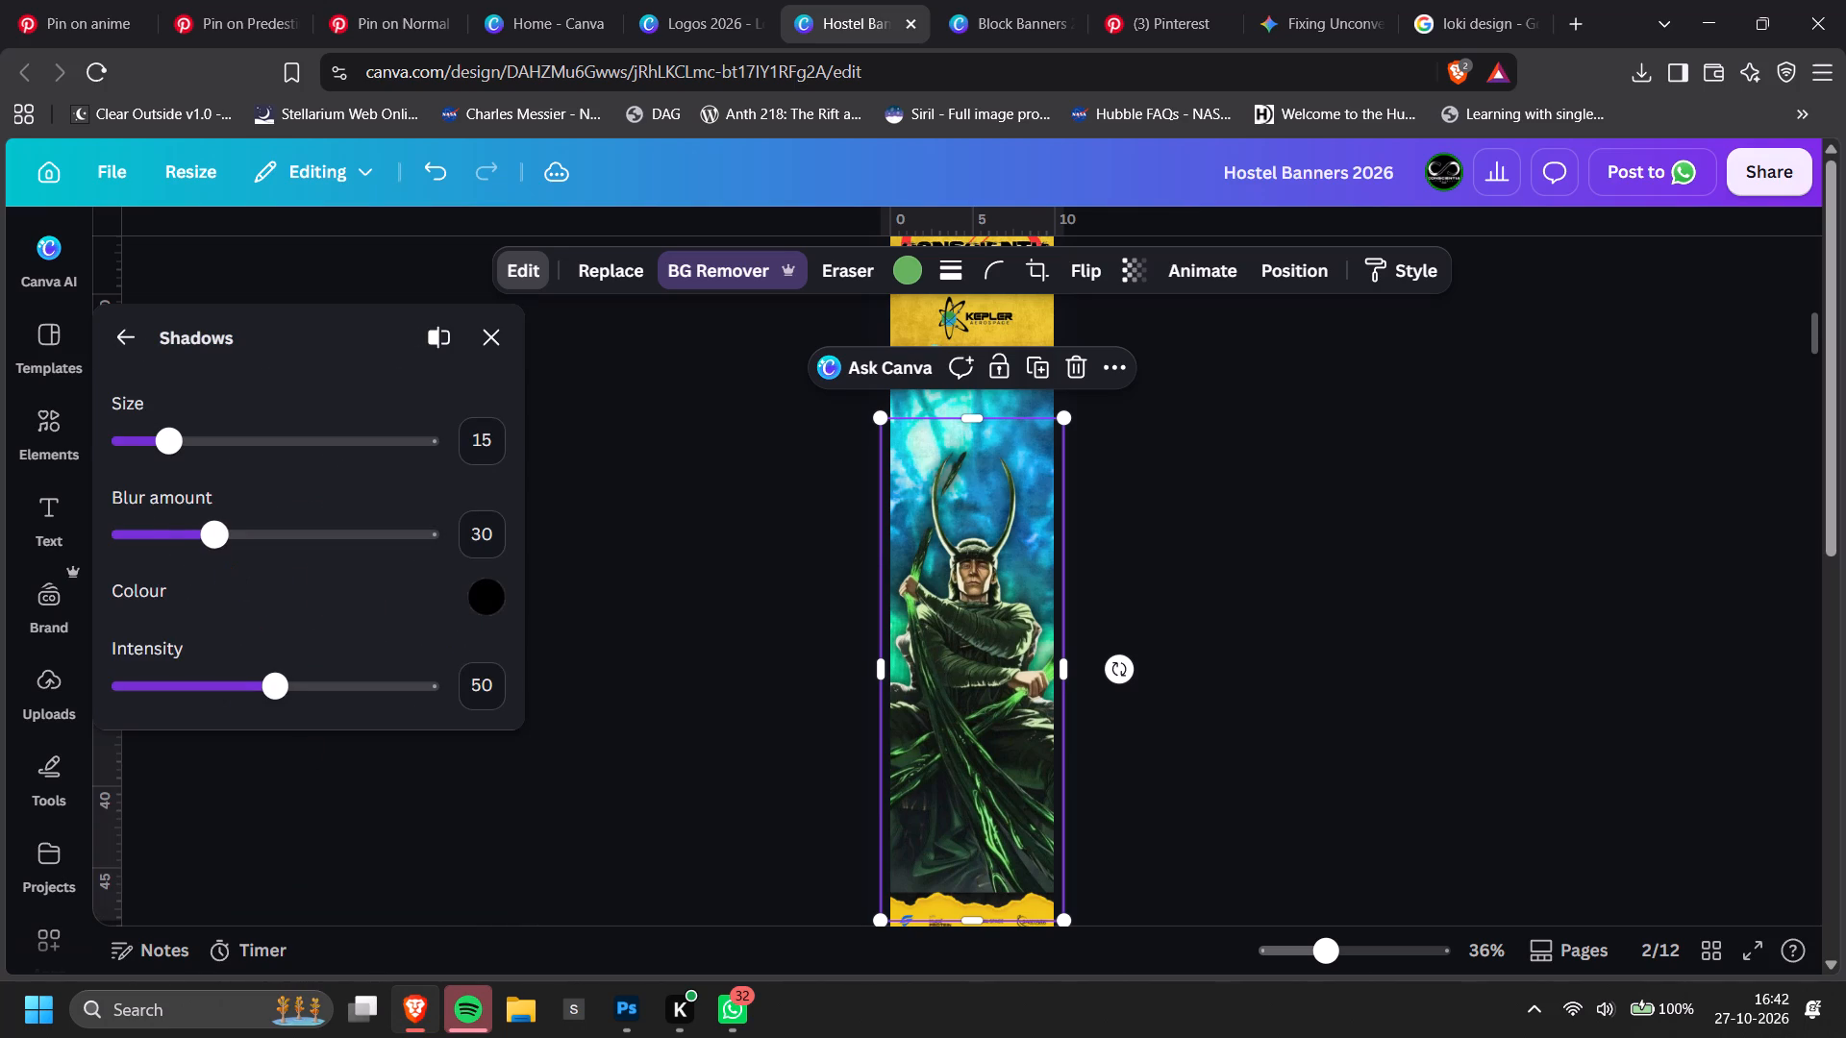
{"action": "left_click_drag", "start_coordinate": [212, 539], "coordinate": [162, 538]}
{"action": "left_click_drag", "start_coordinate": [287, 693], "coordinate": [301, 694]}
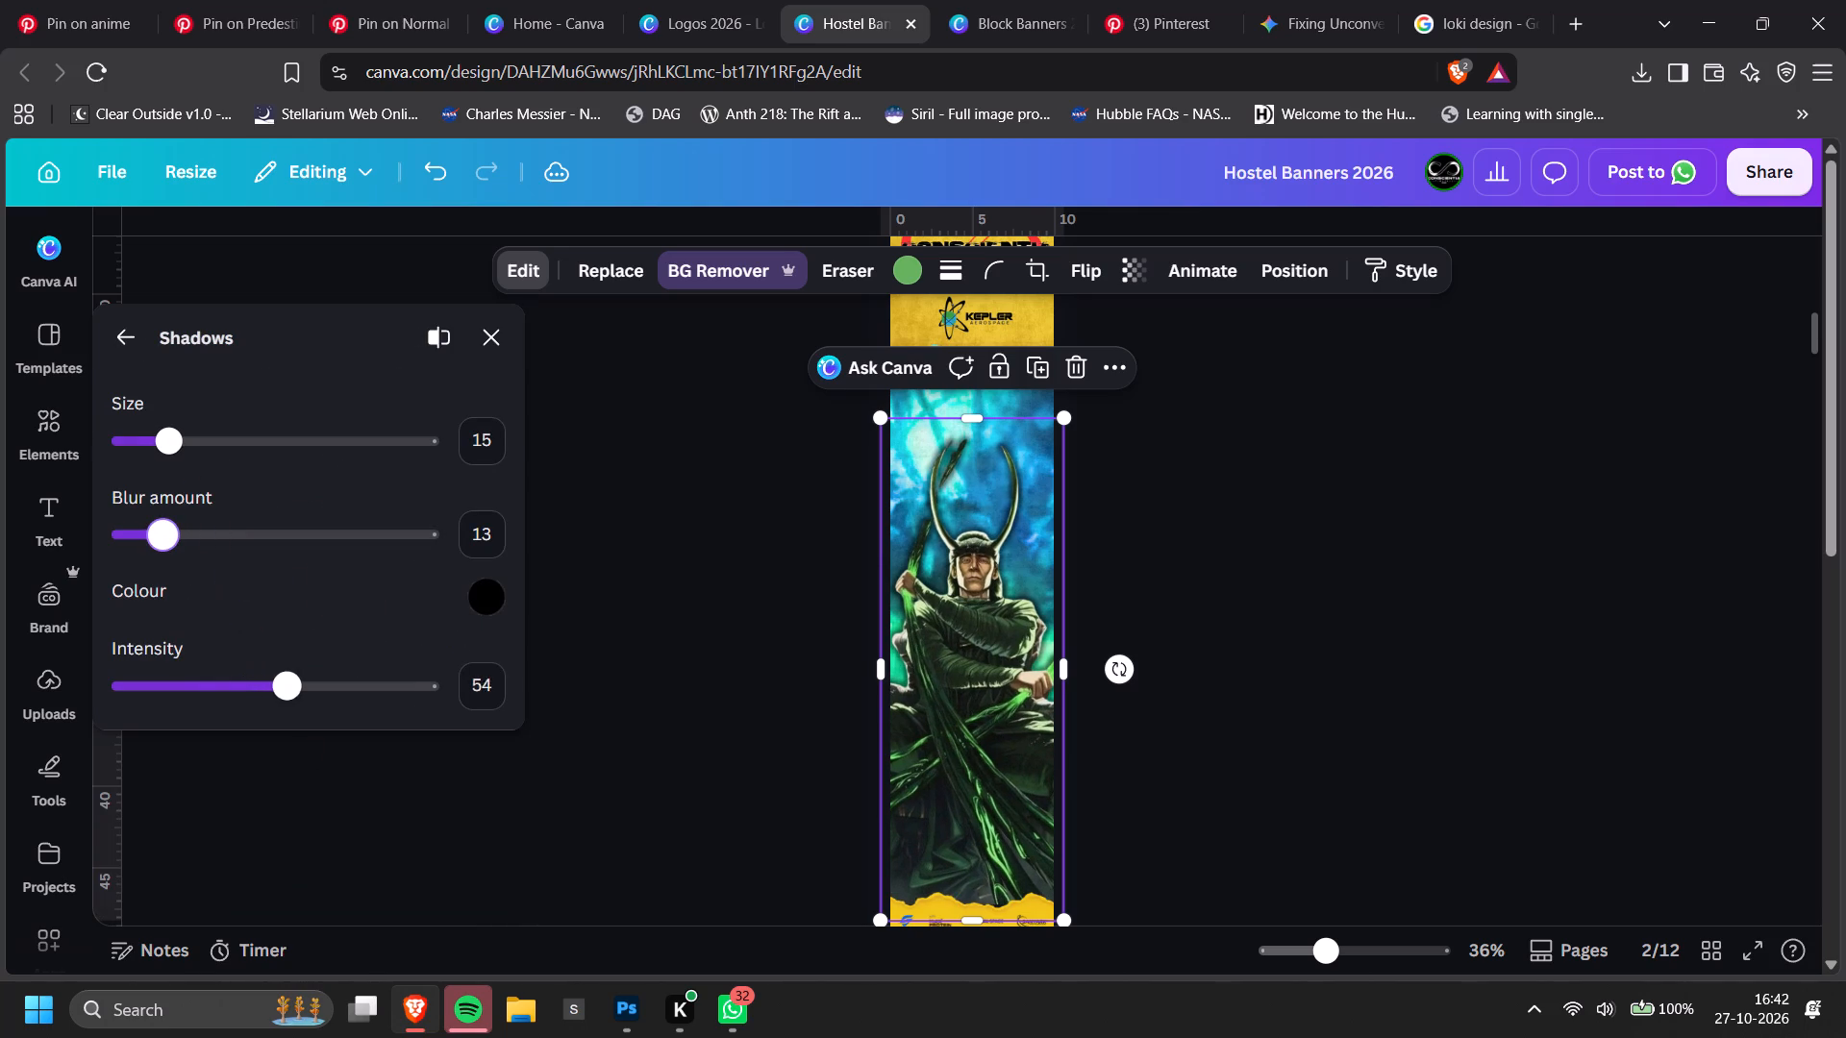
{"action": "left_click_drag", "start_coordinate": [301, 694], "coordinate": [702, 717]}
{"action": "left_click", "coordinate": [182, 457]}
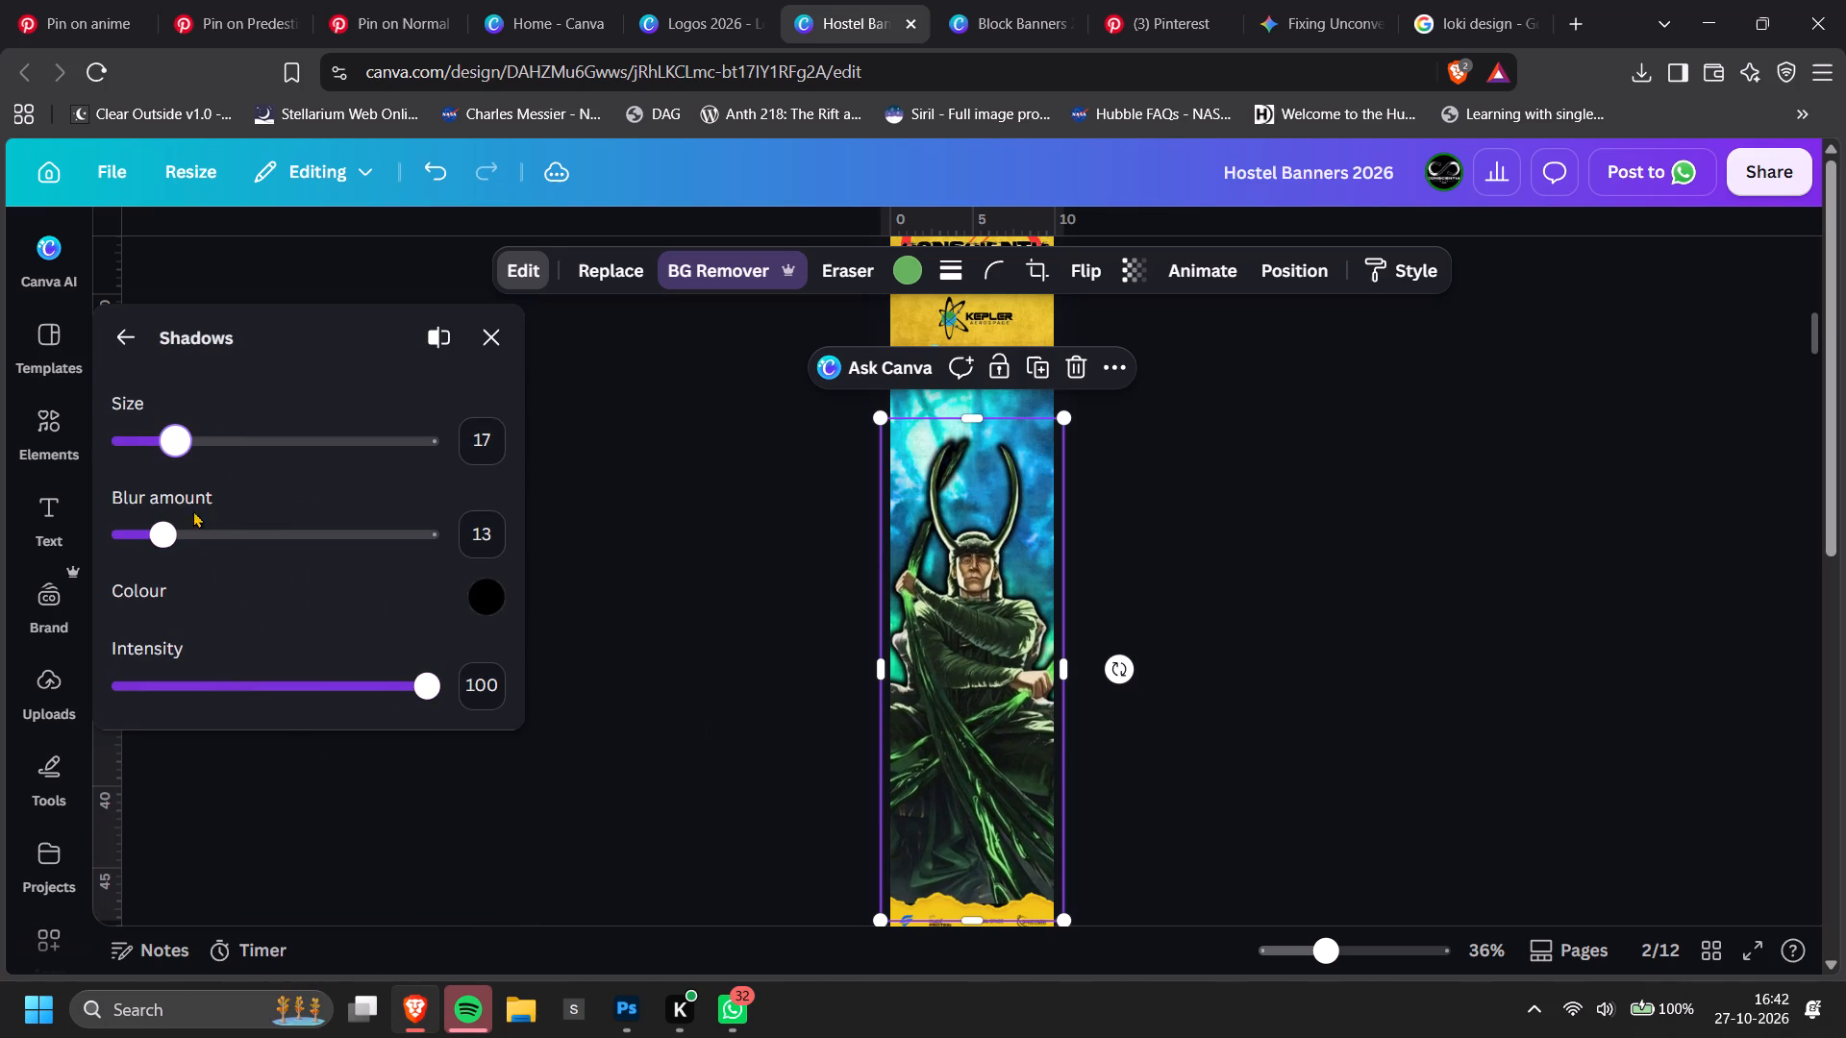
{"action": "left_click_drag", "start_coordinate": [187, 549], "coordinate": [264, 569]}
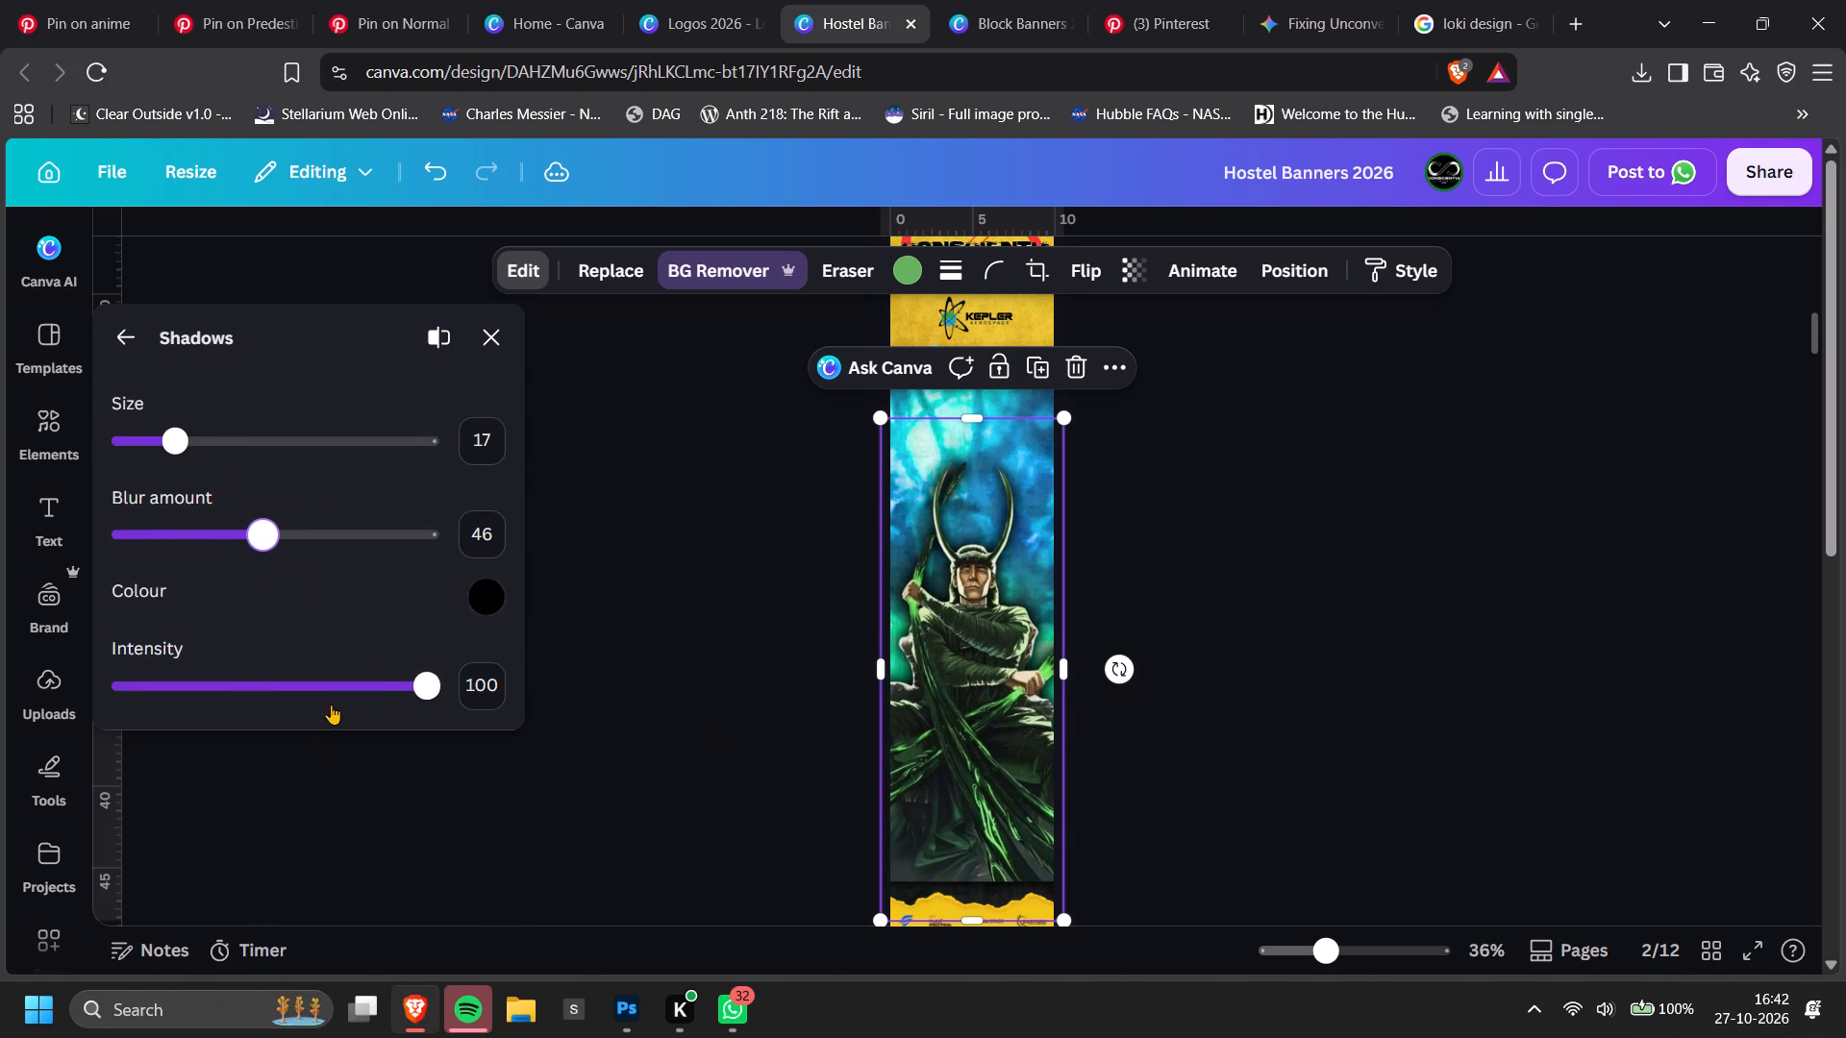
{"action": "left_click_drag", "start_coordinate": [162, 438], "coordinate": [130, 438]}
Enlarge the Loki figure slightly and nudge it sideways so it extends past both sides of the banner.
{"action": "scroll", "coordinate": [973, 523], "scroll_direction": "up", "scroll_amount": 4, "text": "ctrl"}
{"action": "scroll", "coordinate": [1069, 491], "scroll_direction": "down", "scroll_amount": 2, "text": "ctrl"}
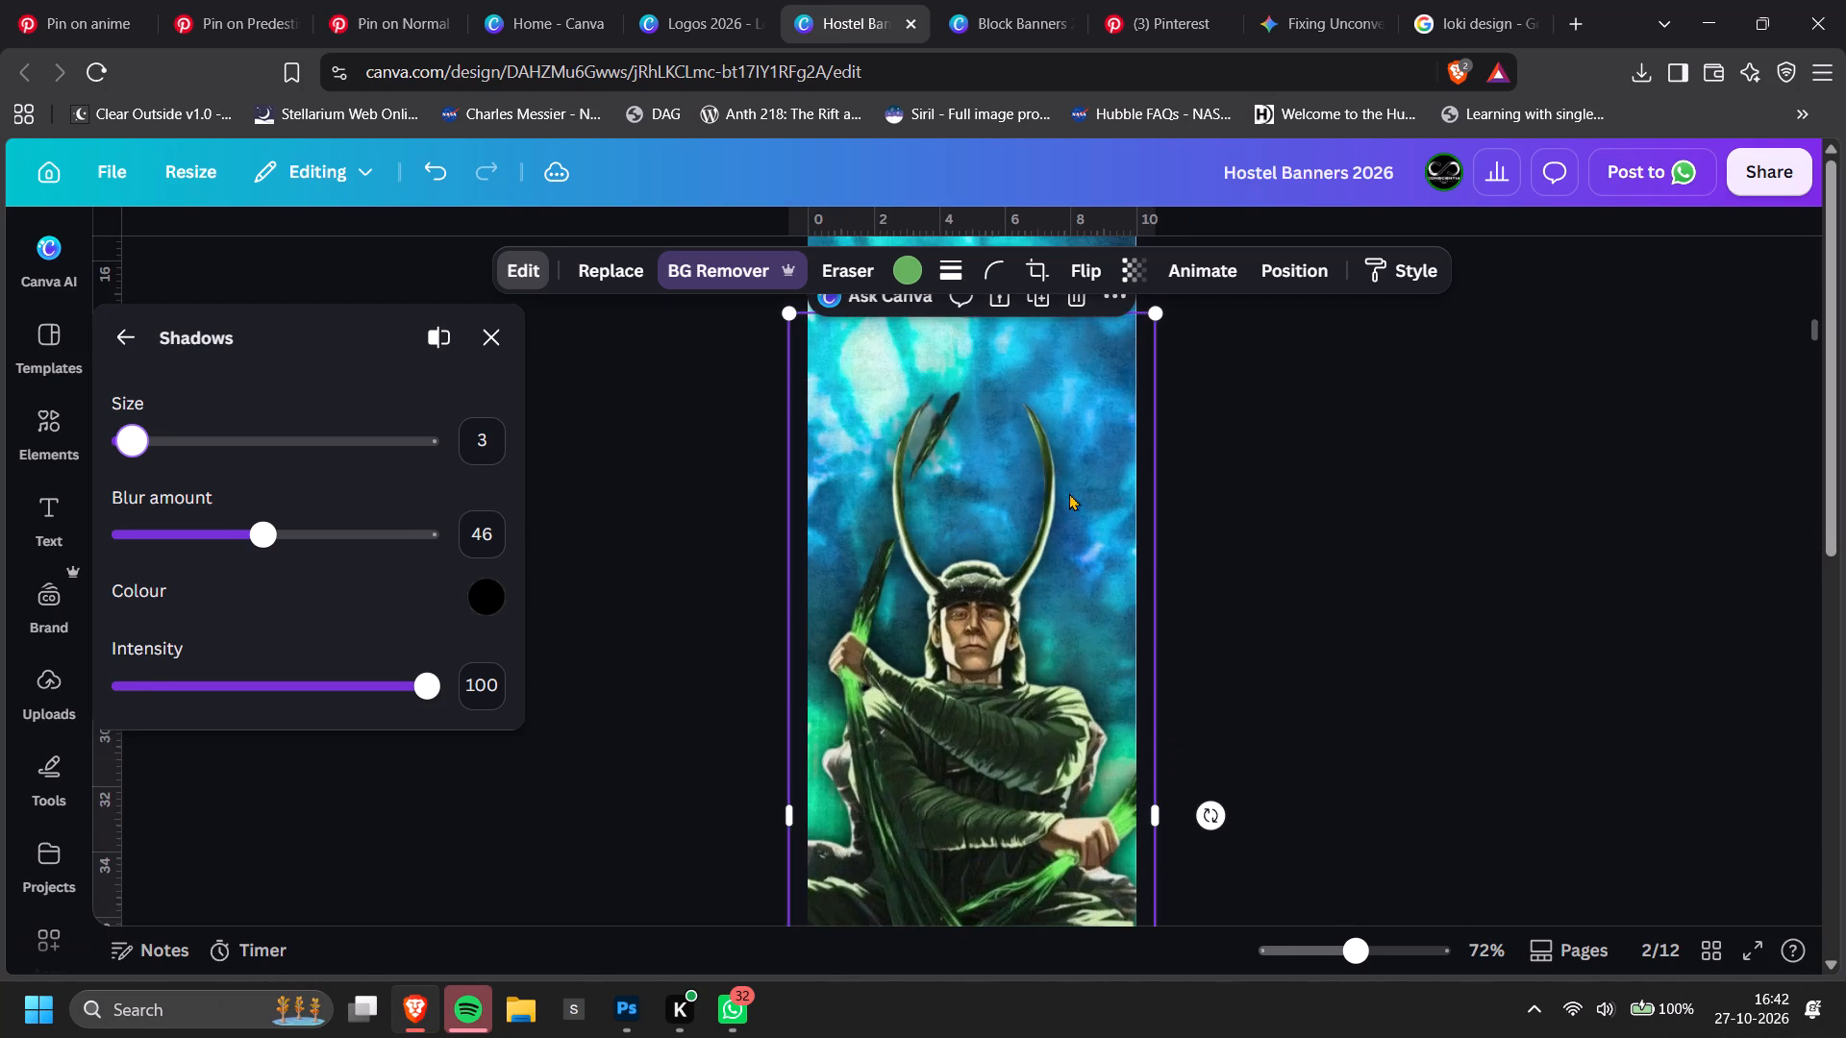
{"action": "scroll", "coordinate": [1069, 493], "scroll_direction": "down", "scroll_amount": 1, "text": "ctrl"}
{"action": "scroll", "coordinate": [1080, 595], "scroll_direction": "down", "scroll_amount": 2, "text": "ctrl"}
{"action": "left_click_drag", "start_coordinate": [1052, 869], "coordinate": [1073, 902]}
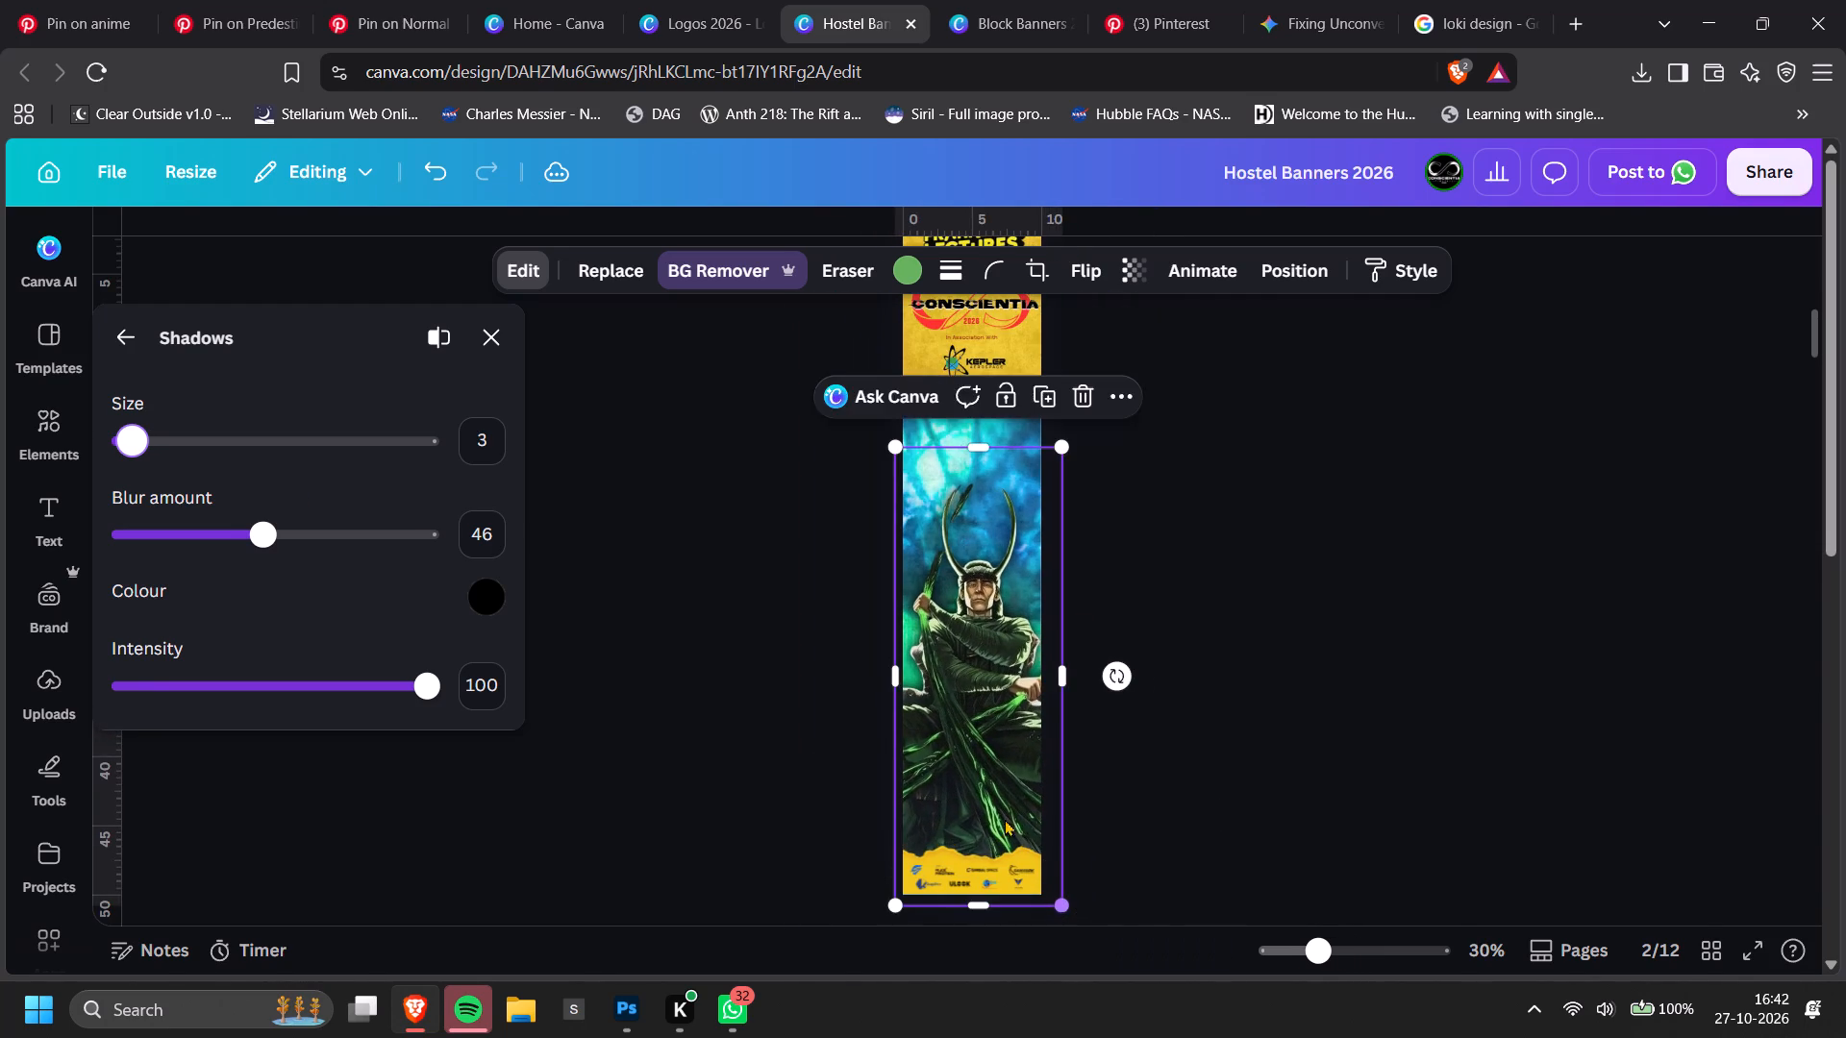
{"action": "left_click", "coordinate": [990, 803]}
{"action": "scroll", "coordinate": [978, 757], "scroll_direction": "up", "scroll_amount": 3, "text": "ctrl"}
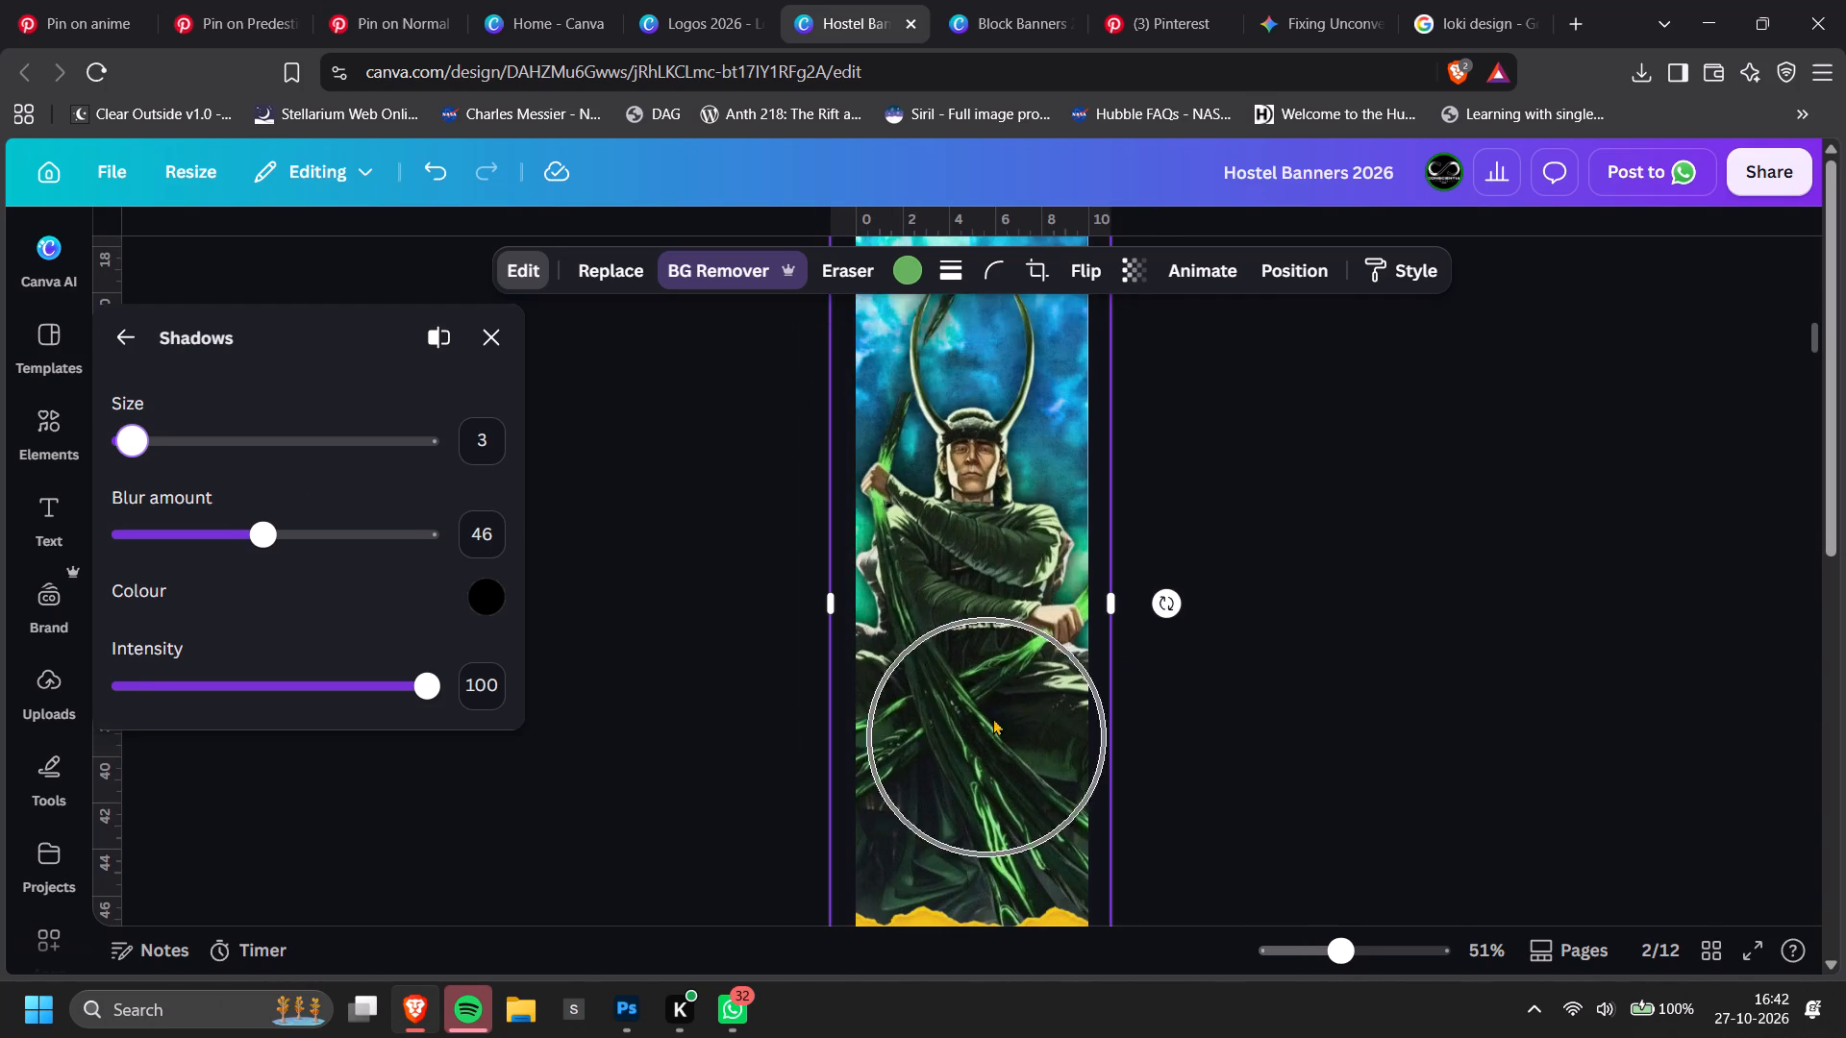
{"action": "left_click", "coordinate": [988, 661]}
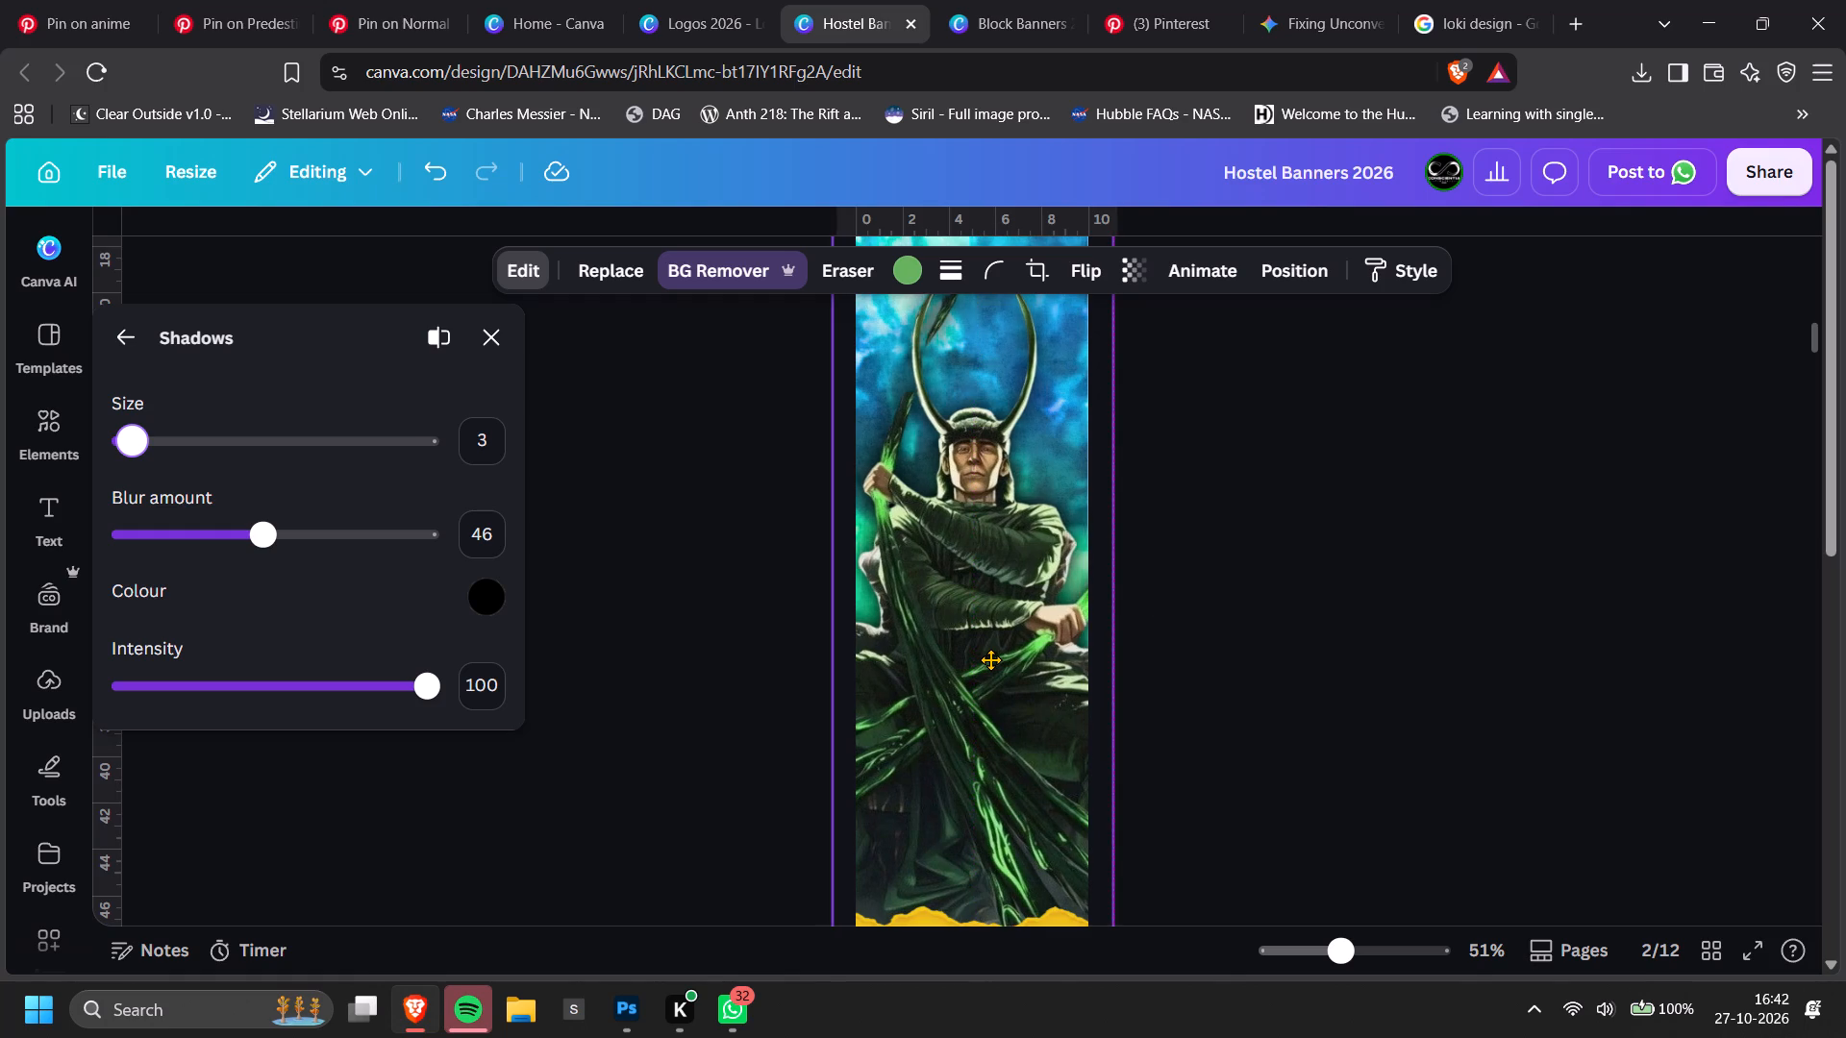
{"action": "left_click", "coordinate": [1386, 453]}
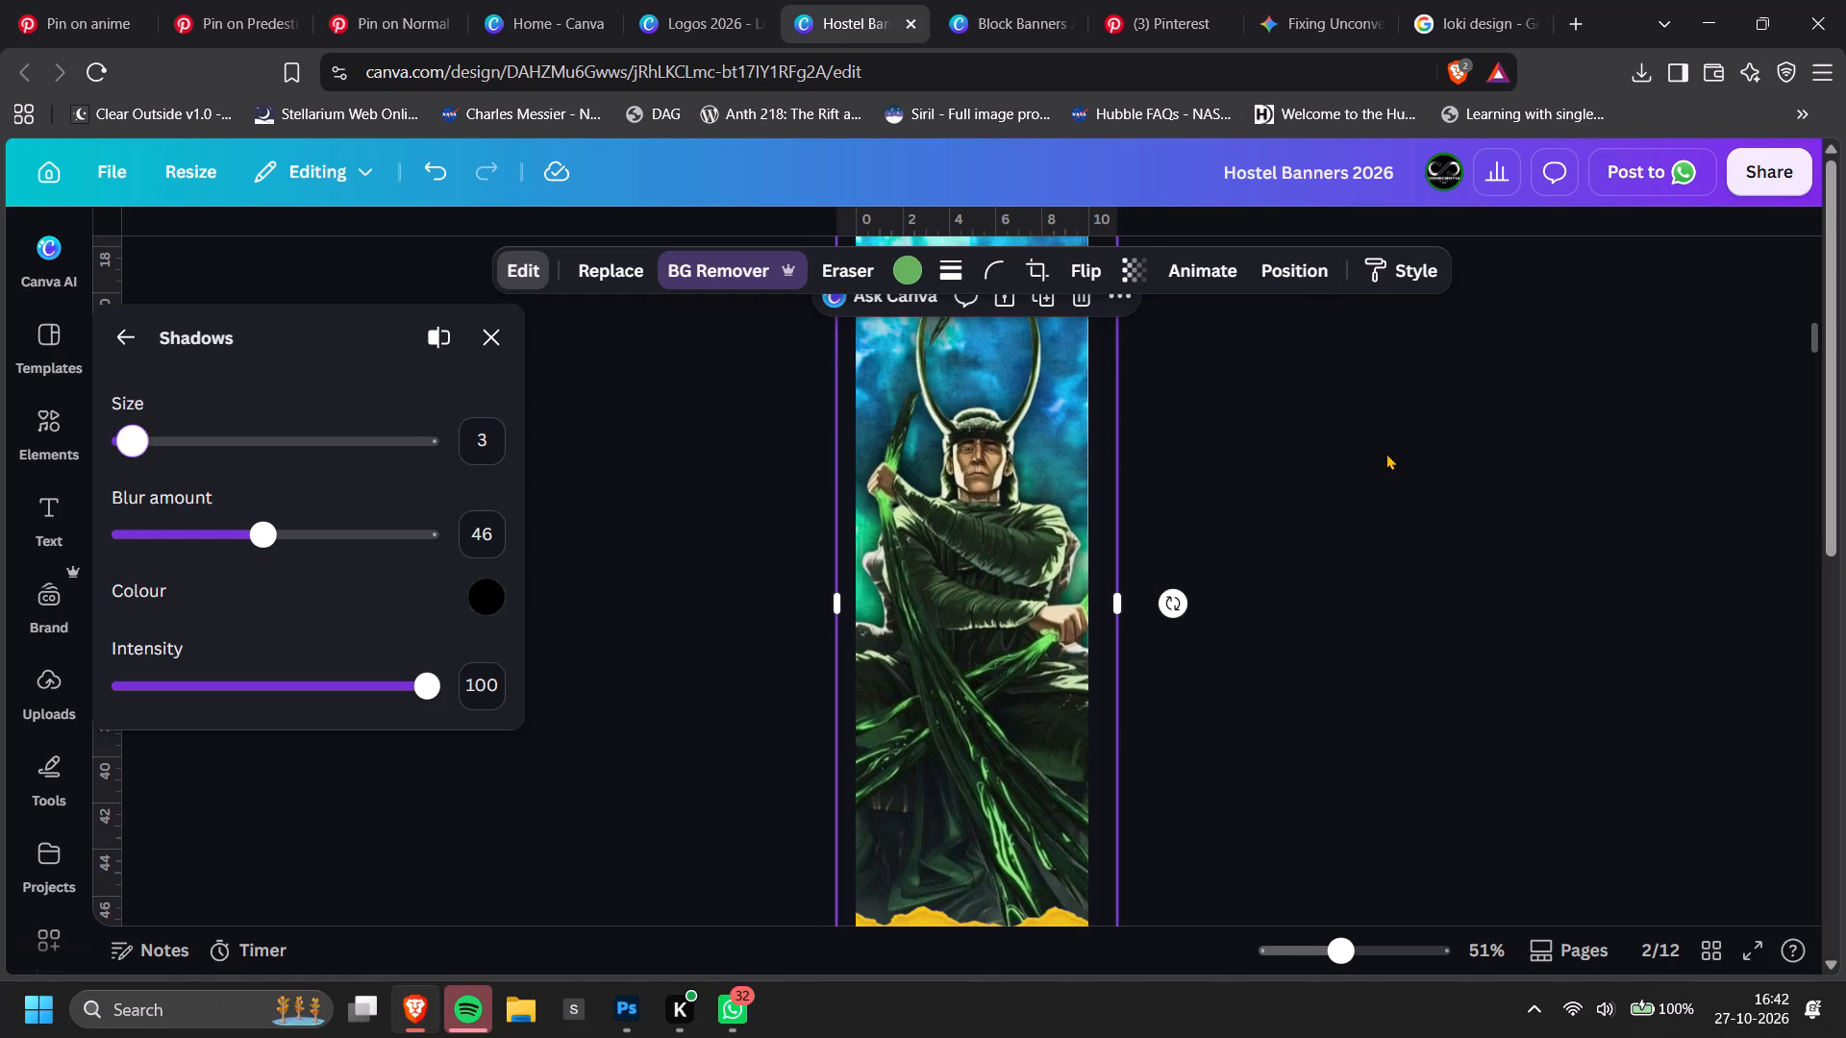
{"action": "left_click", "coordinate": [1365, 468]}
Set the highlights of the page 2 Loki figure to 25.
{"action": "scroll", "coordinate": [1361, 491], "scroll_direction": "down", "scroll_amount": 2, "text": "ctrl"}
{"action": "left_click", "coordinate": [947, 581]}
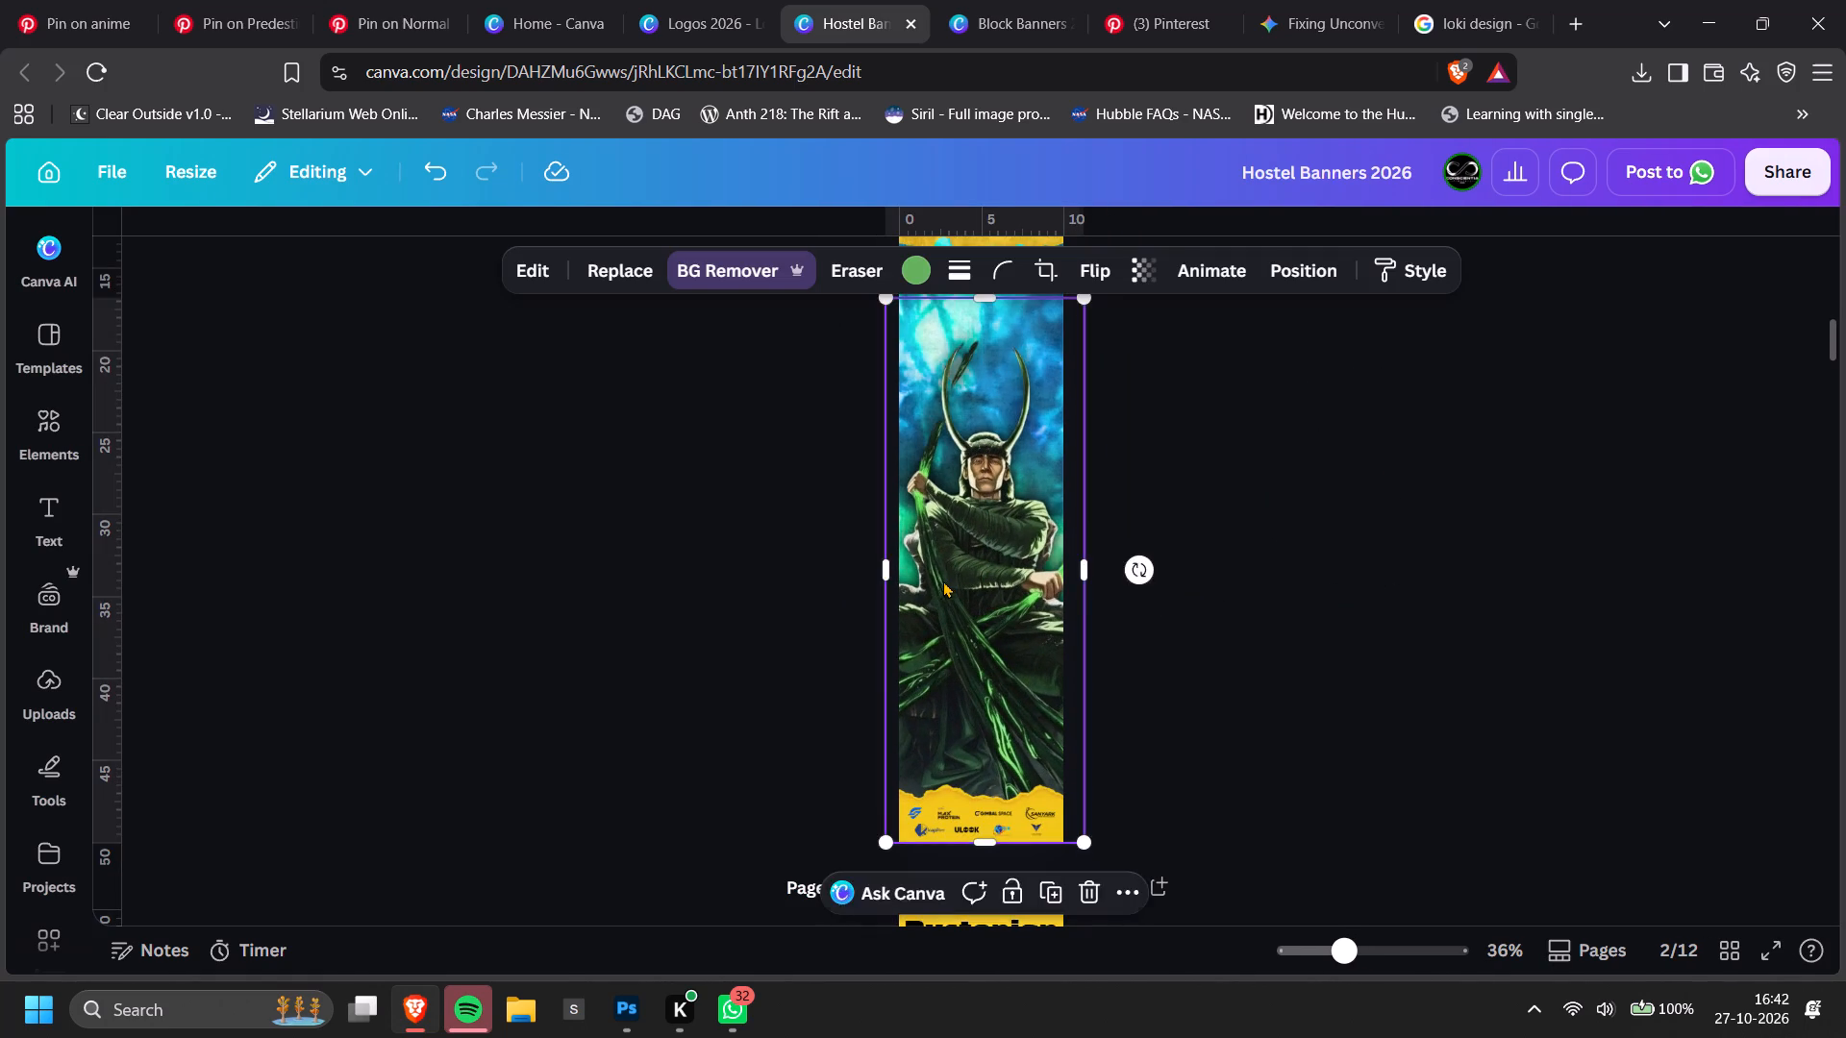
{"action": "left_click", "coordinate": [1408, 527]}
{"action": "scroll", "coordinate": [1408, 527], "scroll_direction": "up", "scroll_amount": 1}
{"action": "scroll", "coordinate": [1328, 567], "scroll_direction": "down", "scroll_amount": 2}
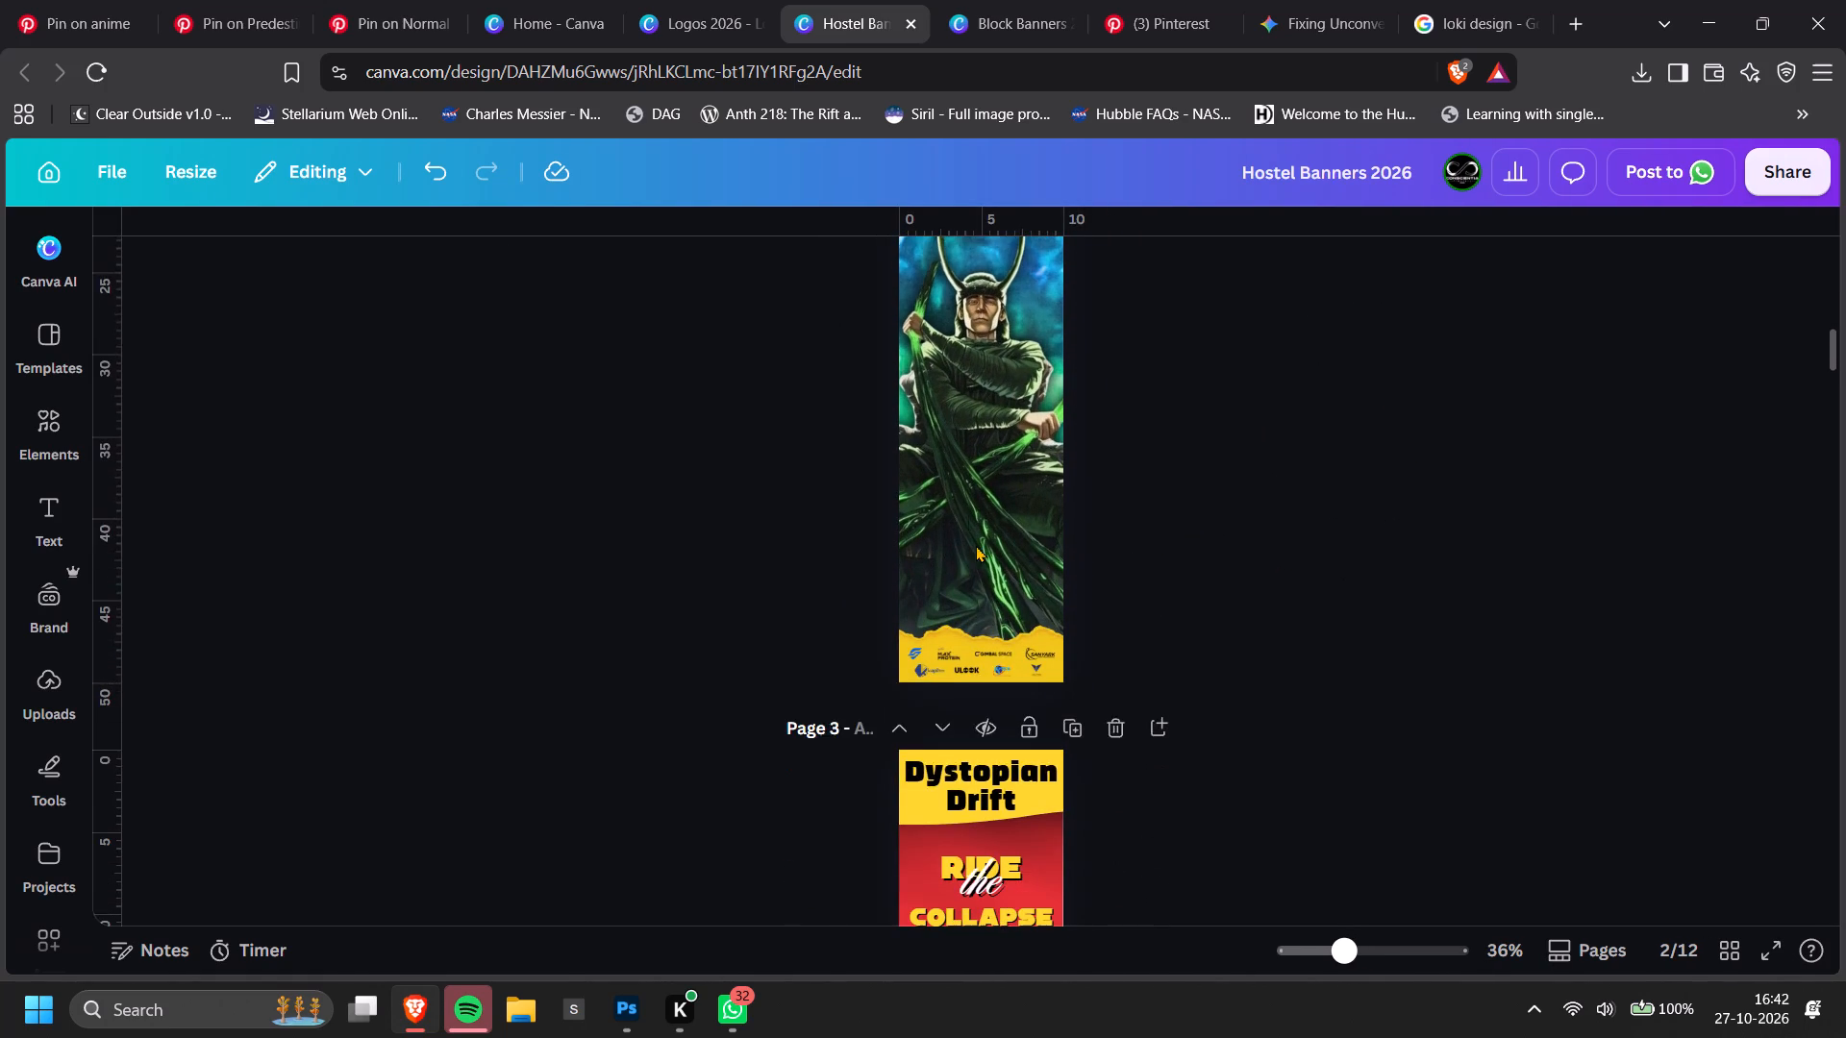
{"action": "left_click", "coordinate": [957, 485]}
{"action": "left_click", "coordinate": [536, 262]}
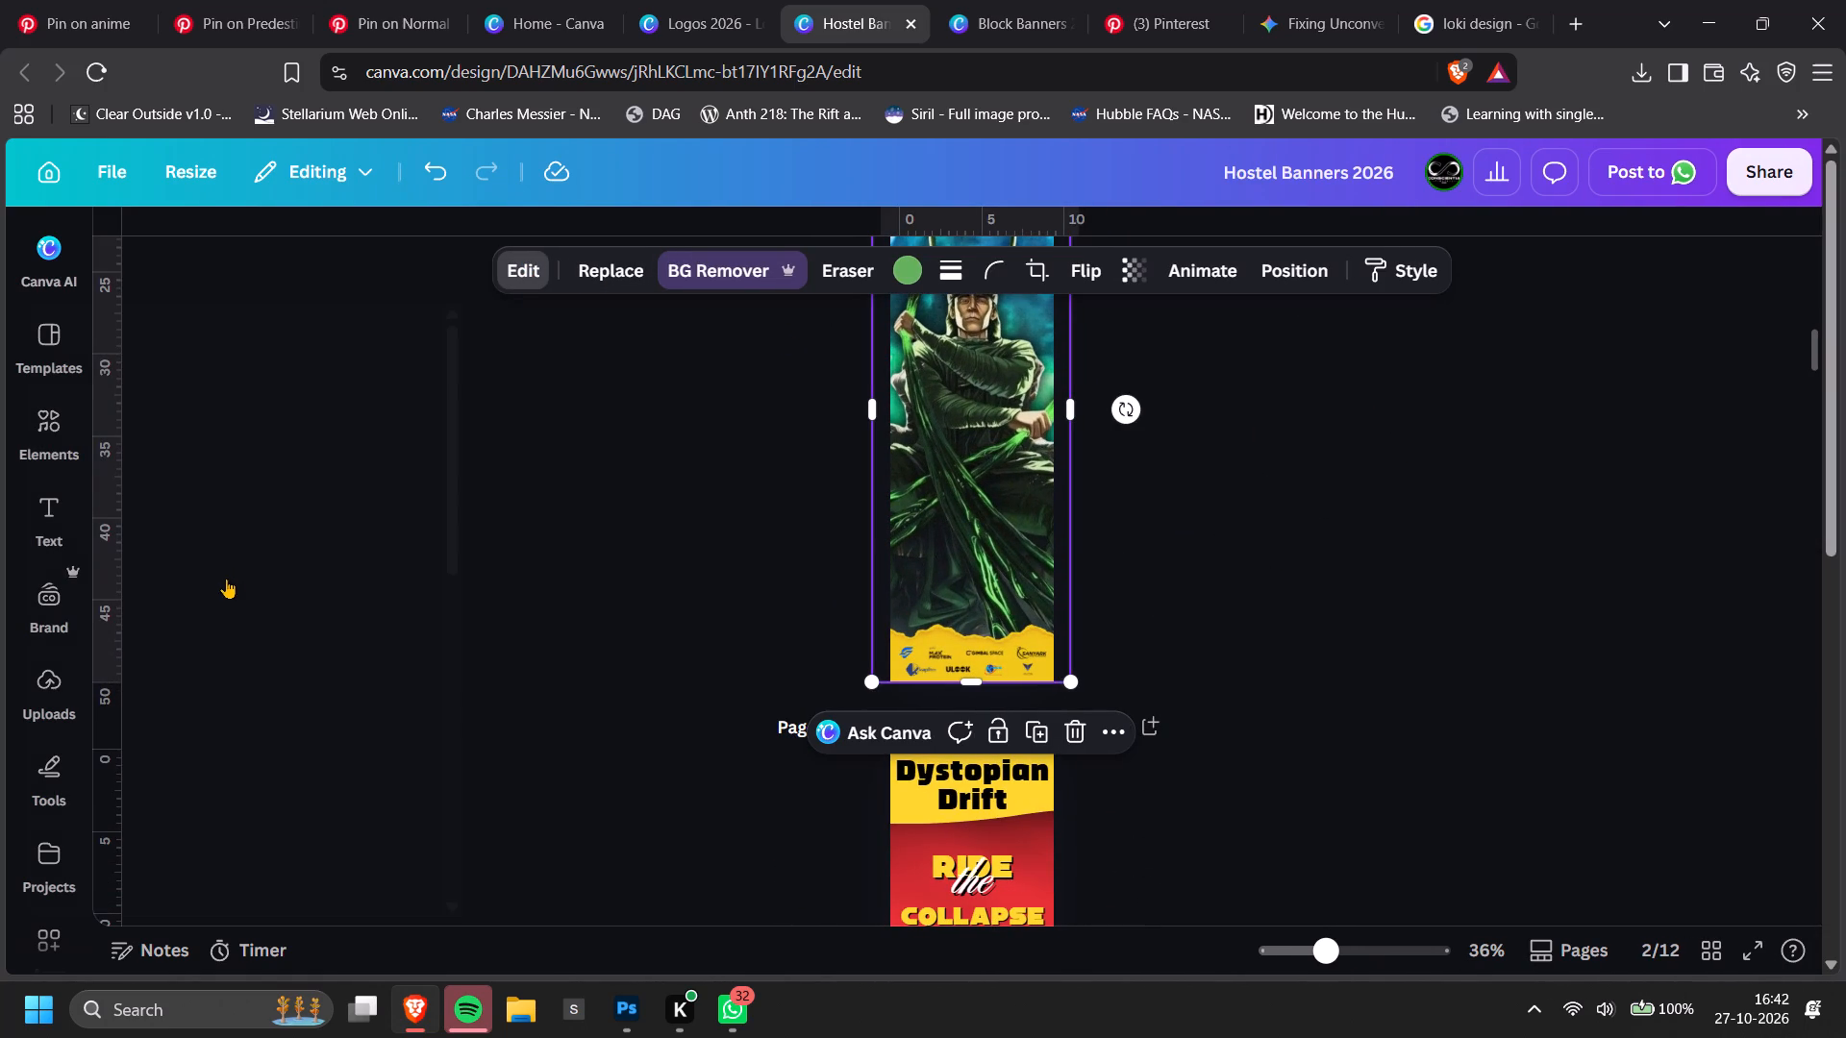
{"action": "left_click", "coordinate": [198, 571]}
{"action": "scroll", "coordinate": [322, 695], "scroll_direction": "down", "scroll_amount": 4}
{"action": "scroll", "coordinate": [268, 596], "scroll_direction": "up", "scroll_amount": 1}
{"action": "left_click_drag", "start_coordinate": [273, 586], "coordinate": [302, 593]}
{"action": "scroll", "coordinate": [1032, 554], "scroll_direction": "up", "scroll_amount": 1}
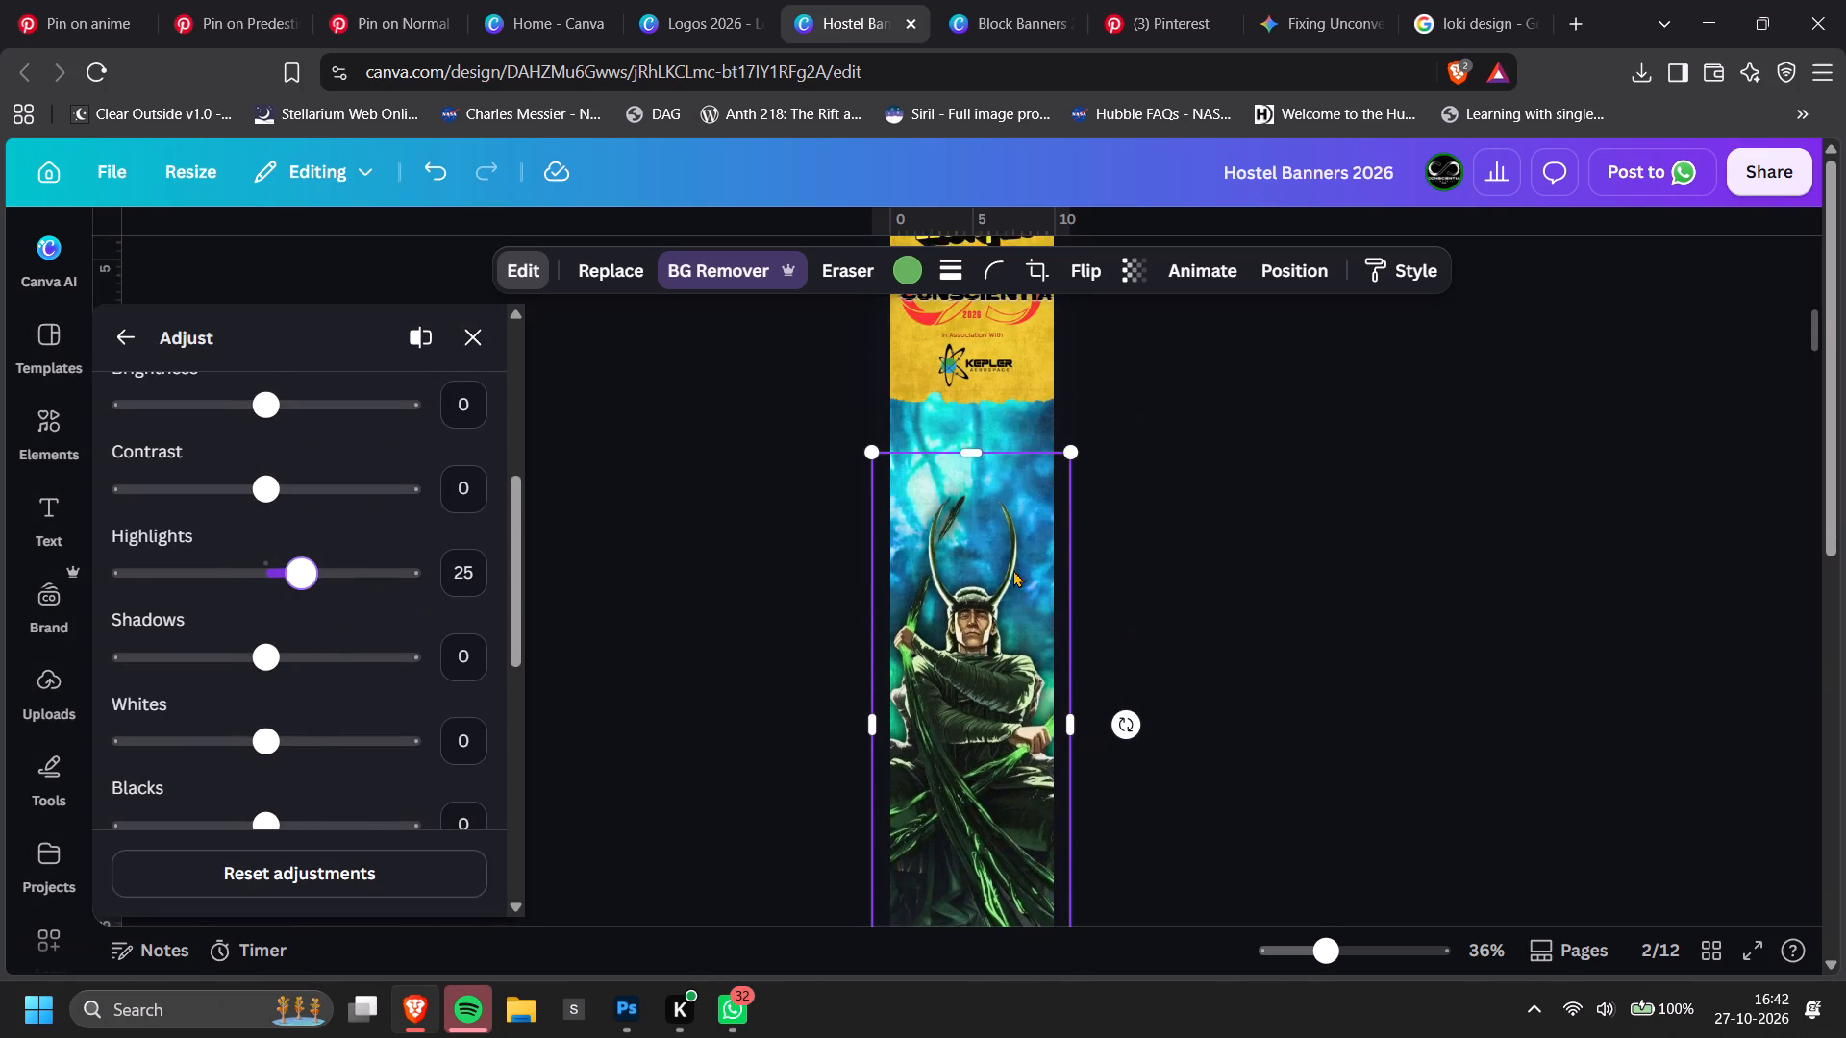
Raise the vibrance of the page 2 Loki figure slightly.
{"action": "scroll", "coordinate": [296, 582], "scroll_direction": "down", "scroll_amount": 3}
{"action": "left_click_drag", "start_coordinate": [288, 655], "coordinate": [324, 666]}
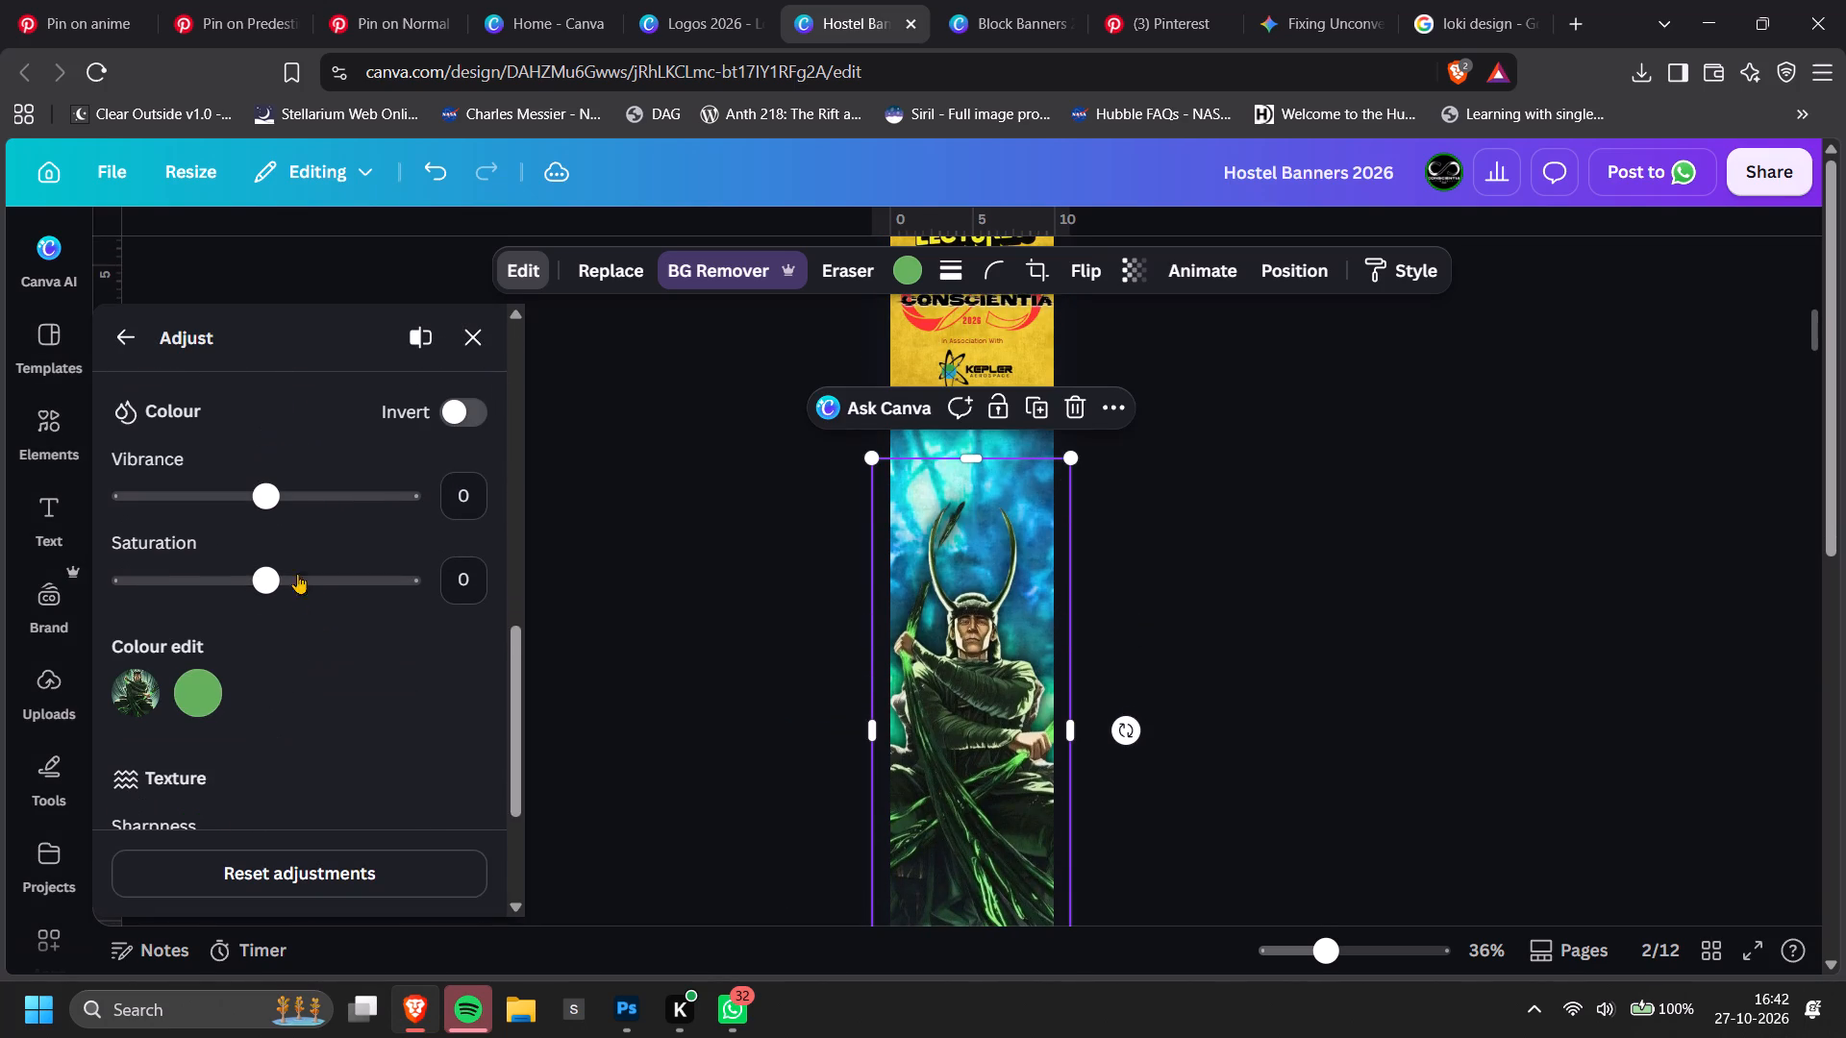
{"action": "left_click_drag", "start_coordinate": [300, 490], "coordinate": [311, 491]}
{"action": "left_click", "coordinate": [1708, 539]}
{"action": "left_click_drag", "start_coordinate": [1693, 560], "coordinate": [1660, 572]}
{"action": "left_click", "coordinate": [1594, 531]}
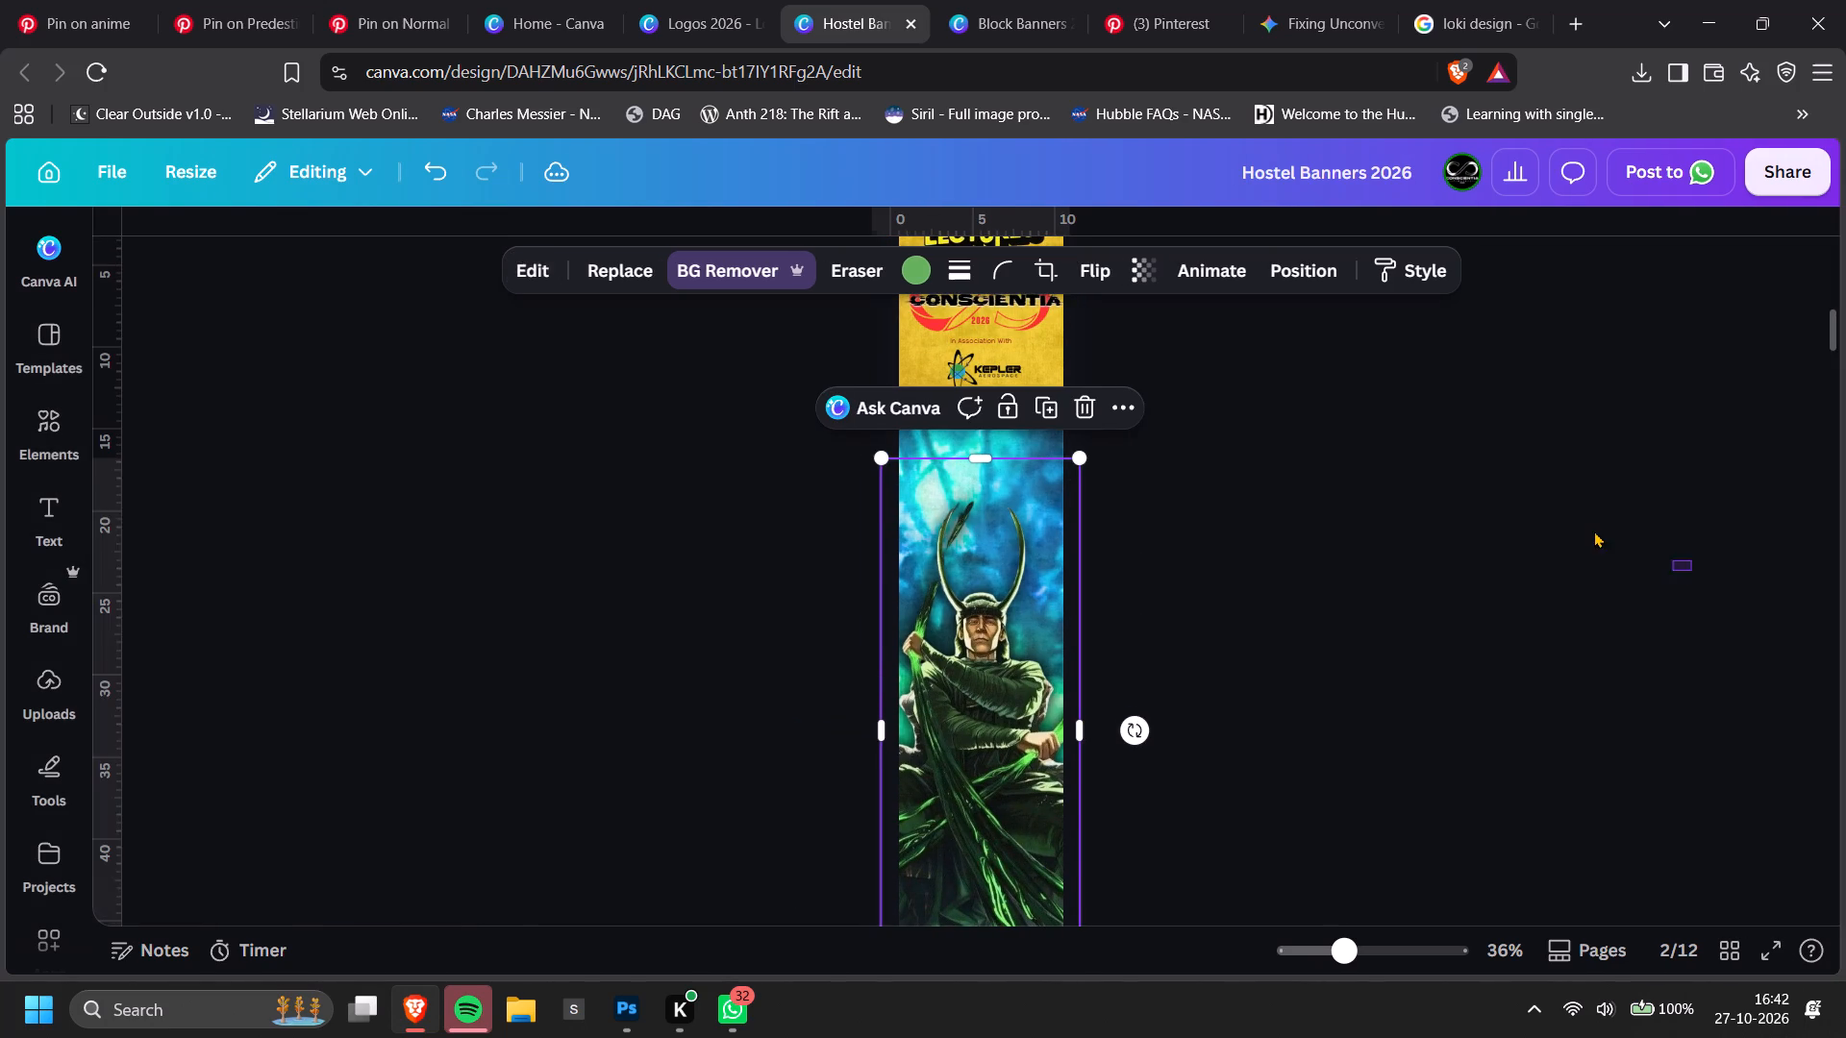
Open the personalities 2026 design from the recent designs on the Canva home page.
{"action": "left_click", "coordinate": [574, 29]}
{"action": "scroll", "coordinate": [710, 512], "scroll_direction": "up", "scroll_amount": 2}
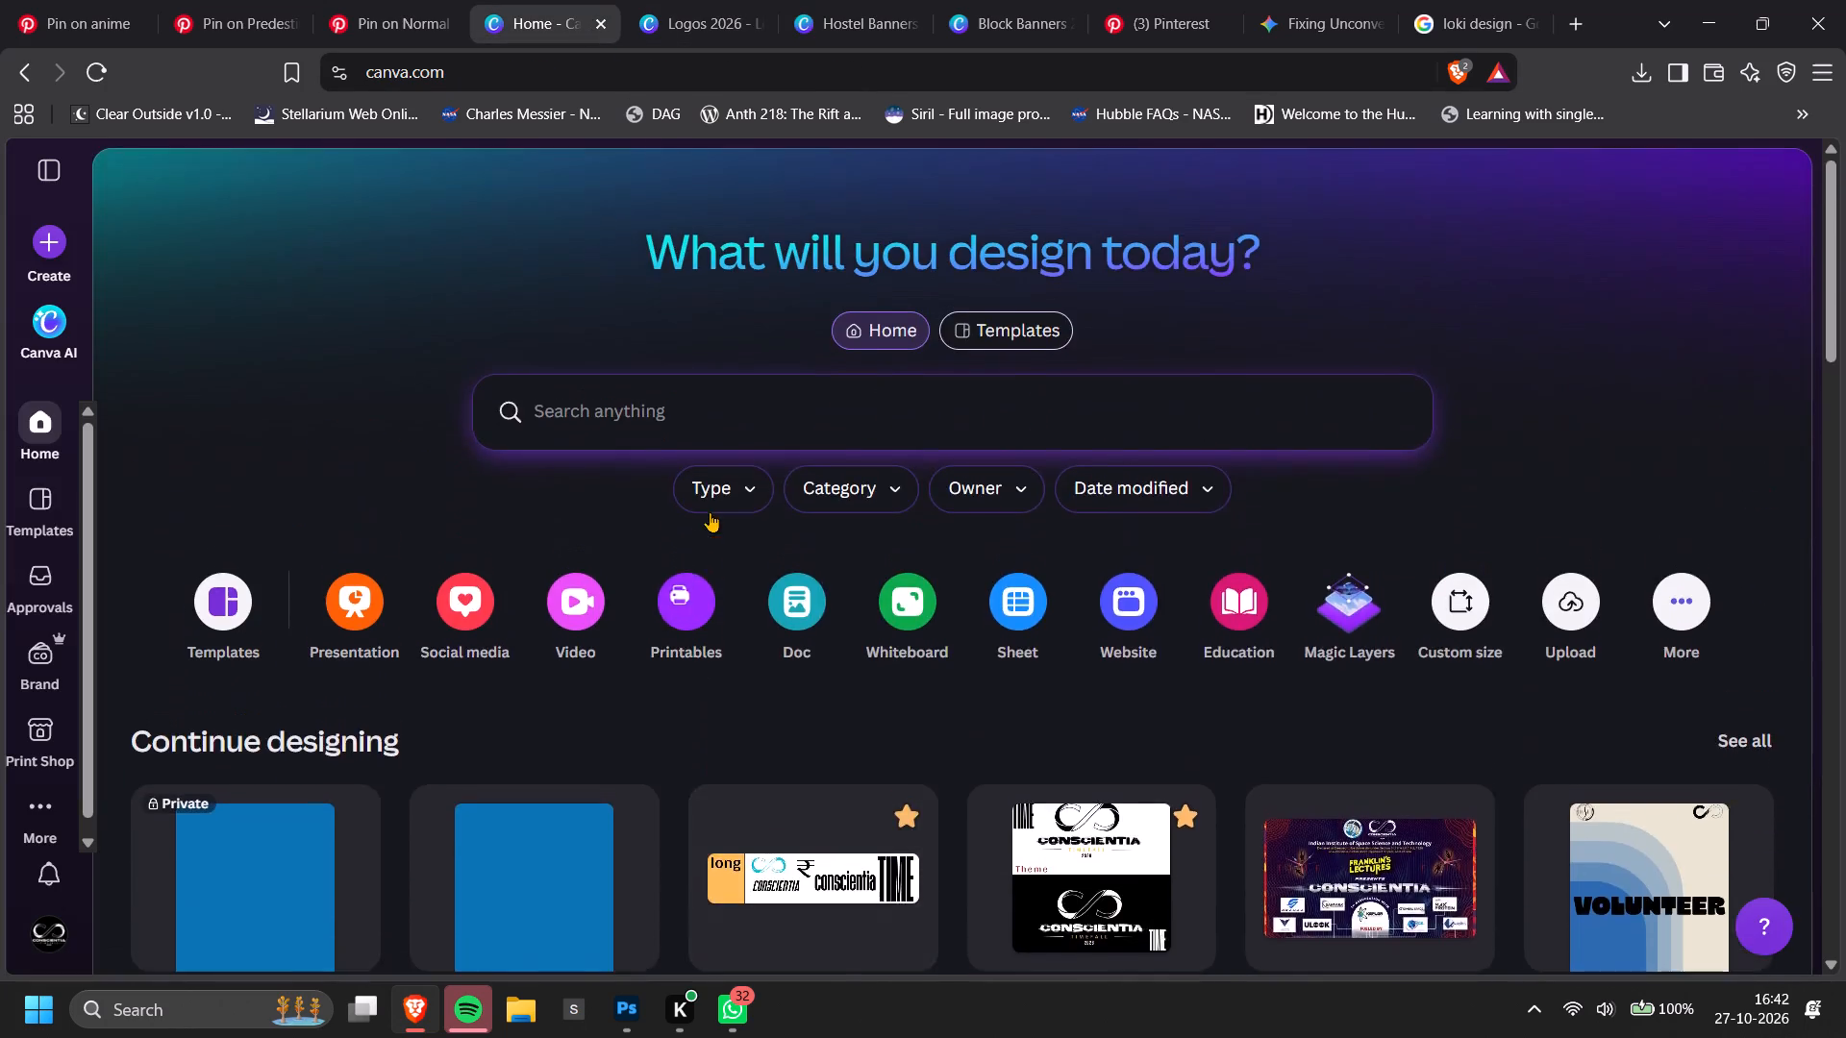
{"action": "scroll", "coordinate": [710, 514], "scroll_direction": "down", "scroll_amount": 3}
{"action": "left_click", "coordinate": [954, 892]}
{"action": "scroll", "coordinate": [983, 686], "scroll_direction": "down", "scroll_amount": 2}
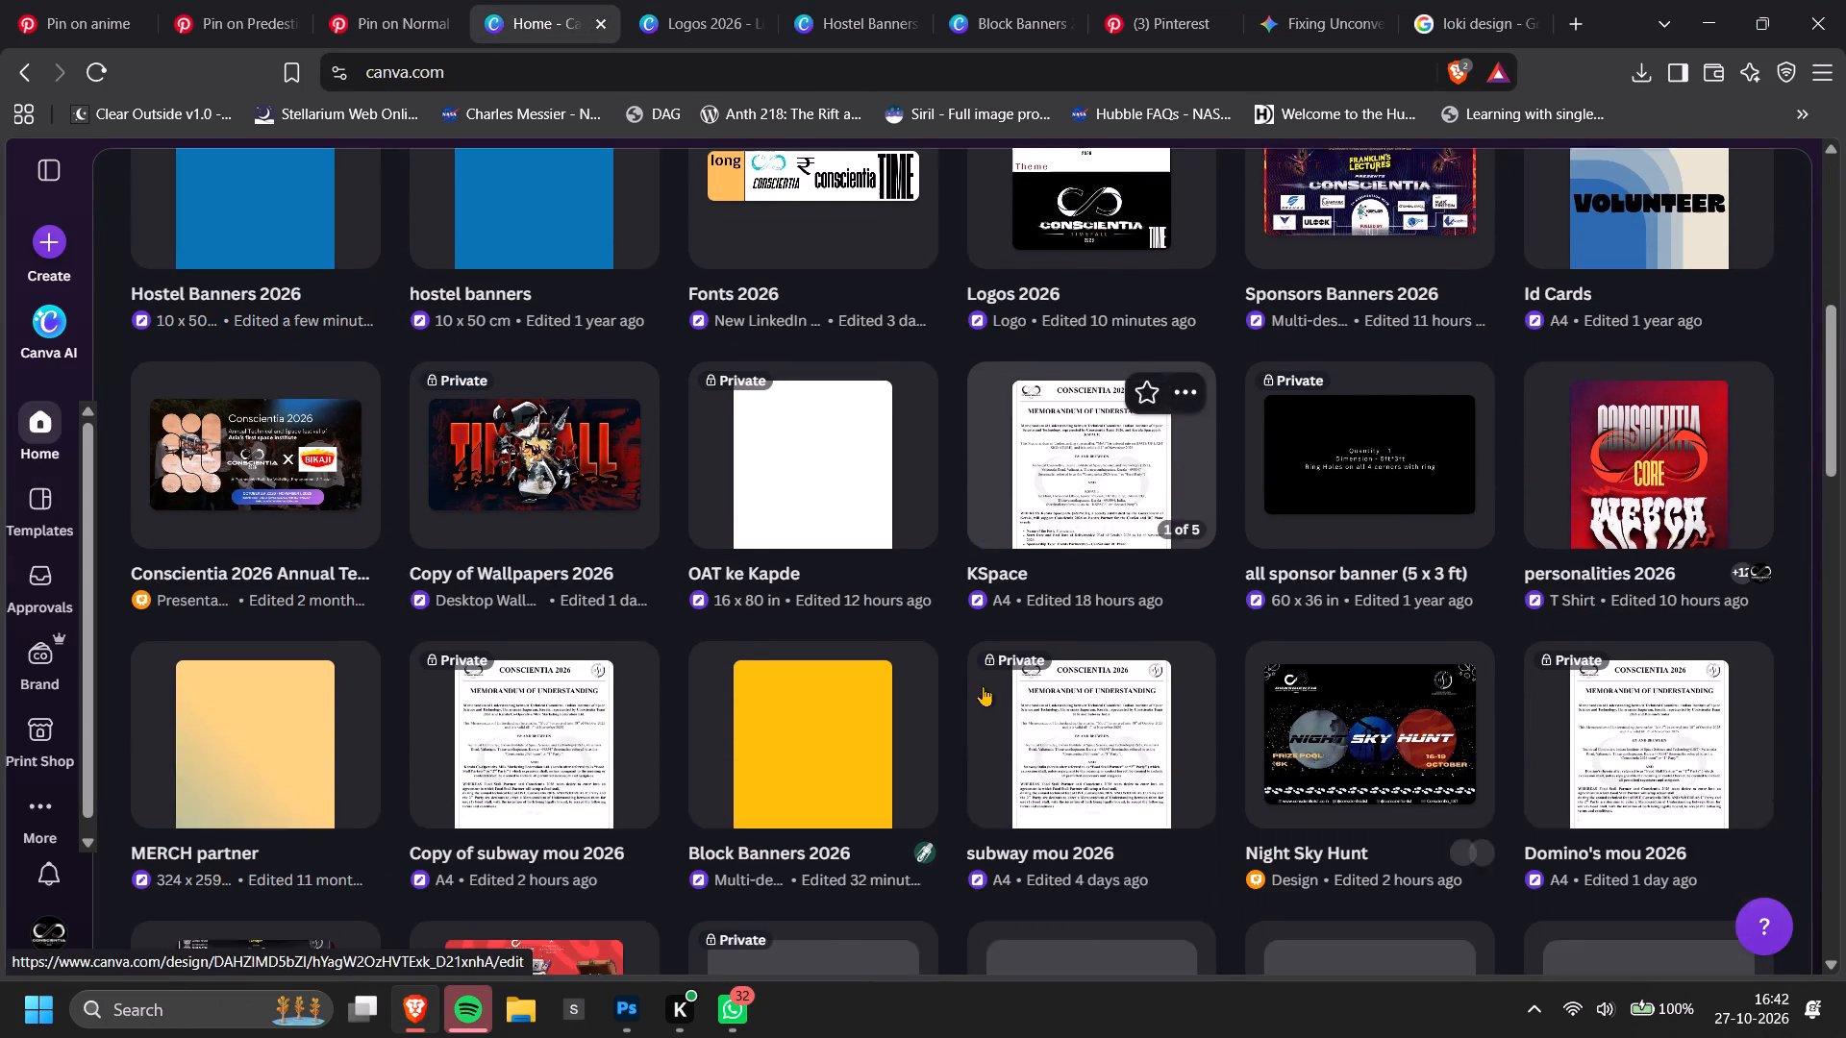
{"action": "left_click", "coordinate": [1656, 337]}
Copy the yellow sponsor-logo strip from the page 2 hostel banner to page 4 of Logos 2026, enlarge it and place it below the logo row.
{"action": "left_click", "coordinate": [795, 2]}
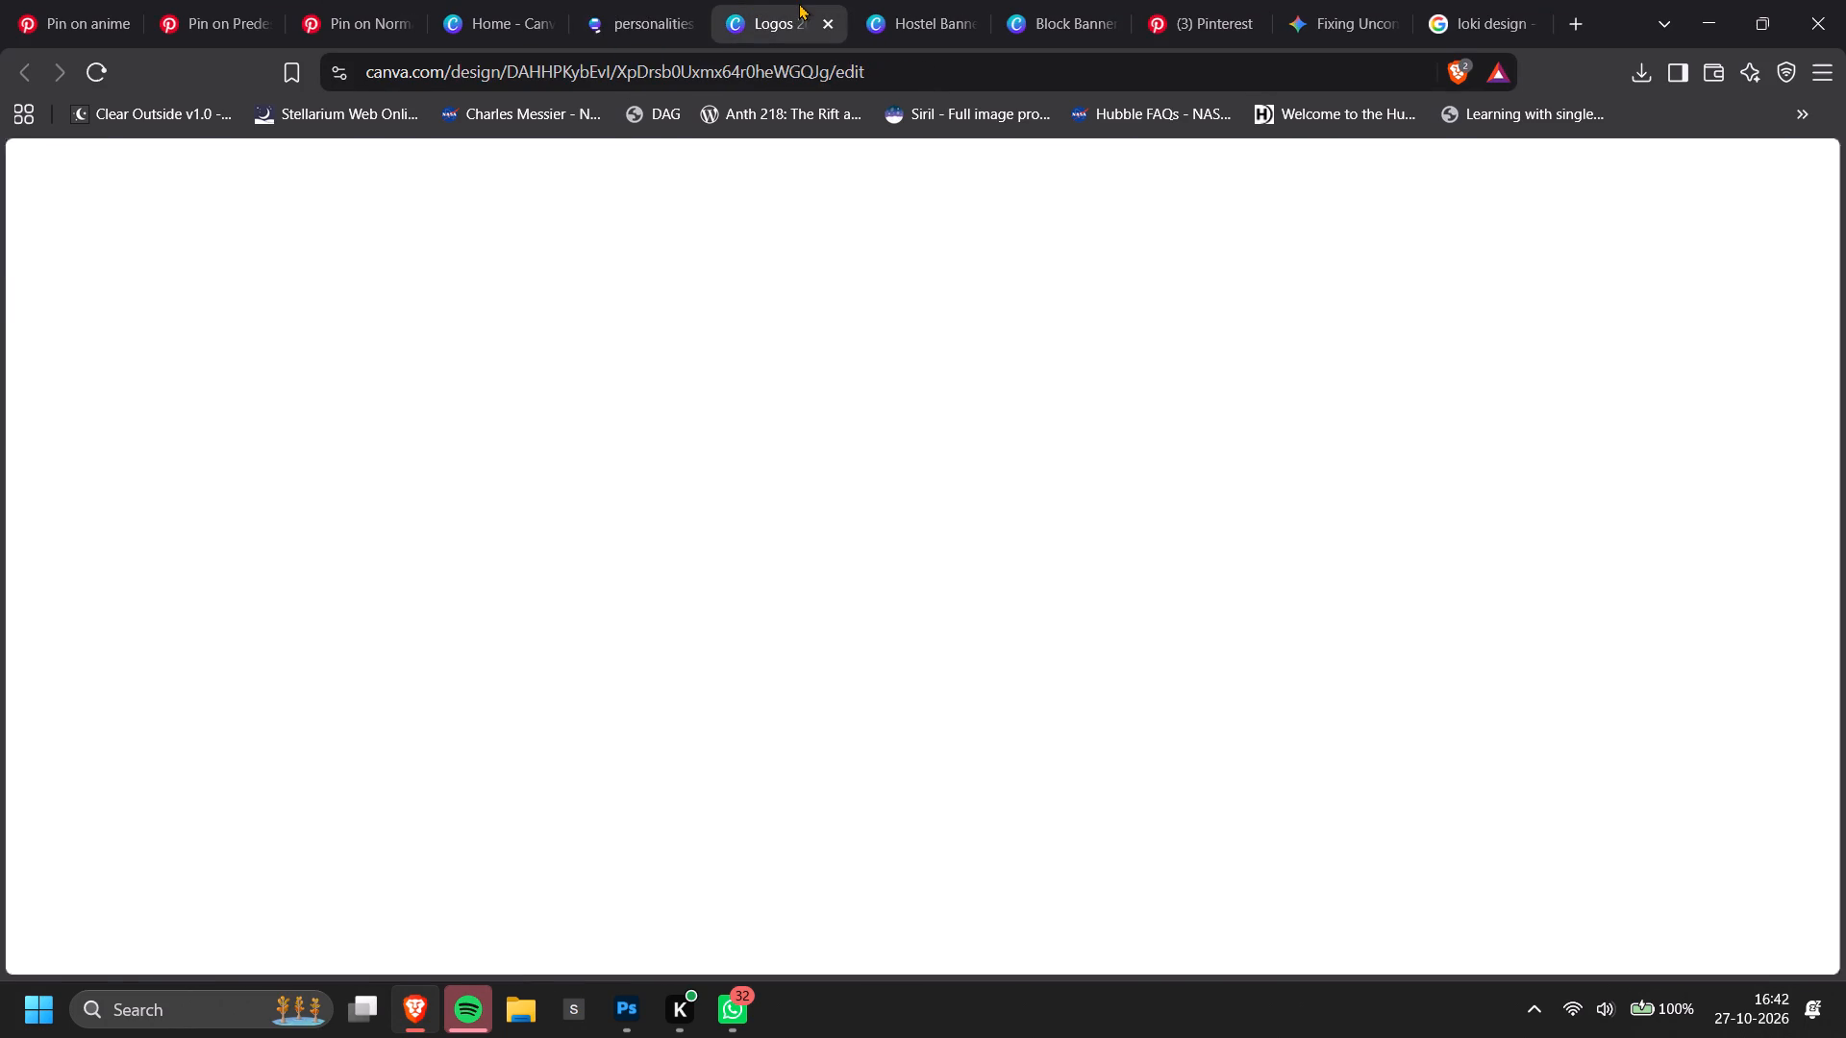
{"action": "left_click", "coordinate": [1336, 370]}
{"action": "left_click", "coordinate": [939, 0]}
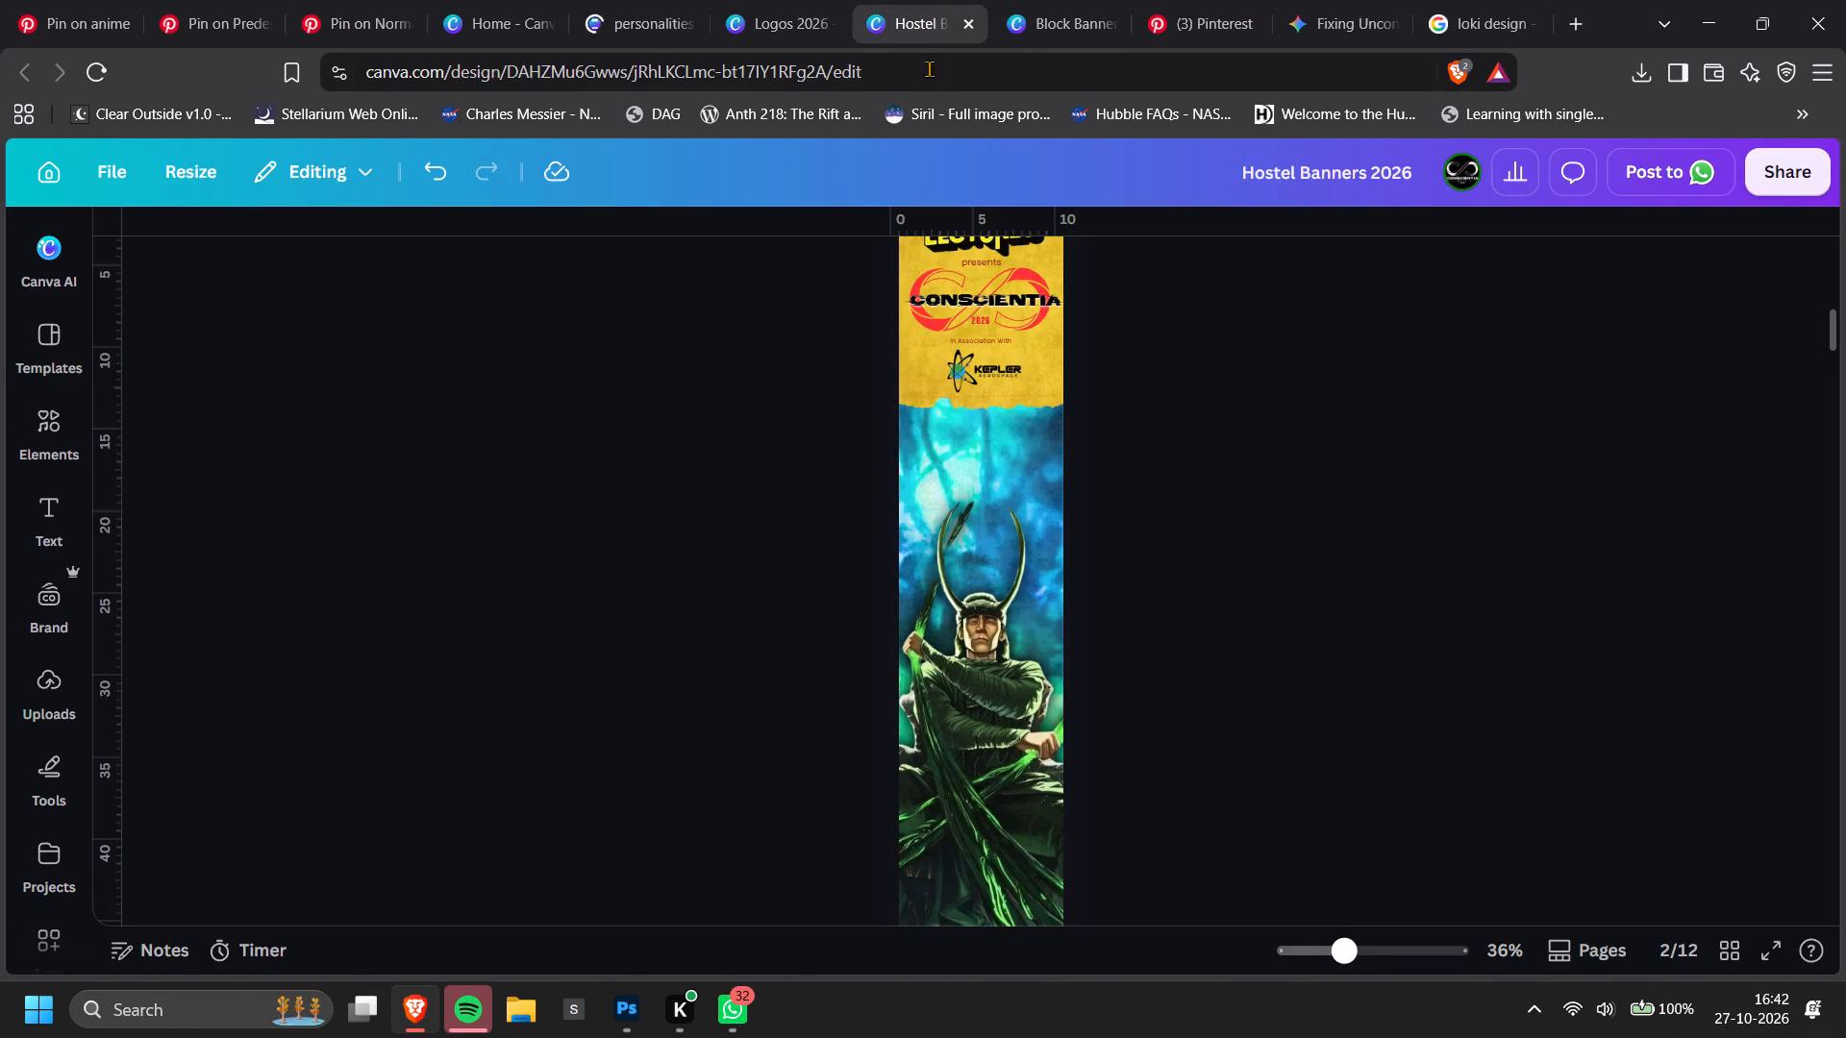
{"action": "scroll", "coordinate": [1018, 622], "scroll_direction": "down", "scroll_amount": 2}
{"action": "left_click", "coordinate": [984, 663]}
{"action": "key", "text": "ctrl+c"}
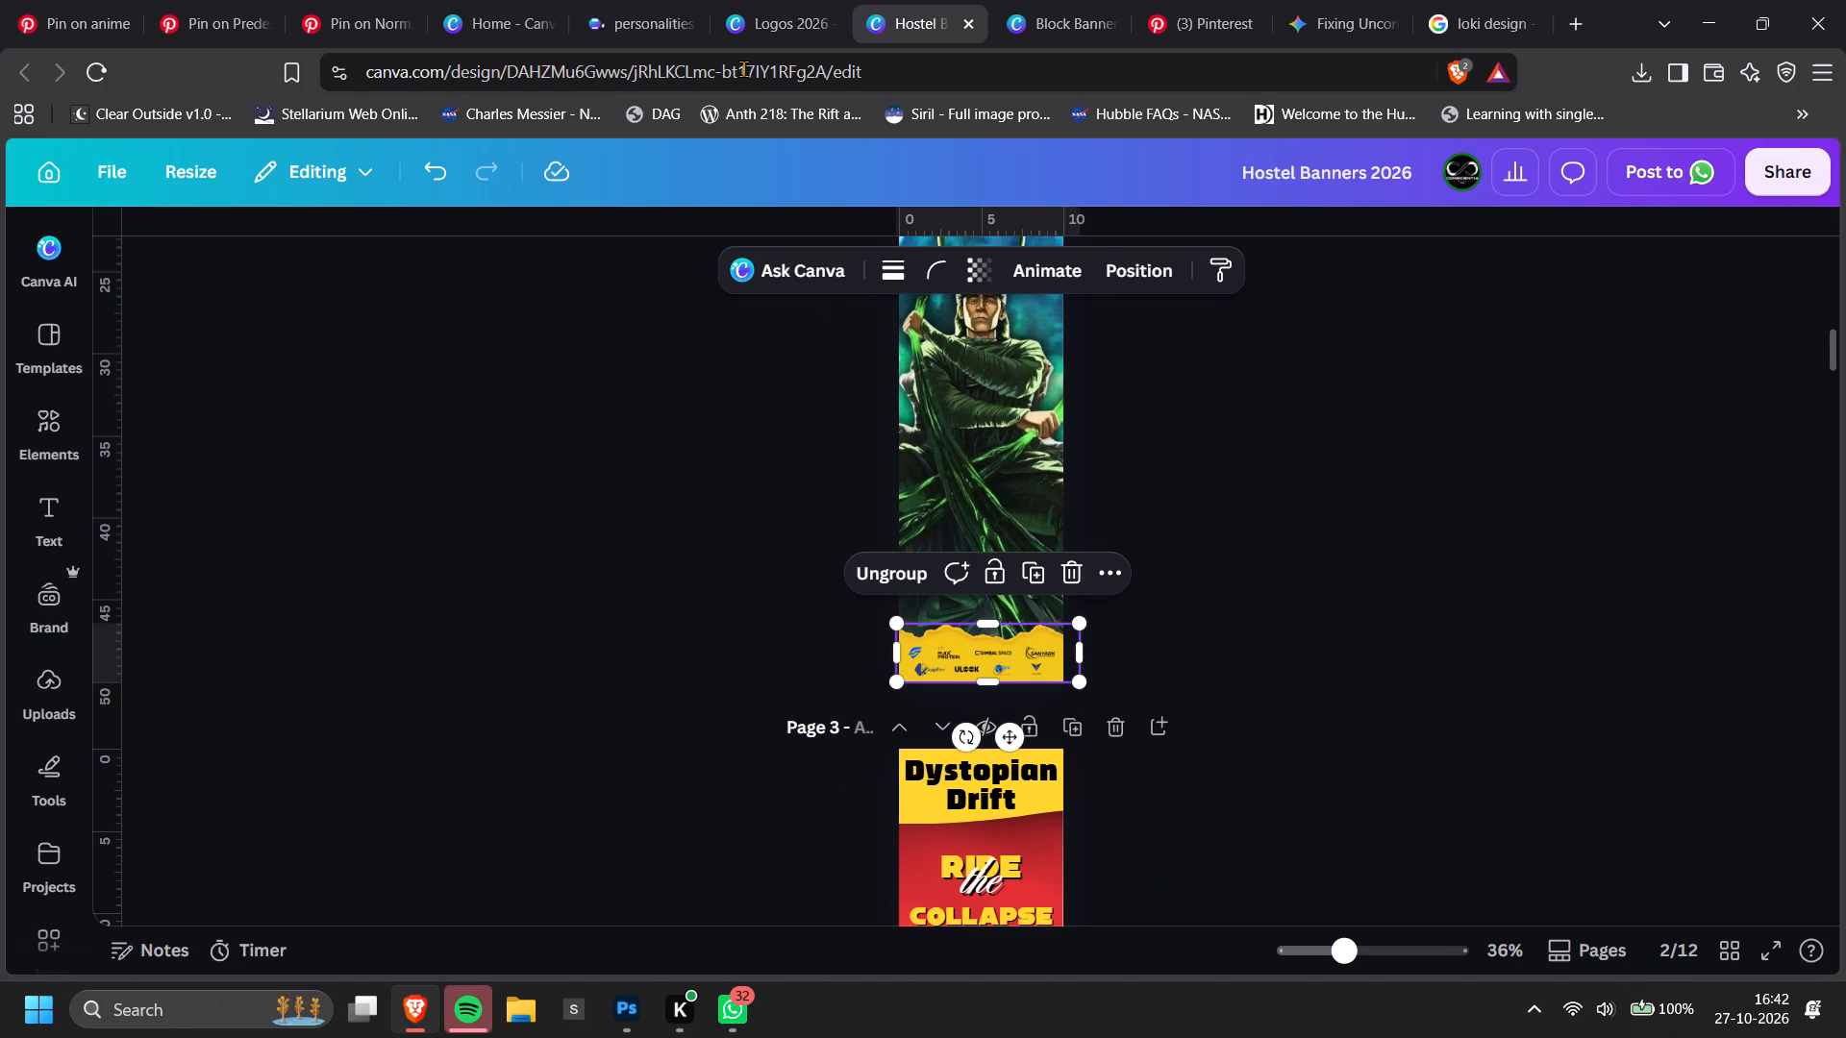
{"action": "left_click", "coordinate": [744, 69]}
{"action": "left_click", "coordinate": [769, 37]}
{"action": "key", "text": "ctrl+v"}
{"action": "scroll", "coordinate": [1209, 426], "scroll_direction": "up", "scroll_amount": 1}
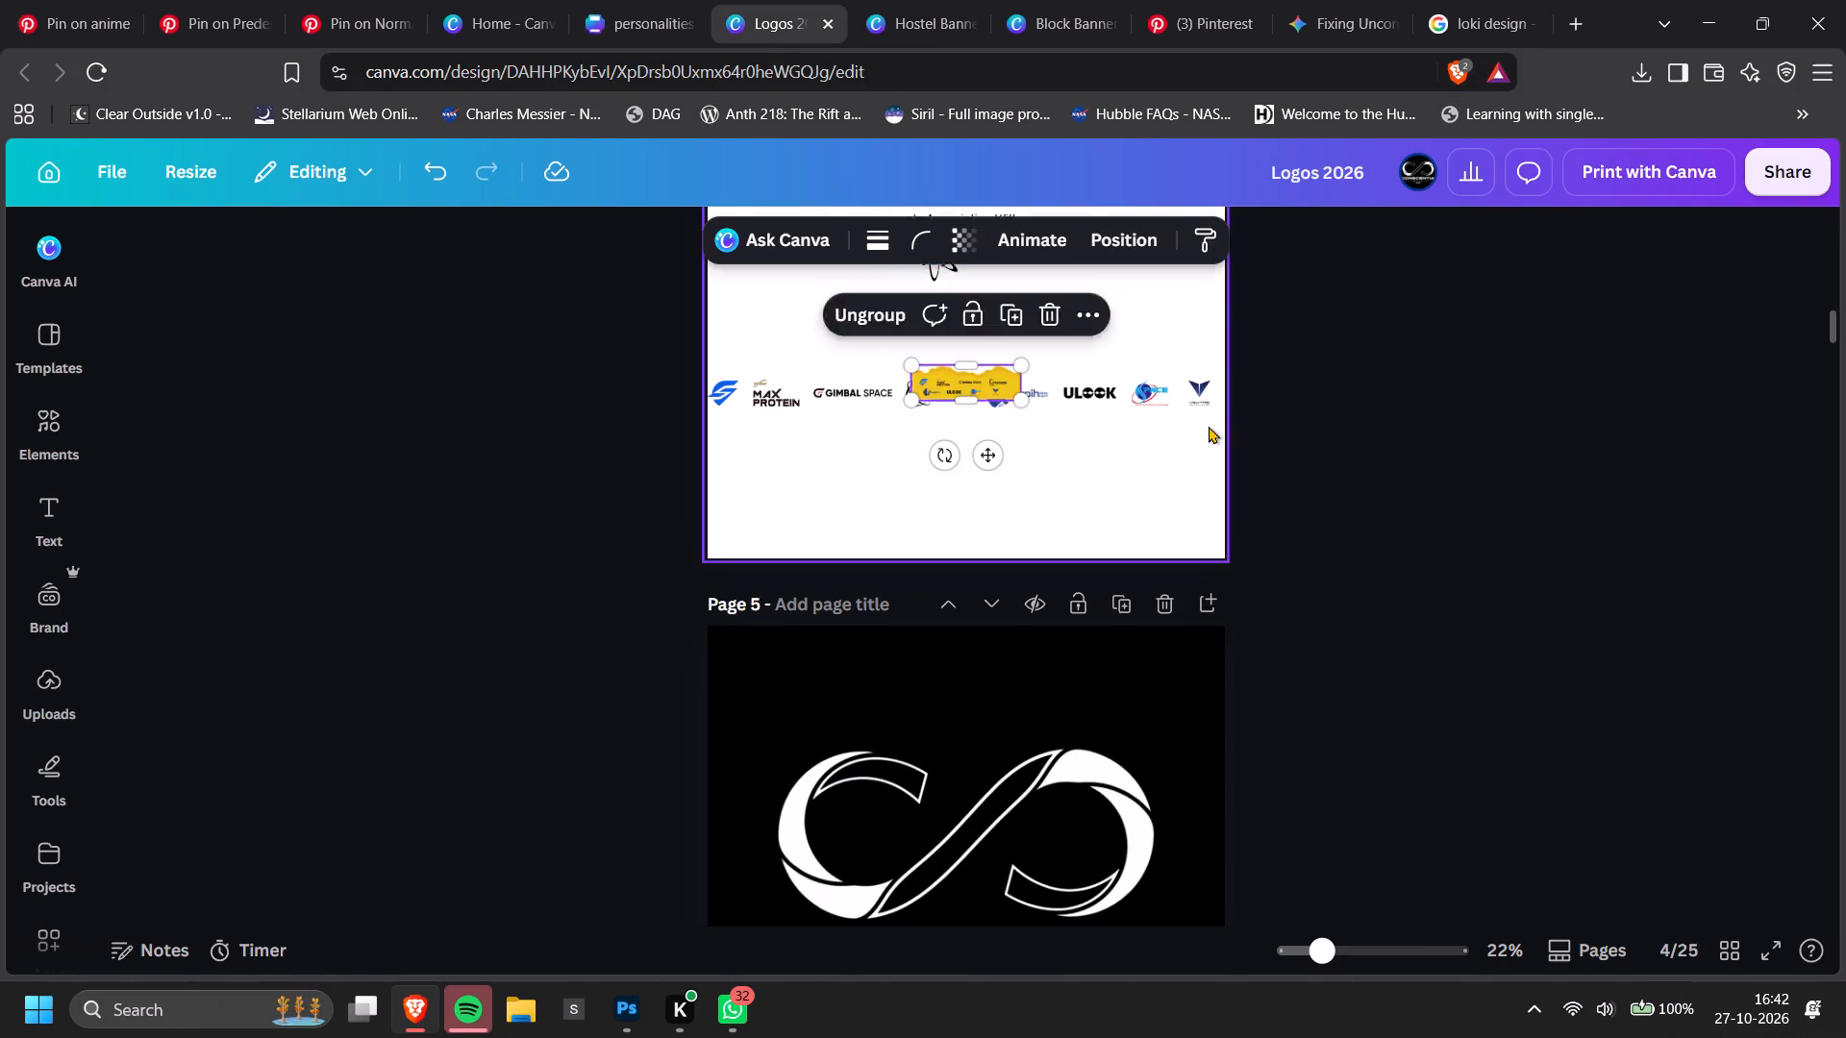
{"action": "left_click_drag", "start_coordinate": [1018, 565], "coordinate": [1251, 727]}
{"action": "left_click_drag", "start_coordinate": [1188, 611], "coordinate": [1093, 640]}
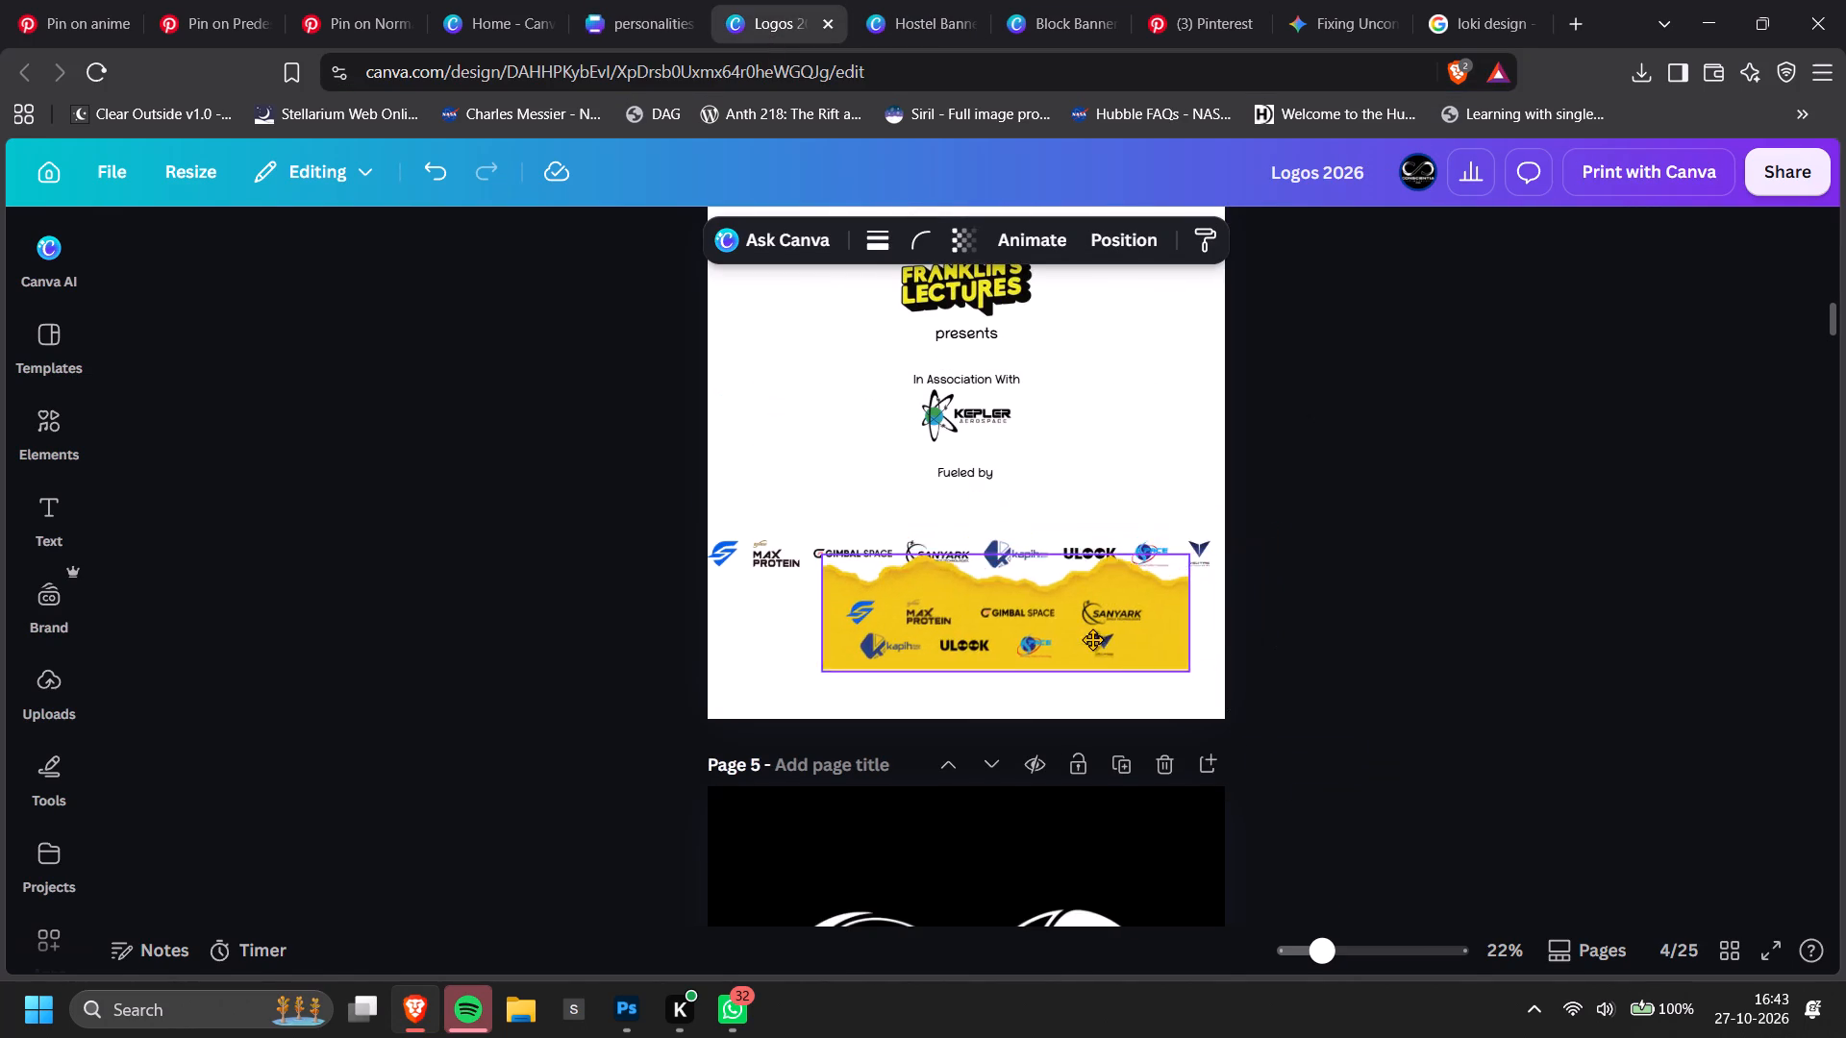
{"action": "left_click_drag", "start_coordinate": [1093, 640], "coordinate": [1074, 655]}
{"action": "left_click", "coordinate": [1505, 562]}
Switch to personalities 2026 and find the I AM LOKI OF ASGARD artwork on page 27.
{"action": "left_click", "coordinate": [635, 0]}
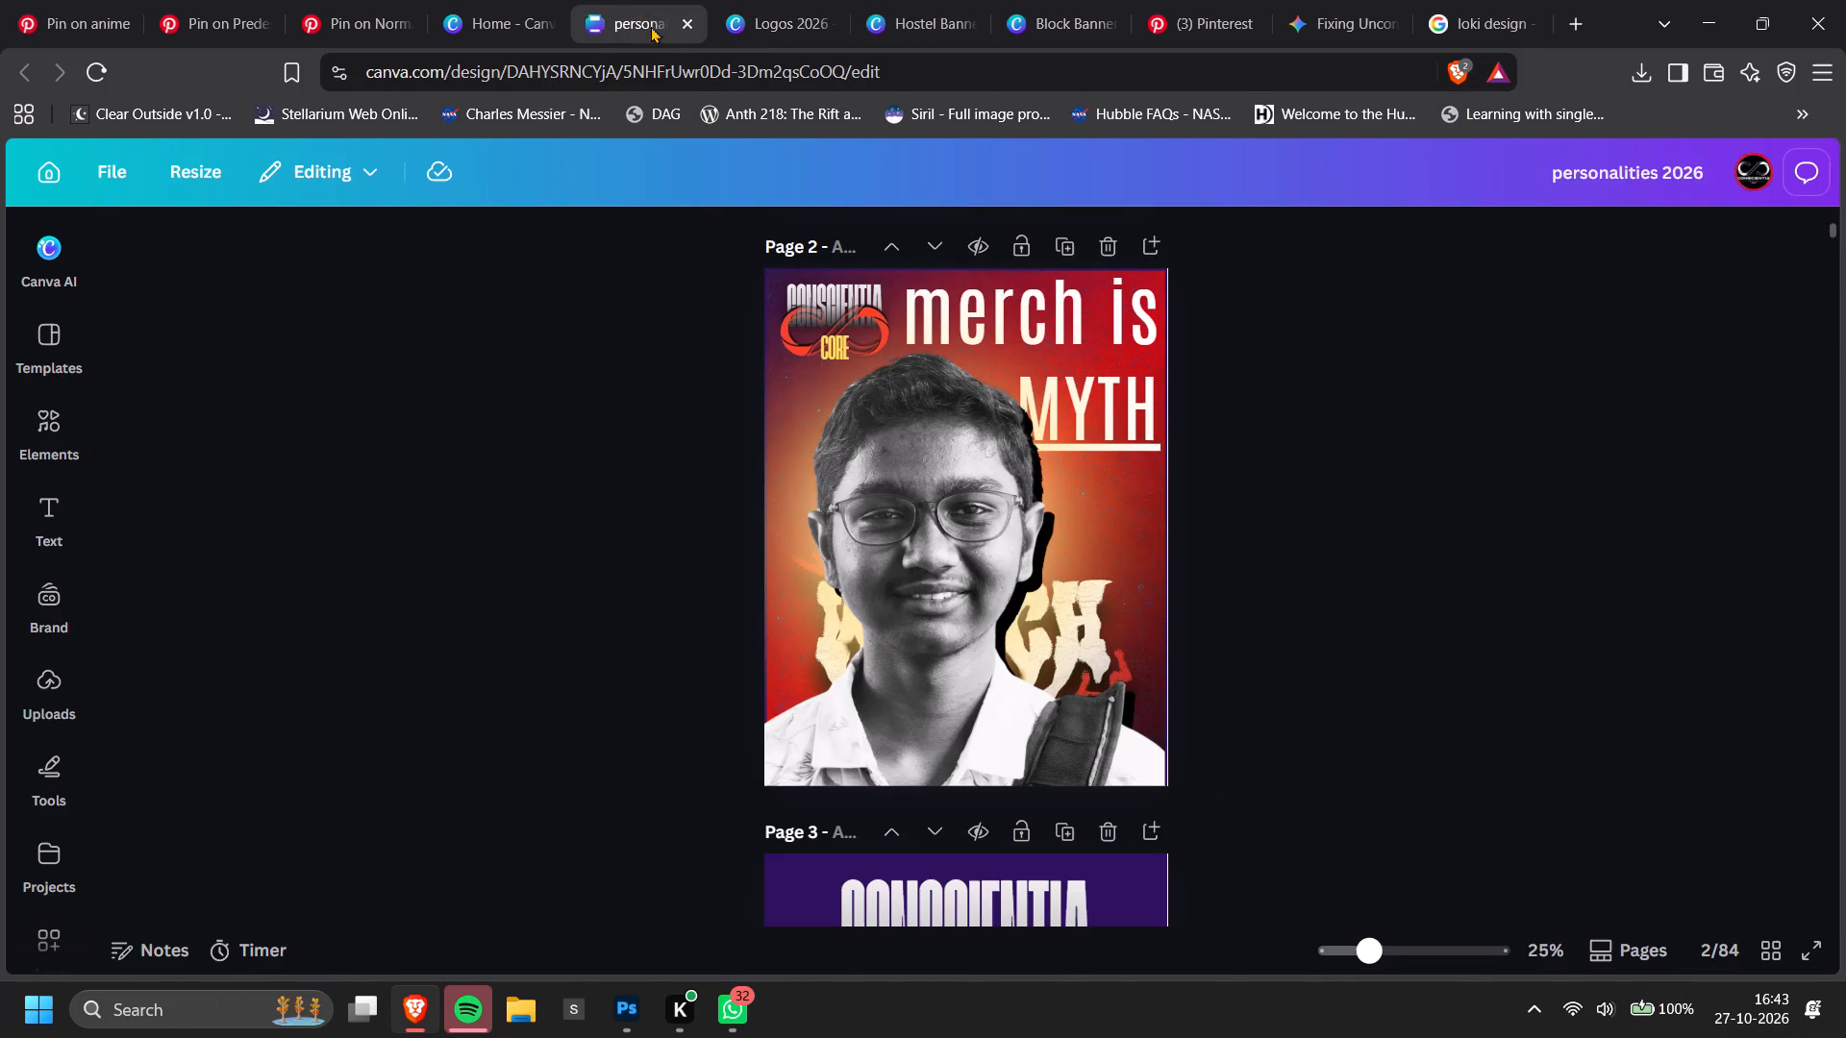
{"action": "scroll", "coordinate": [1267, 485], "scroll_direction": "down", "scroll_amount": 17}
{"action": "middle_click", "coordinate": [1339, 410]}
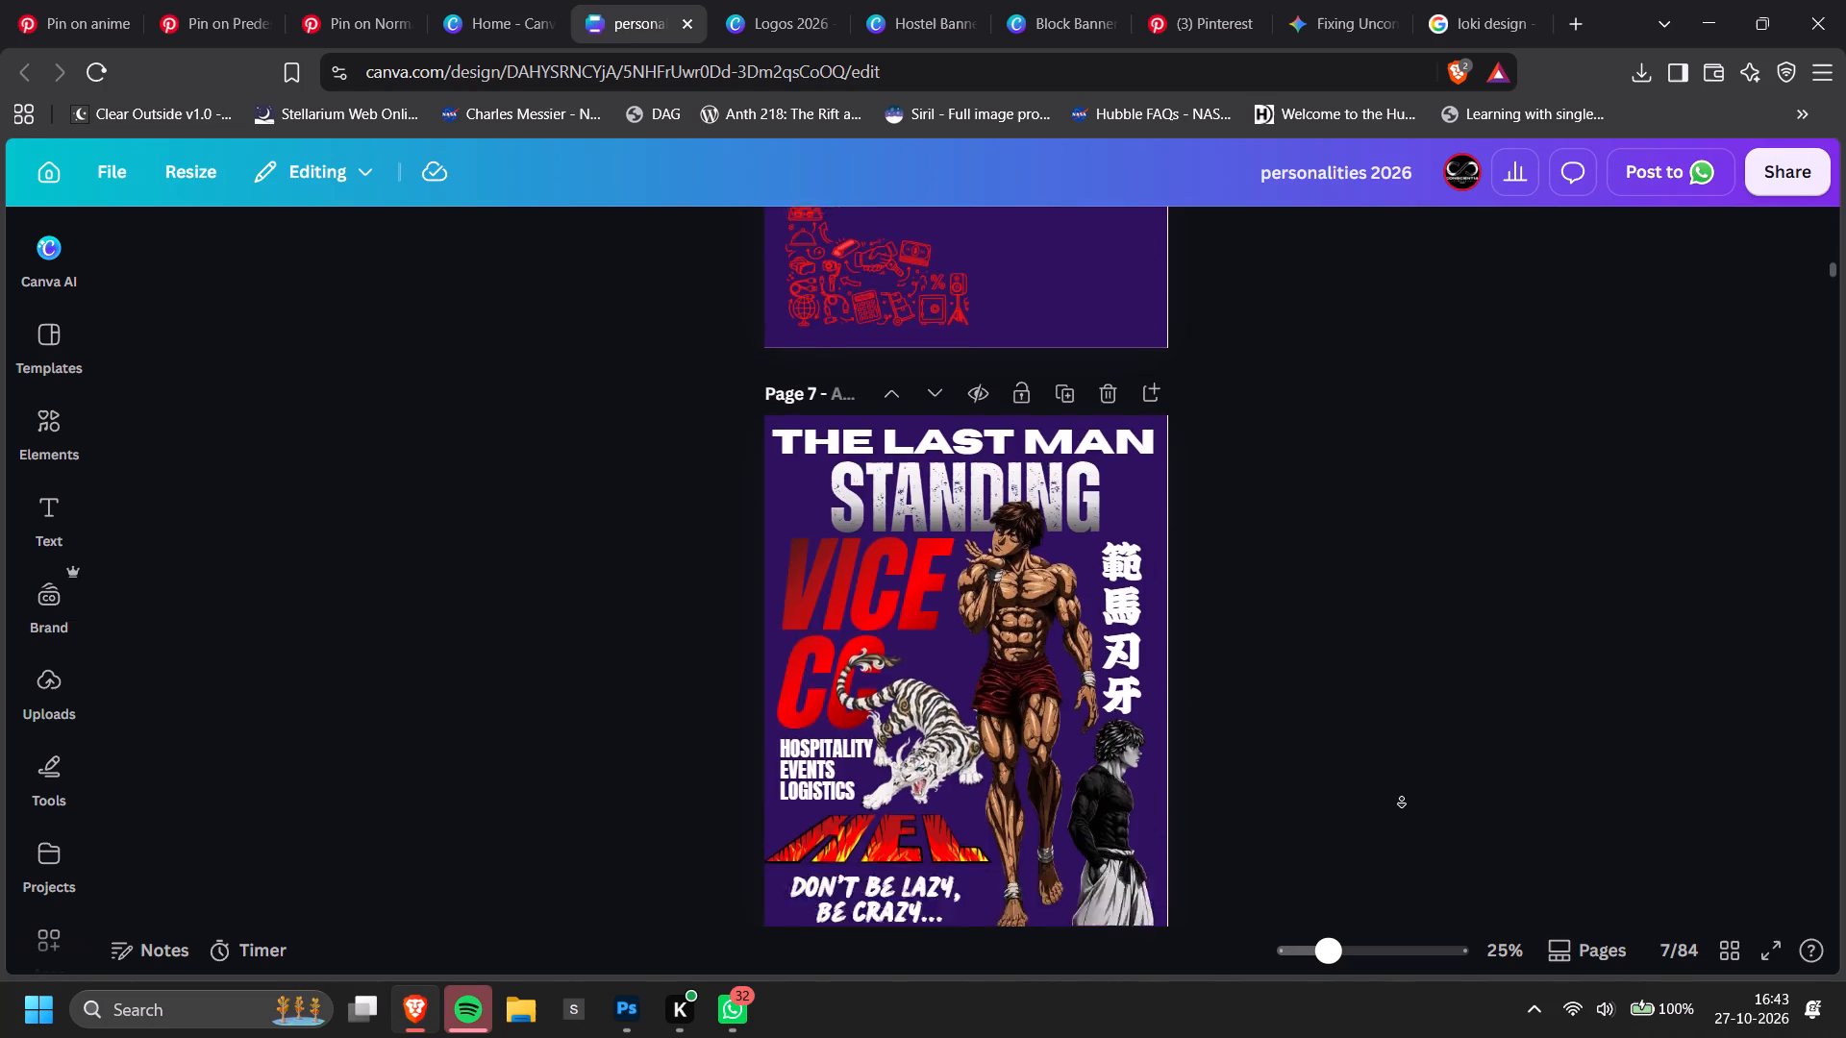
{"action": "middle_click", "coordinate": [1396, 755]}
{"action": "scroll", "coordinate": [1396, 755], "scroll_direction": "down", "scroll_amount": 5}
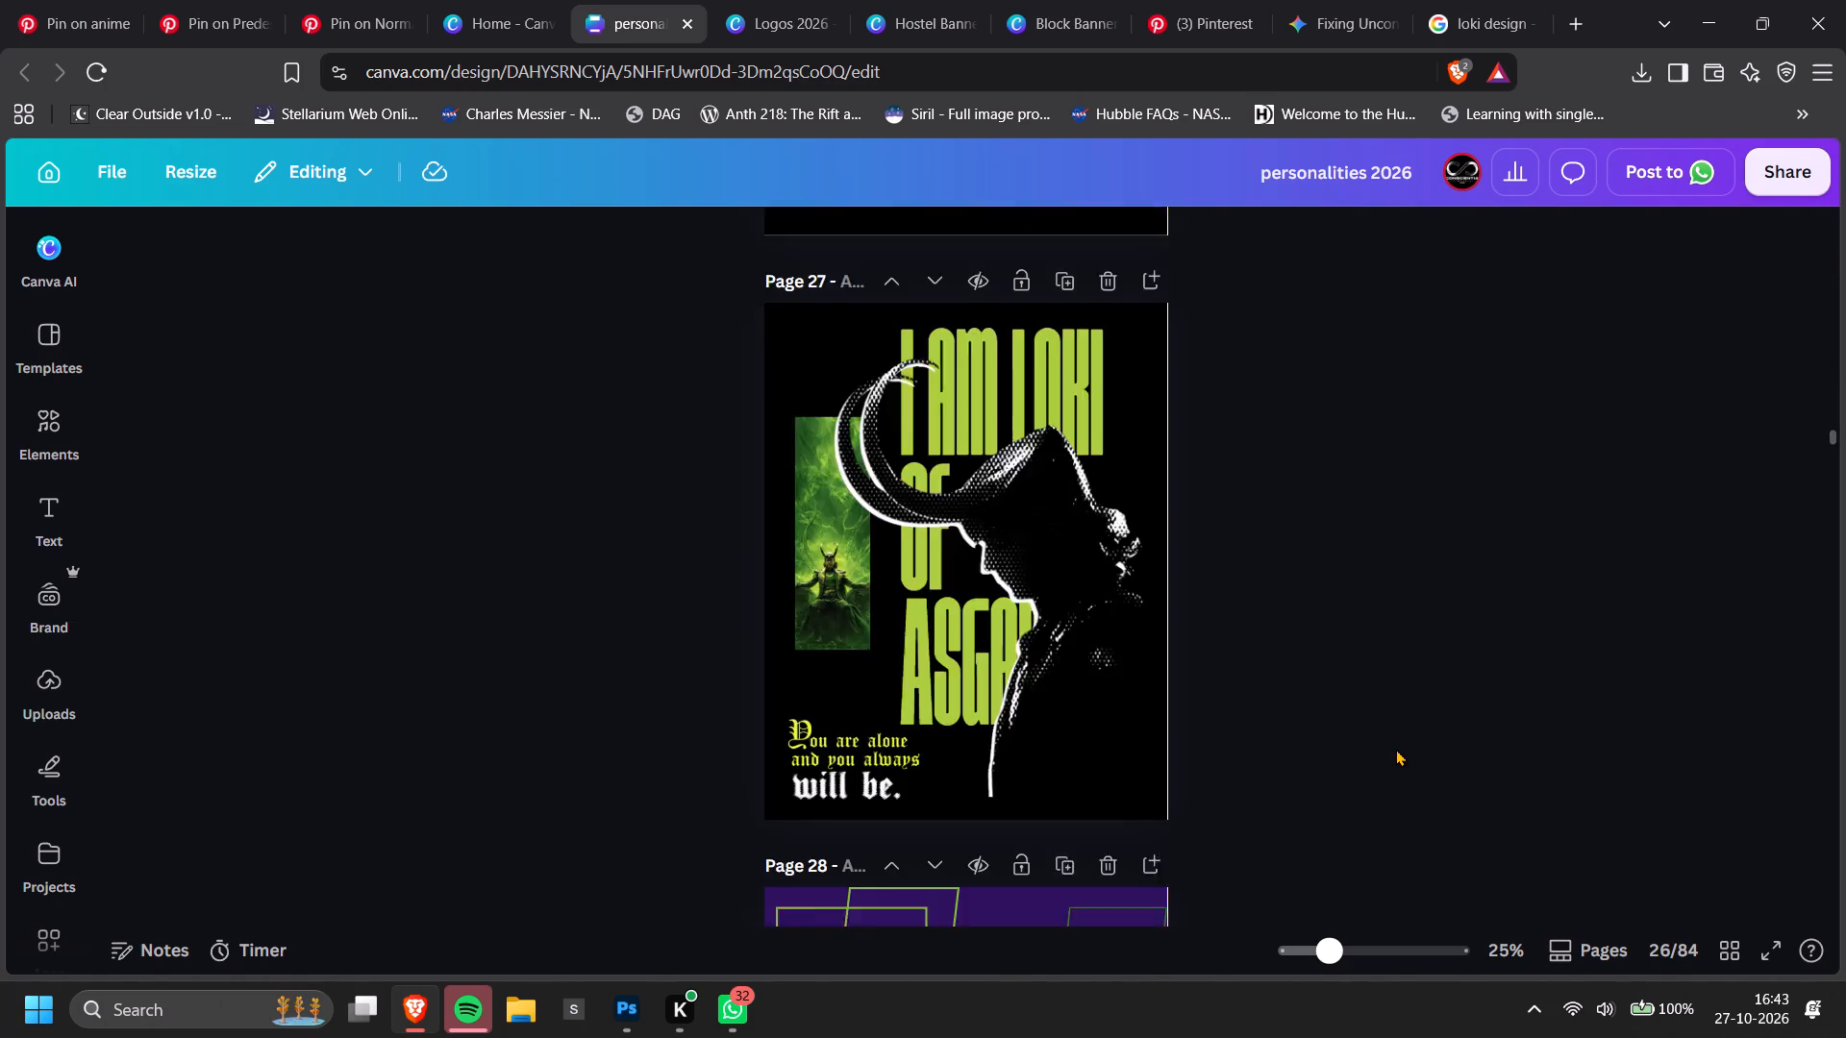
{"action": "scroll", "coordinate": [1396, 749], "scroll_direction": "down", "scroll_amount": 3}
{"action": "scroll", "coordinate": [1396, 749], "scroll_direction": "up", "scroll_amount": 3}
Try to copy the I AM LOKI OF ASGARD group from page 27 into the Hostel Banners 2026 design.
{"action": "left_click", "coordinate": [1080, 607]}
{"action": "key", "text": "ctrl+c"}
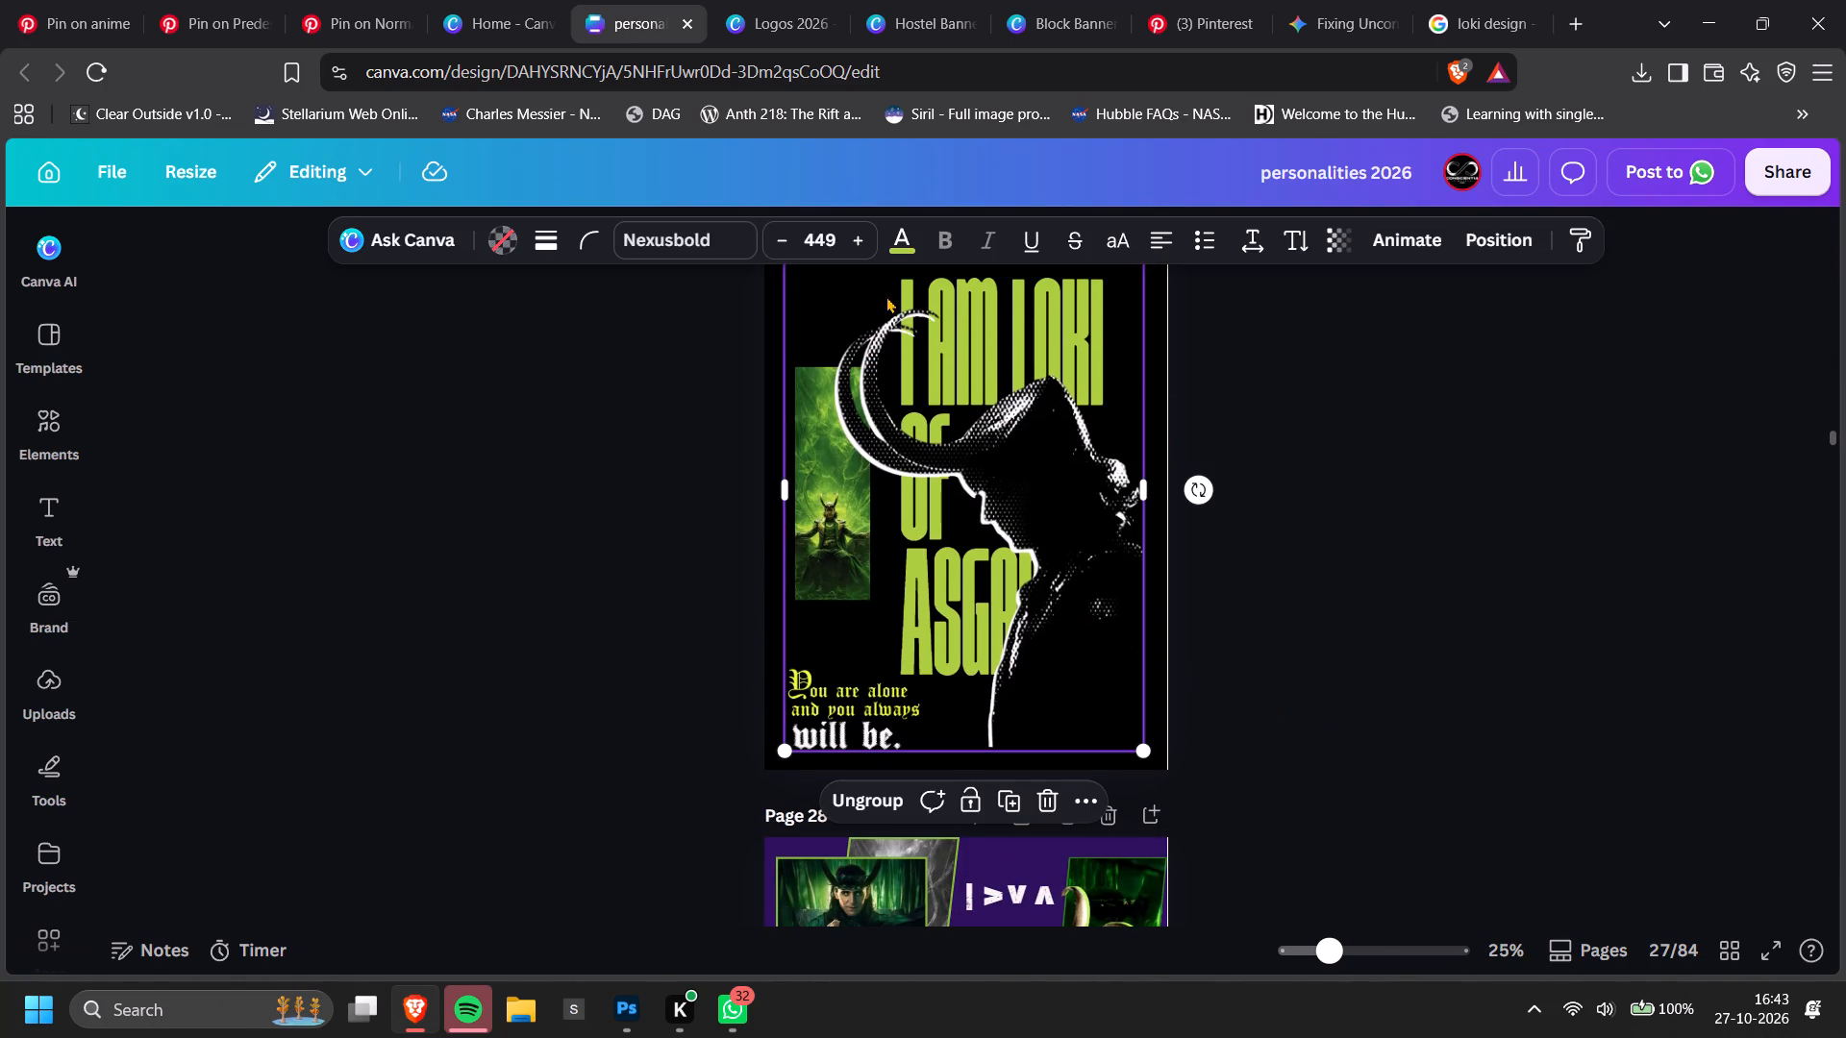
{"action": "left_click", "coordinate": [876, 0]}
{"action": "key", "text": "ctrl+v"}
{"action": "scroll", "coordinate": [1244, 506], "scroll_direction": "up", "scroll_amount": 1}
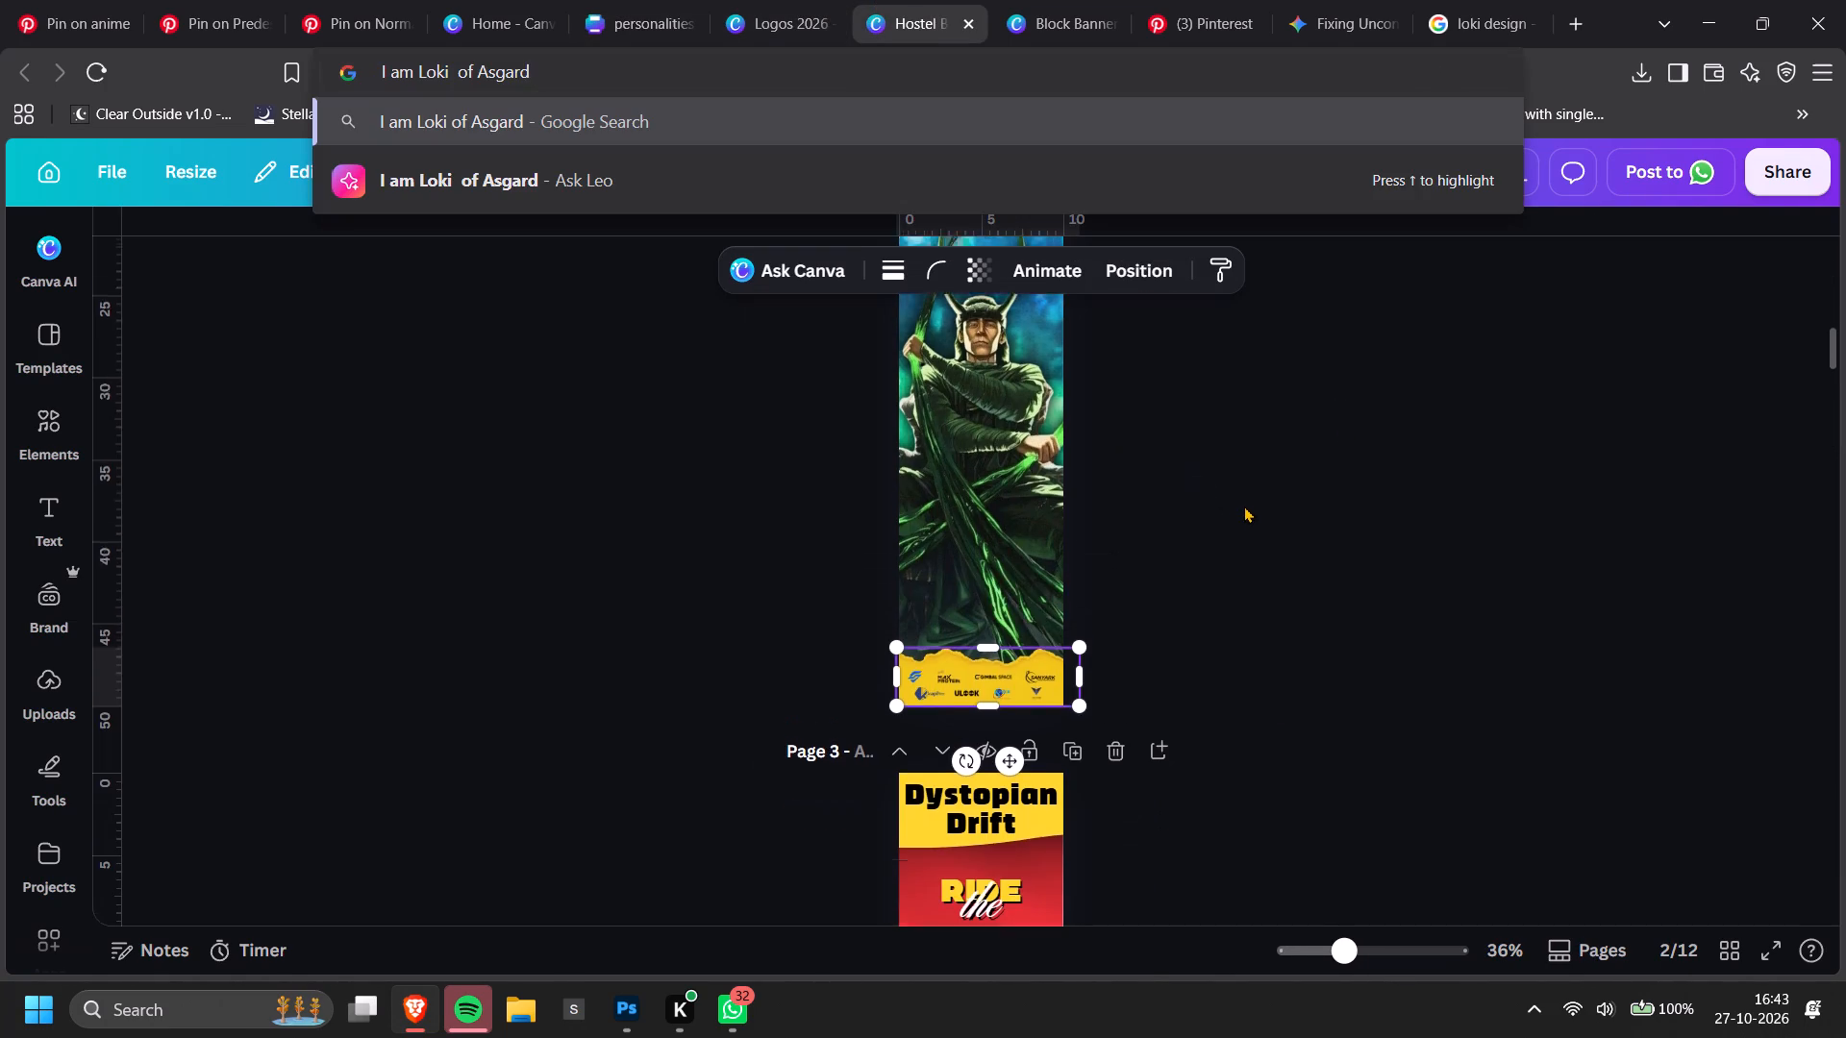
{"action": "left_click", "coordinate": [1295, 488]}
Copy only the black-and-white Loki profile image from page 27 of personalities 2026 and paste it onto page 2 of Hostel Banners 2026.
{"action": "left_click", "coordinate": [762, 0]}
{"action": "left_click", "coordinate": [632, 0]}
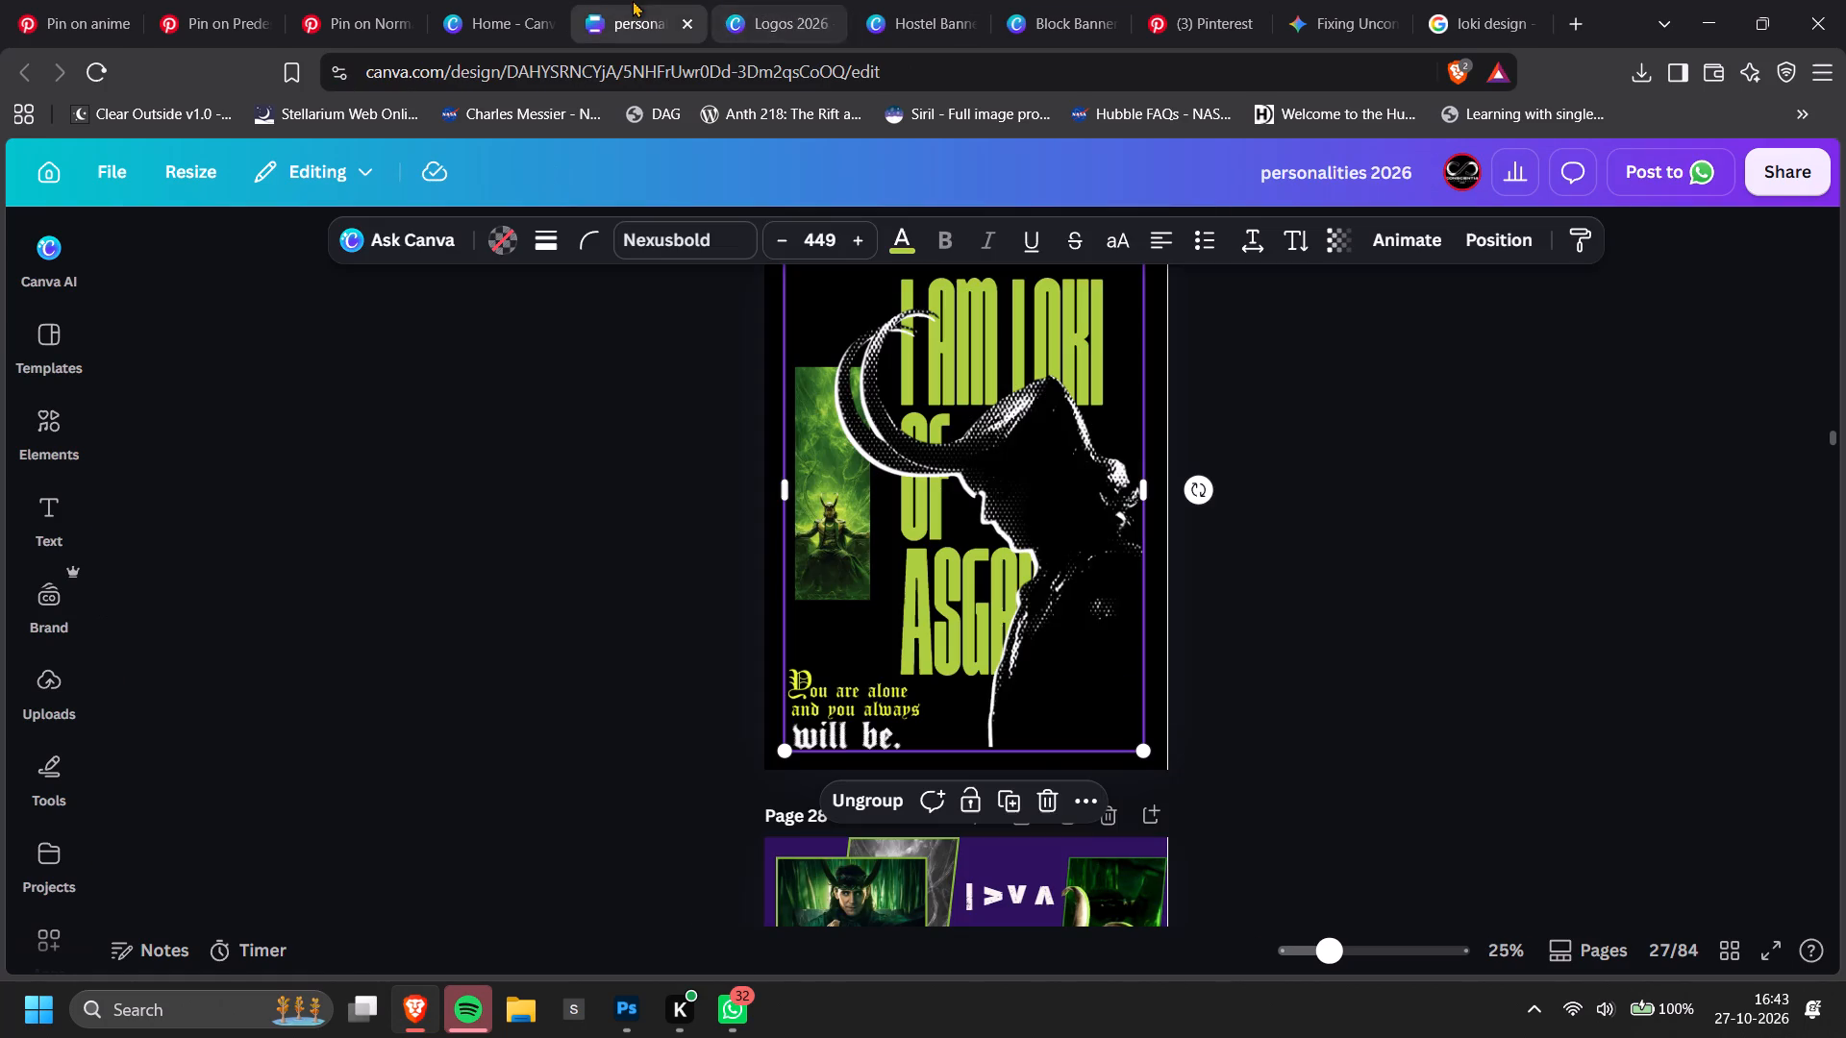
{"action": "left_click", "coordinate": [1088, 585]}
{"action": "key", "text": "ctrl+c"}
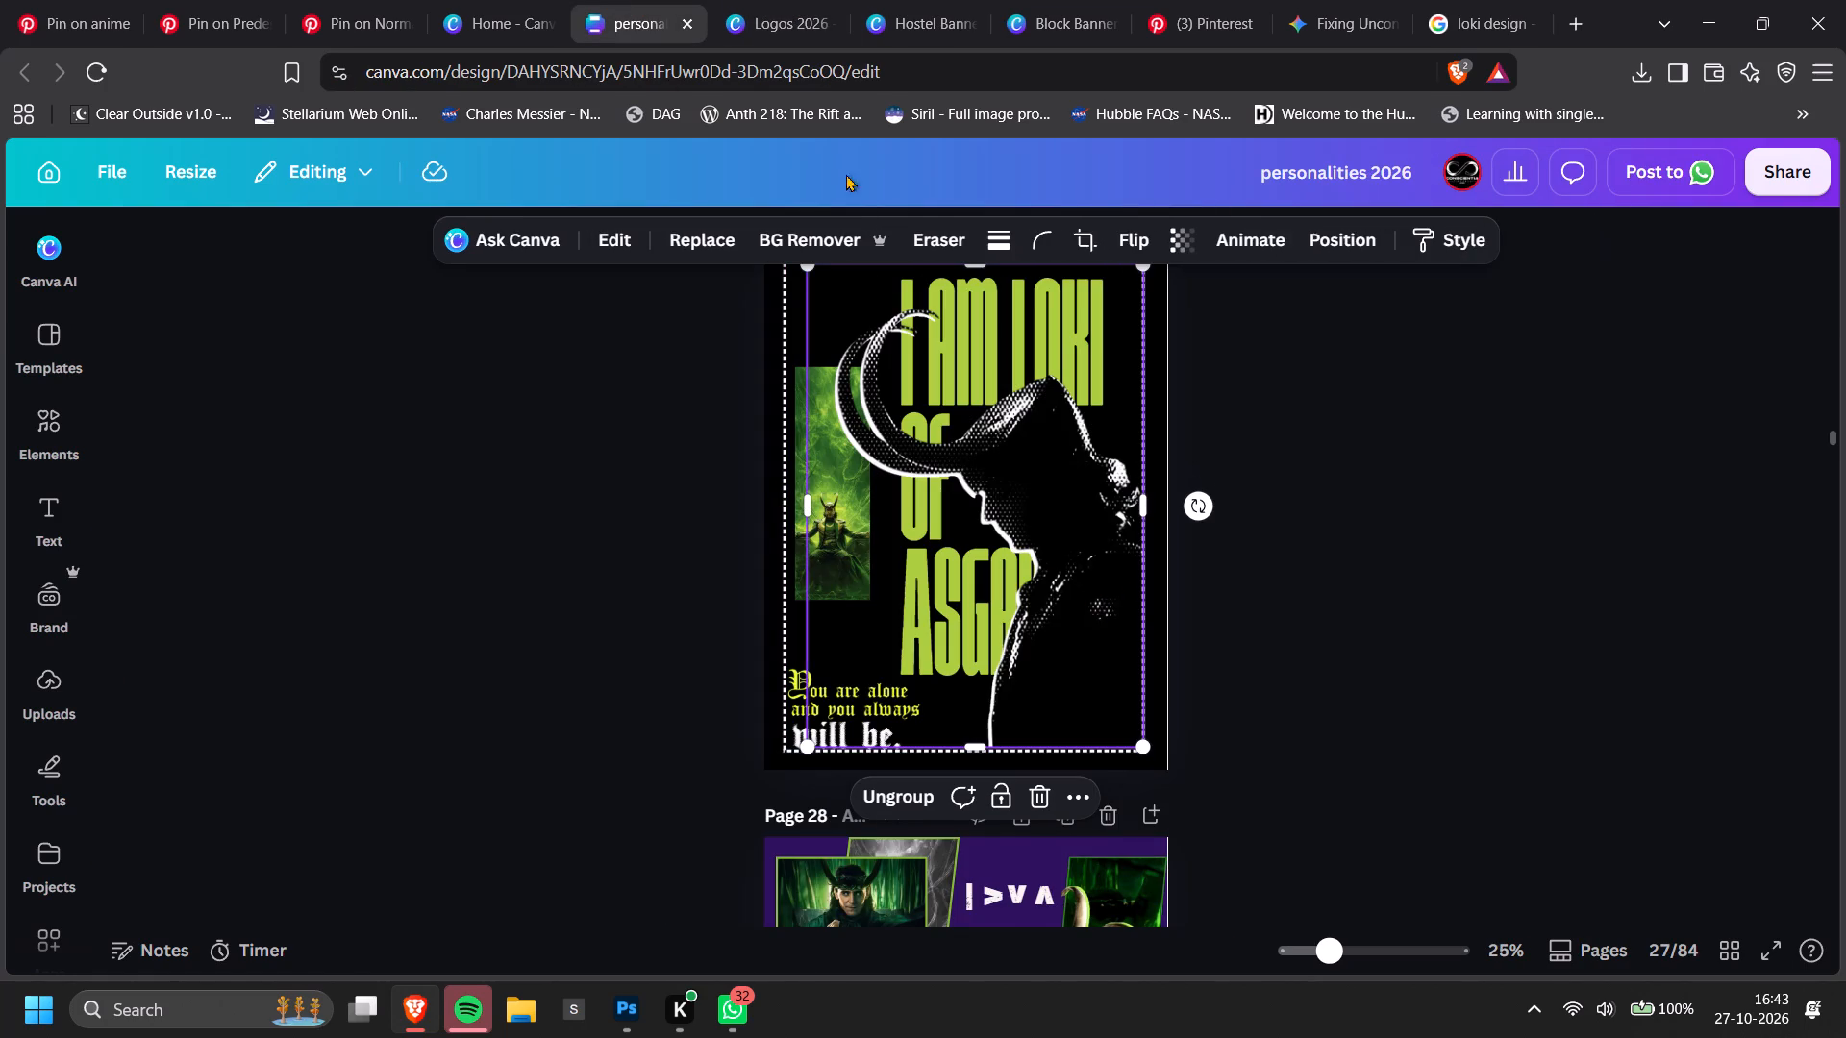
{"action": "left_click", "coordinate": [790, 0]}
{"action": "left_click", "coordinate": [918, 0]}
{"action": "left_click", "coordinate": [1292, 525]}
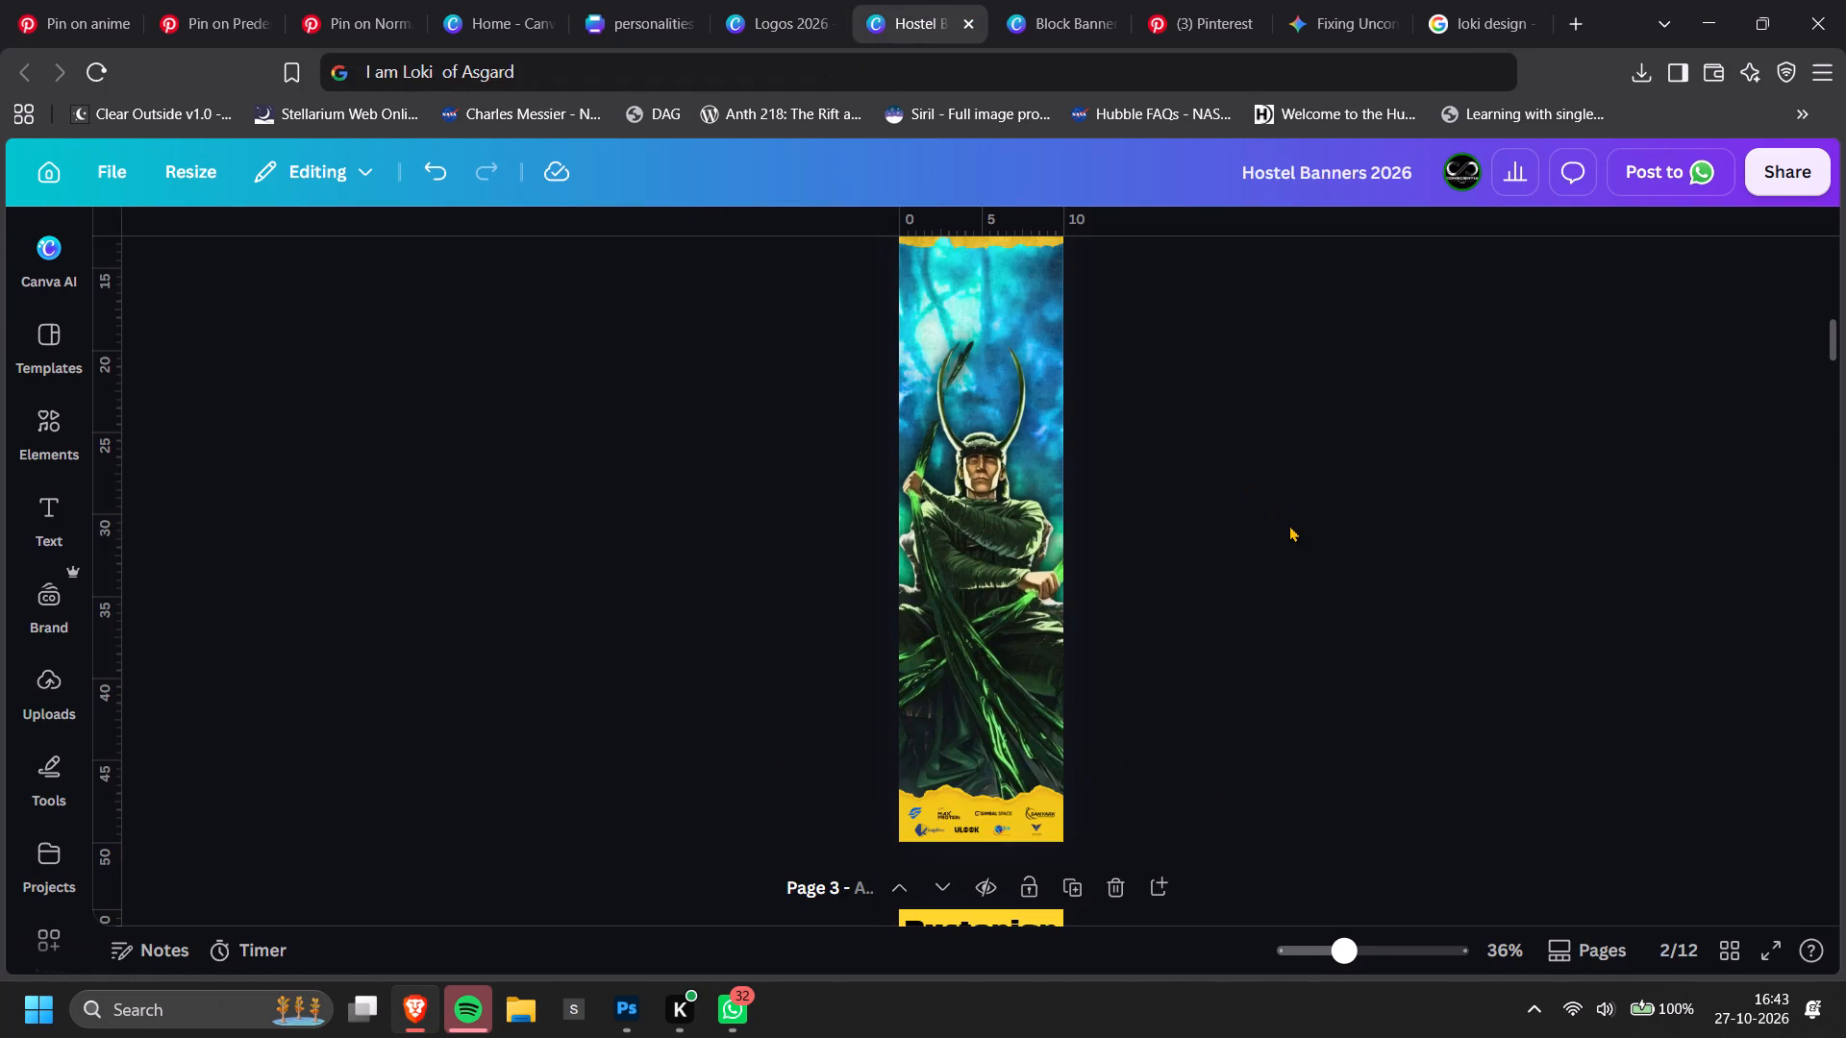
{"action": "key", "text": "ctrl+v"}
Resize the pasted Loki profile image and move it down over the lower part of the page 2 banner.
{"action": "scroll", "coordinate": [1054, 498], "scroll_direction": "up", "scroll_amount": 1}
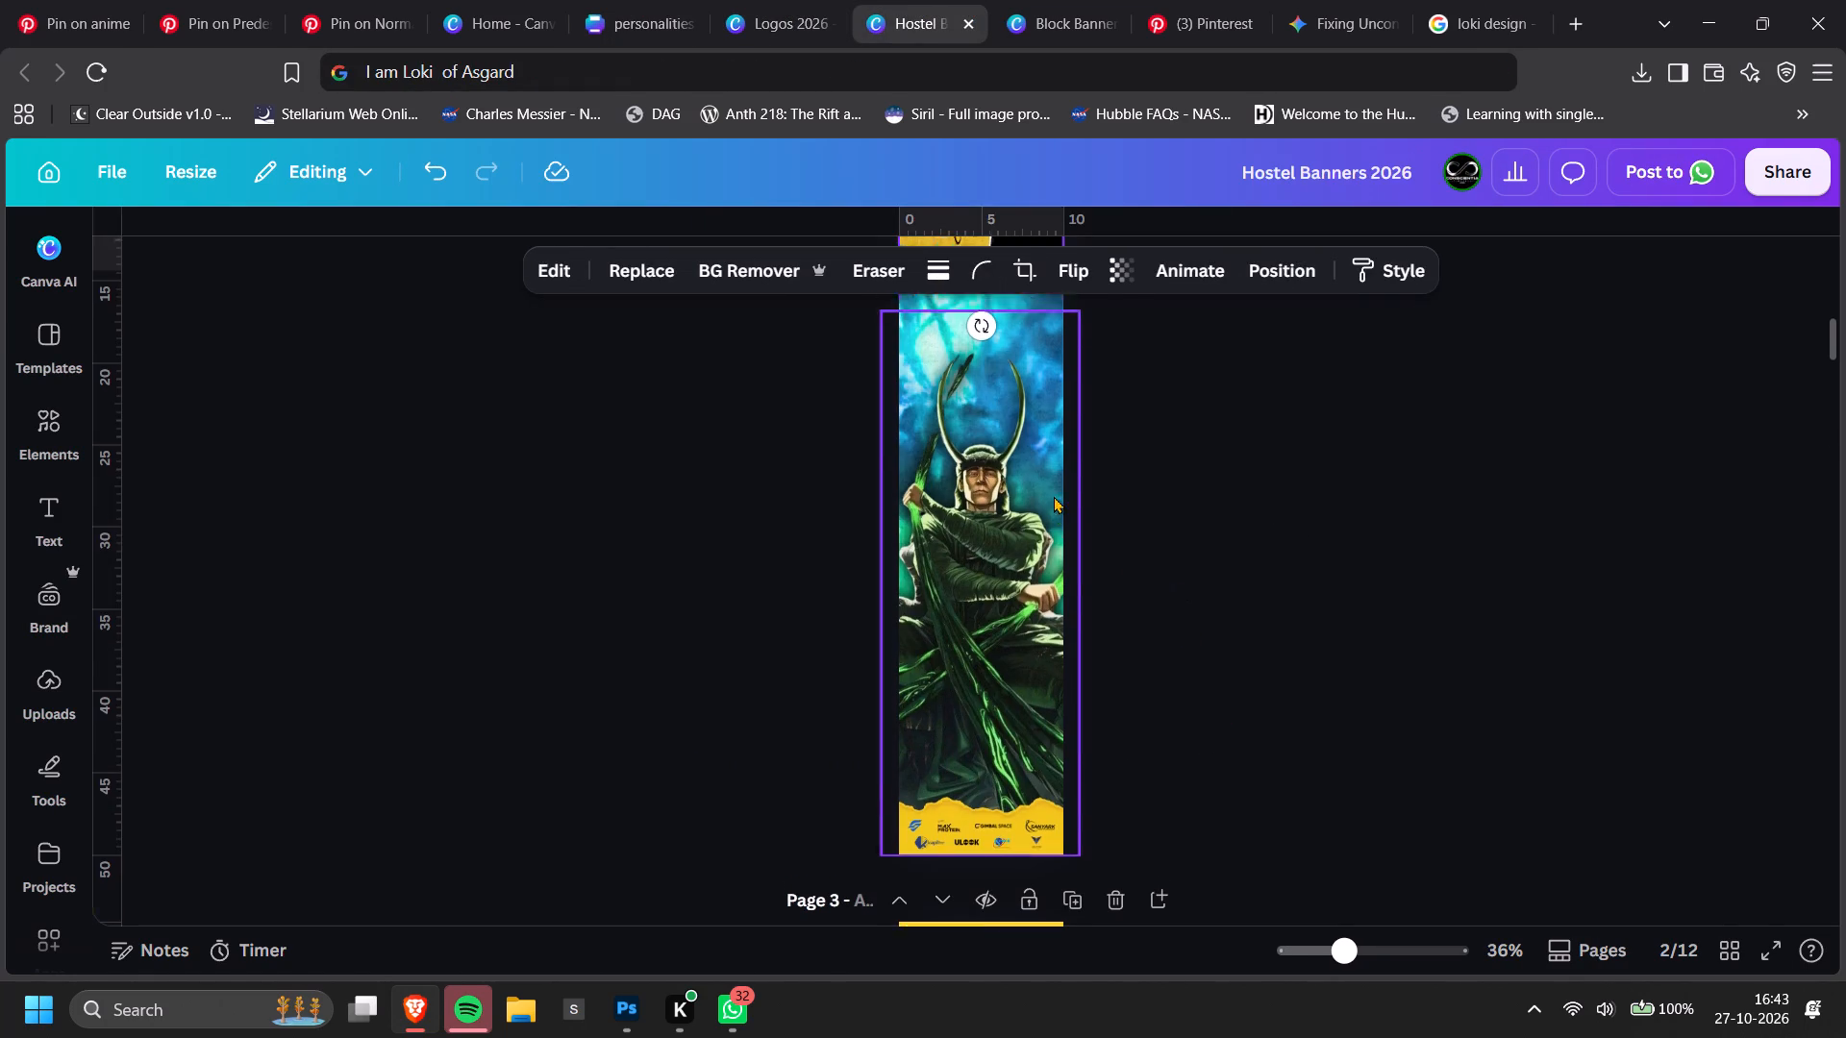
{"action": "scroll", "coordinate": [1054, 496], "scroll_direction": "up", "scroll_amount": 1}
{"action": "left_click_drag", "start_coordinate": [1067, 577], "coordinate": [1095, 630]}
{"action": "left_click_drag", "start_coordinate": [1060, 564], "coordinate": [1037, 876]}
{"action": "scroll", "coordinate": [1041, 829], "scroll_direction": "down", "scroll_amount": 1}
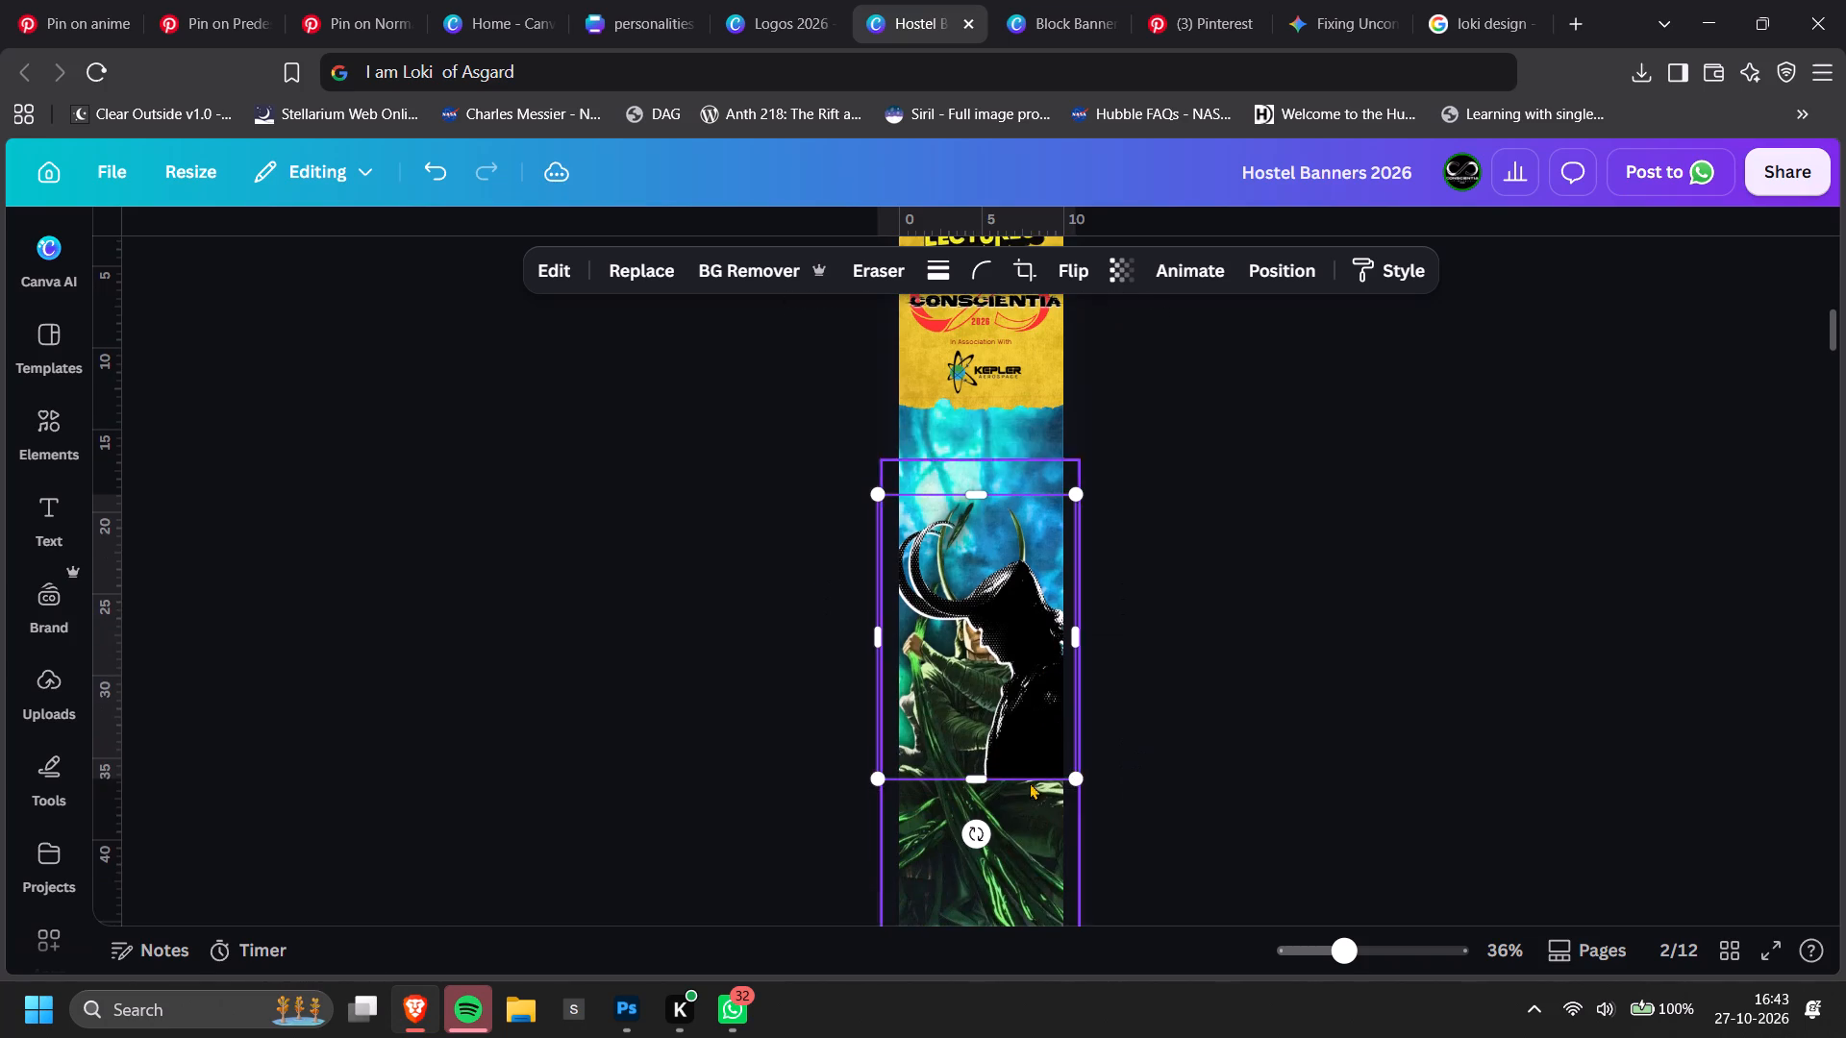
{"action": "left_click_drag", "start_coordinate": [1033, 721], "coordinate": [1017, 820]}
{"action": "scroll", "coordinate": [1030, 811], "scroll_direction": "down", "scroll_amount": 1}
{"action": "left_click_drag", "start_coordinate": [1026, 686], "coordinate": [1029, 789]}
Layer the Loki profile behind the yellow sponsor strip but above the seated figure, and shrink it to about 9 cm wide.
{"action": "key", "text": "ctrl+bracketleft"}
{"action": "key", "text": "ctrl+bracketleft"}
{"action": "key", "text": "ctrl+bracketleft"}
{"action": "key", "text": "ctrl+bracketright"}
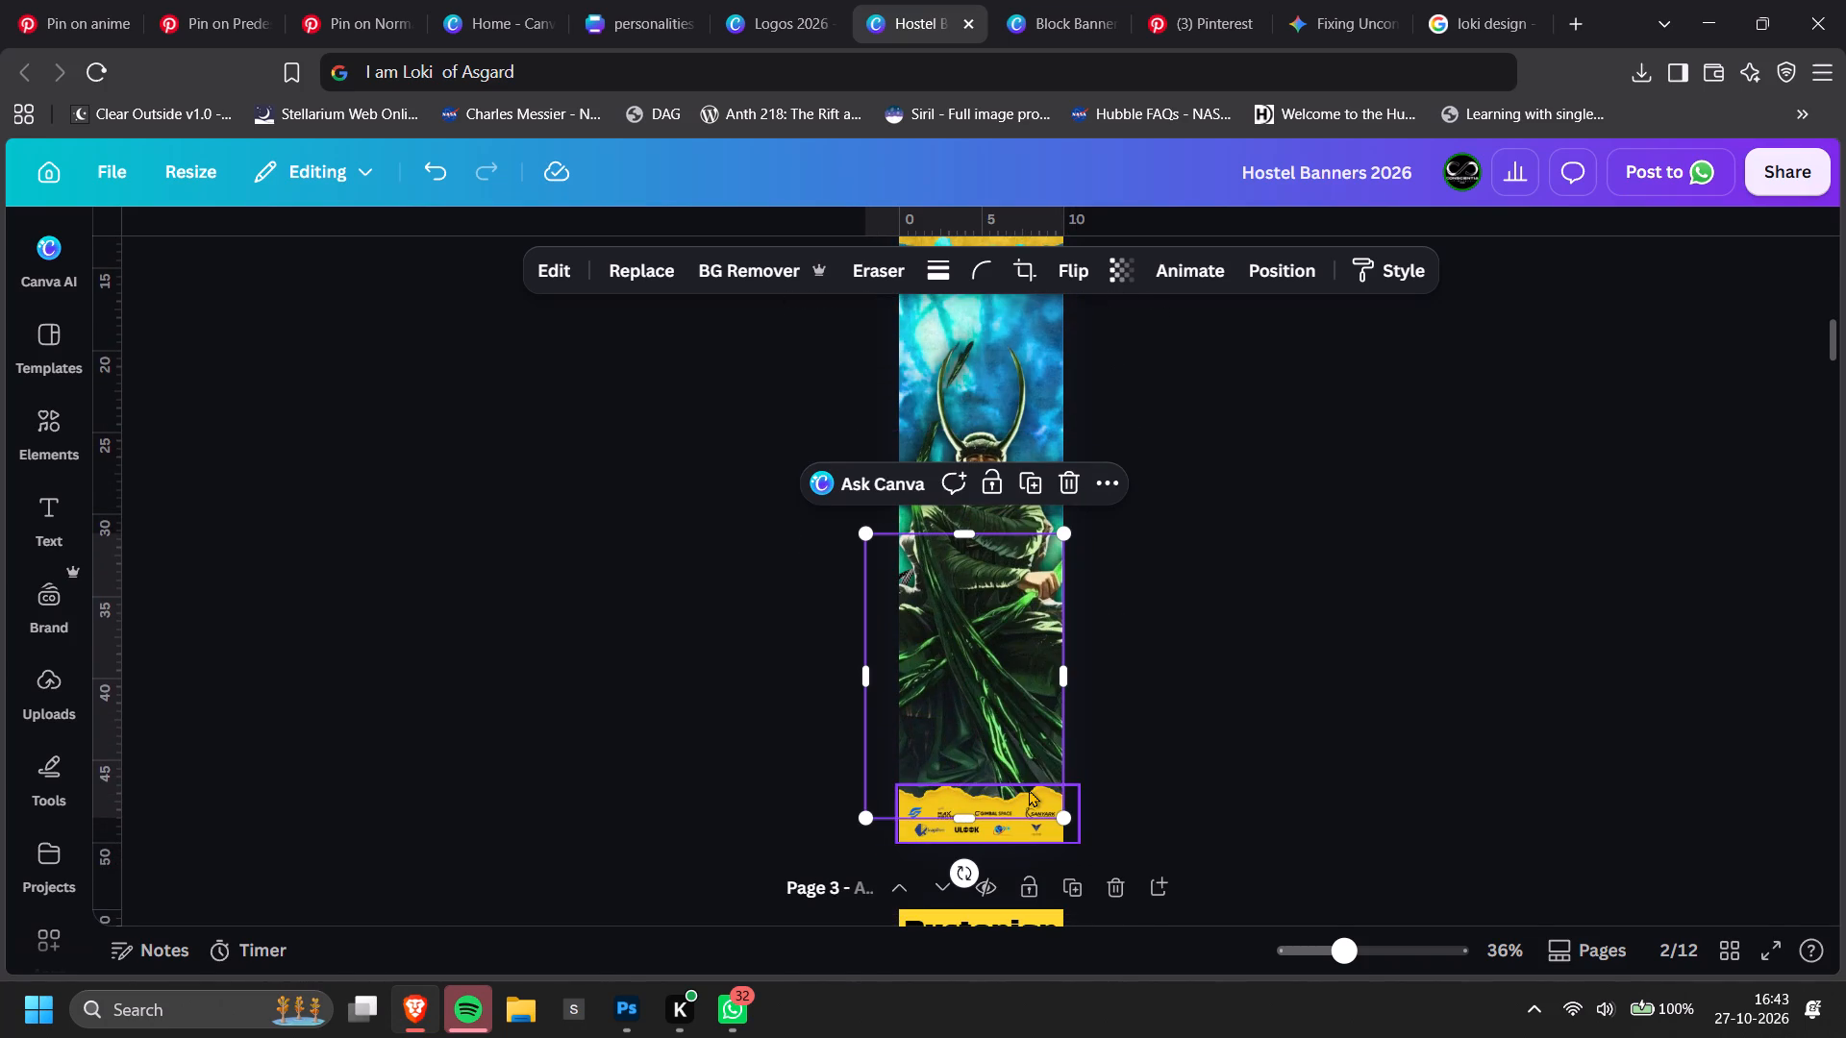
{"action": "key", "text": "ctrl+bracketright"}
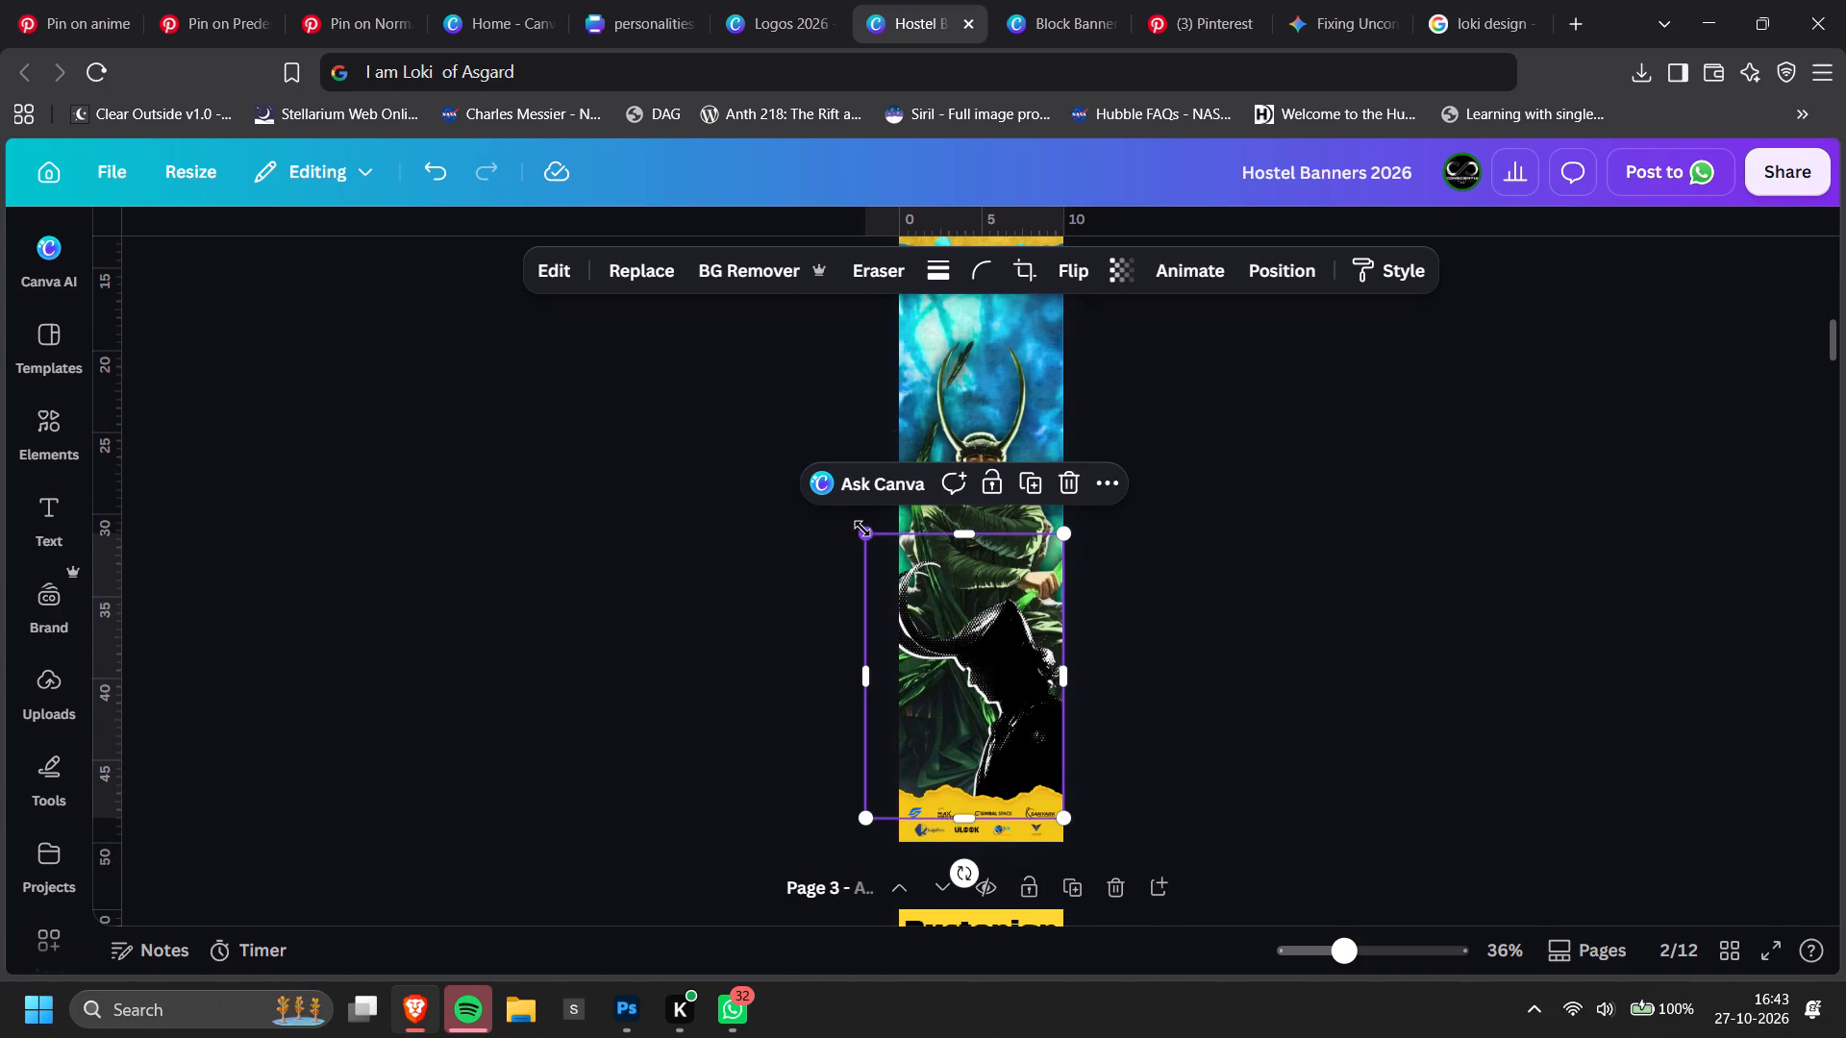
{"action": "left_click_drag", "start_coordinate": [862, 529], "coordinate": [935, 578]}
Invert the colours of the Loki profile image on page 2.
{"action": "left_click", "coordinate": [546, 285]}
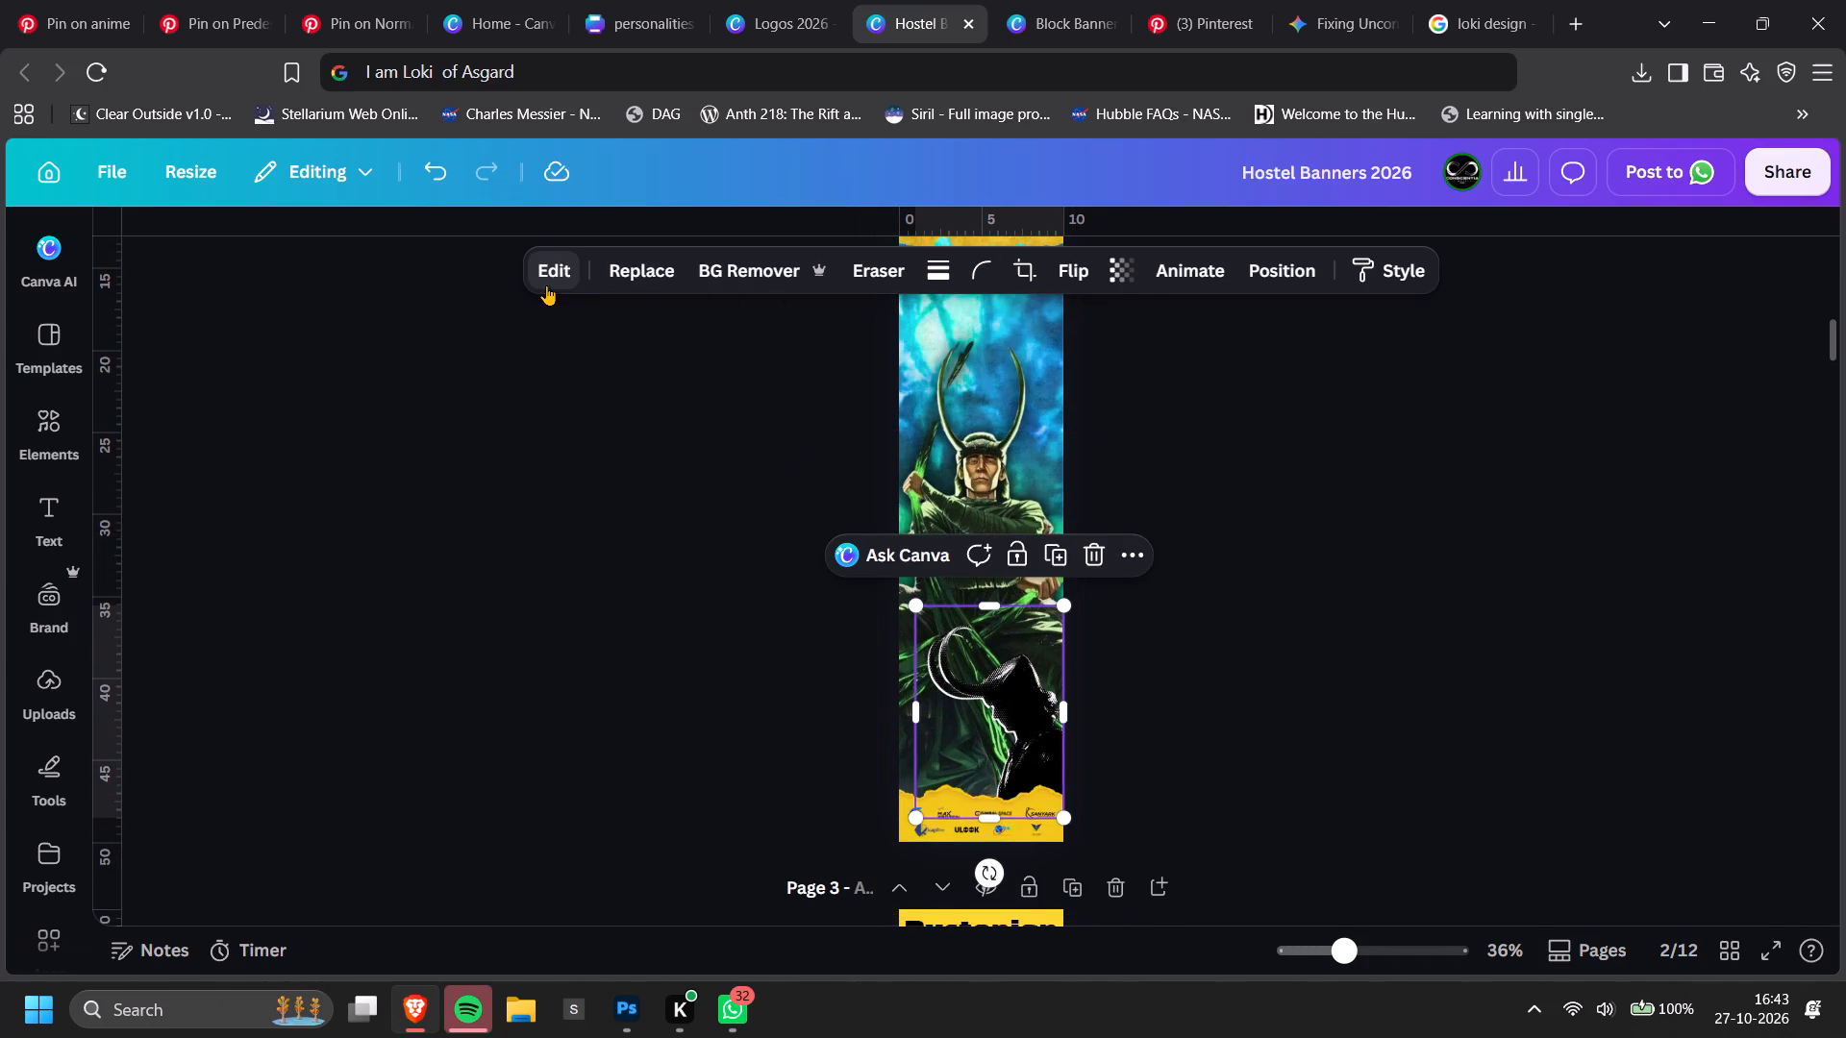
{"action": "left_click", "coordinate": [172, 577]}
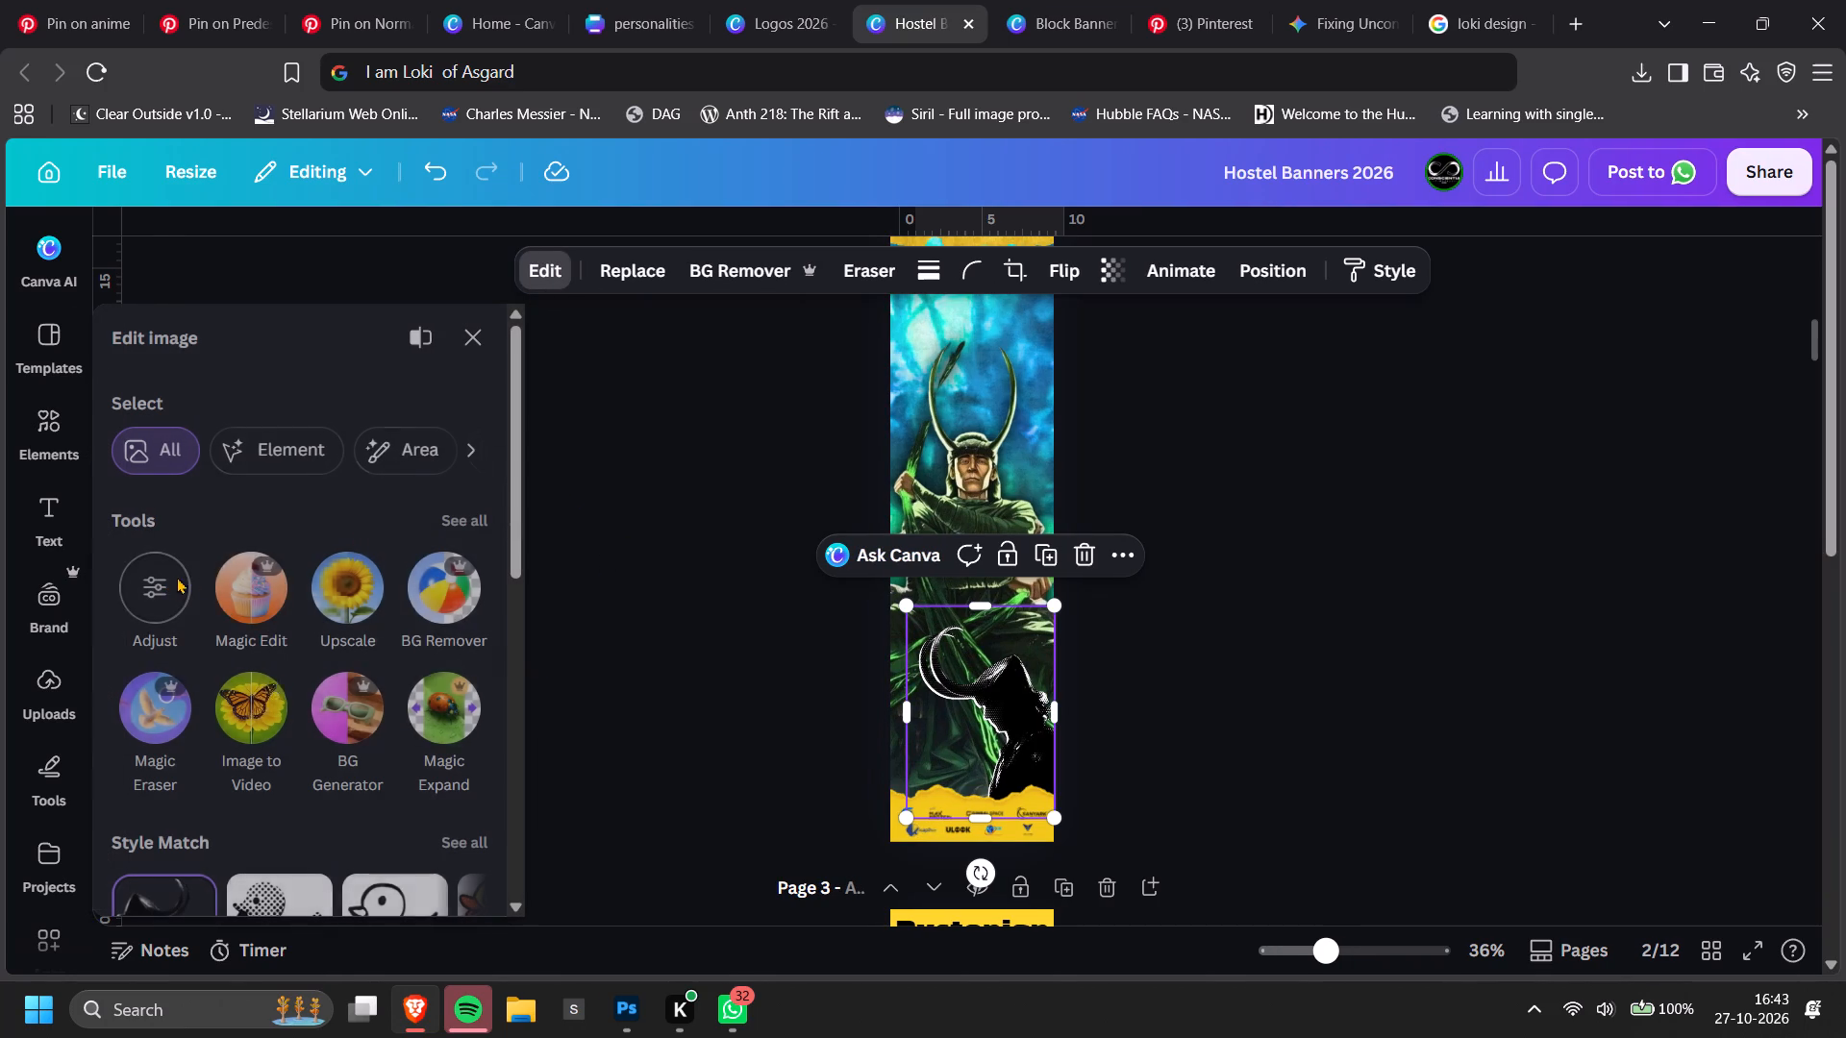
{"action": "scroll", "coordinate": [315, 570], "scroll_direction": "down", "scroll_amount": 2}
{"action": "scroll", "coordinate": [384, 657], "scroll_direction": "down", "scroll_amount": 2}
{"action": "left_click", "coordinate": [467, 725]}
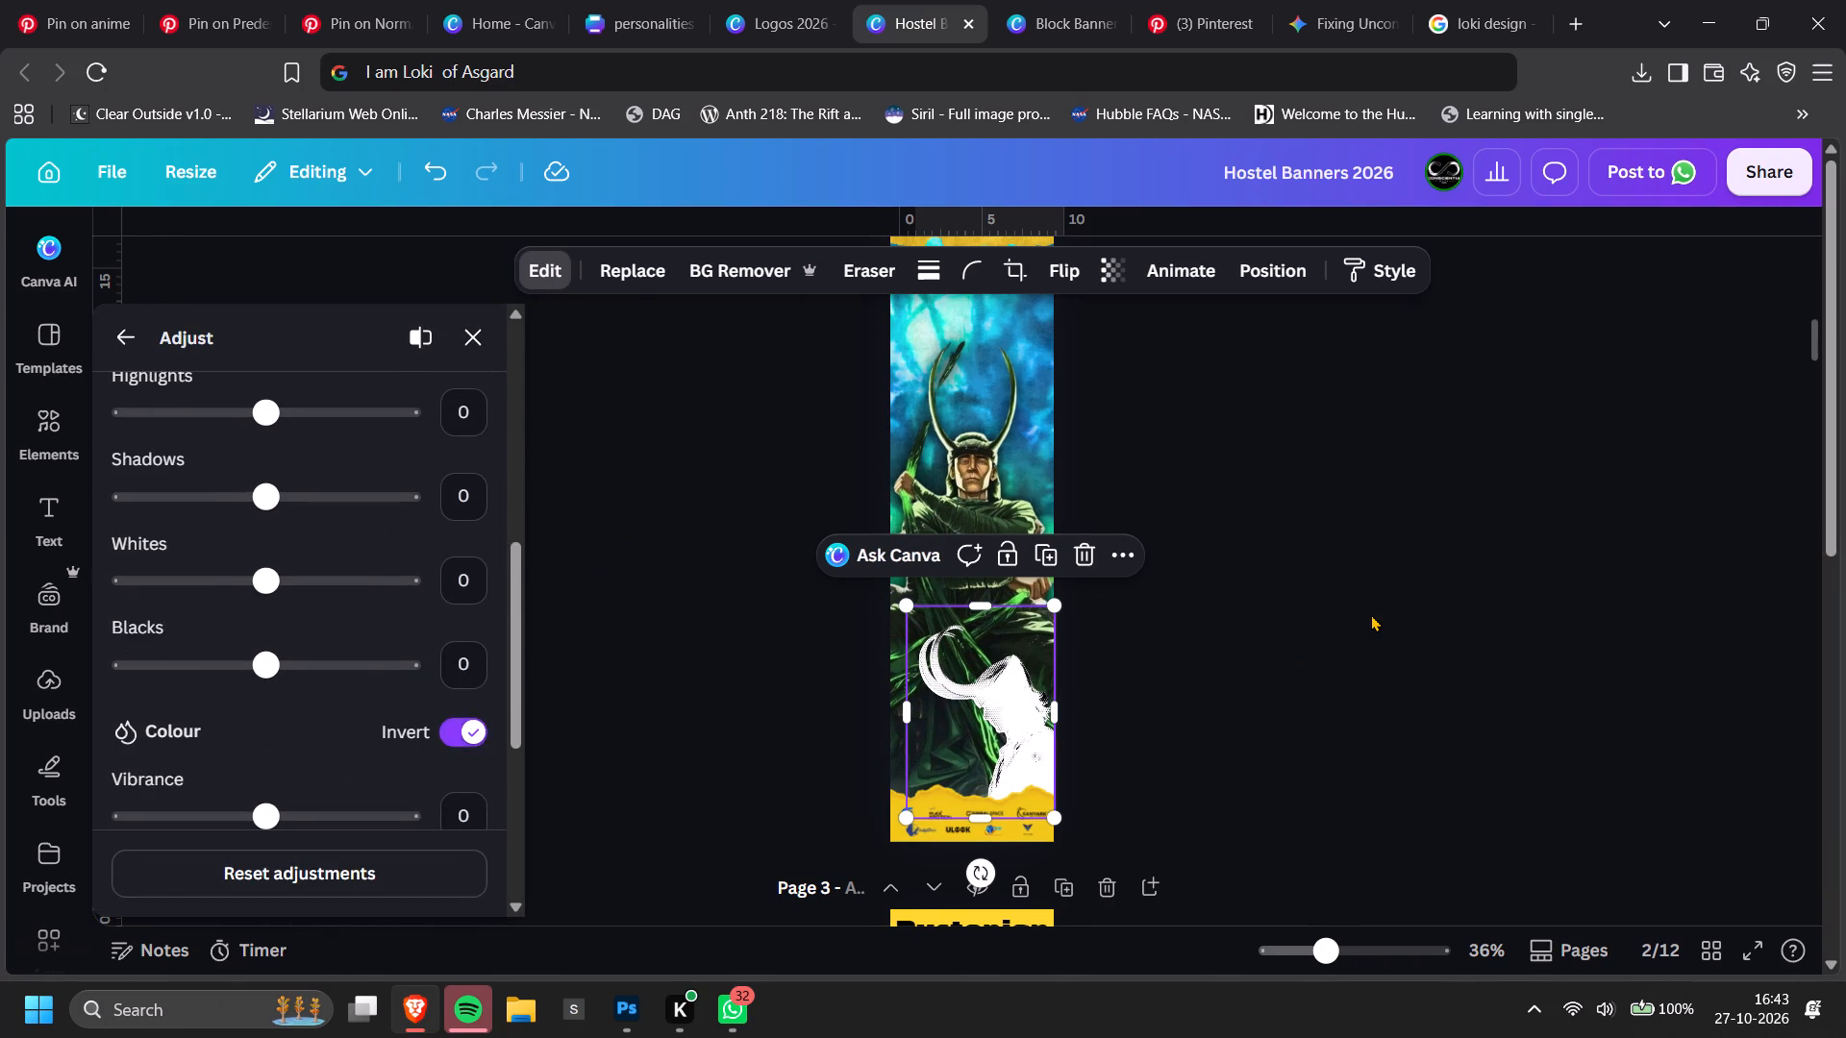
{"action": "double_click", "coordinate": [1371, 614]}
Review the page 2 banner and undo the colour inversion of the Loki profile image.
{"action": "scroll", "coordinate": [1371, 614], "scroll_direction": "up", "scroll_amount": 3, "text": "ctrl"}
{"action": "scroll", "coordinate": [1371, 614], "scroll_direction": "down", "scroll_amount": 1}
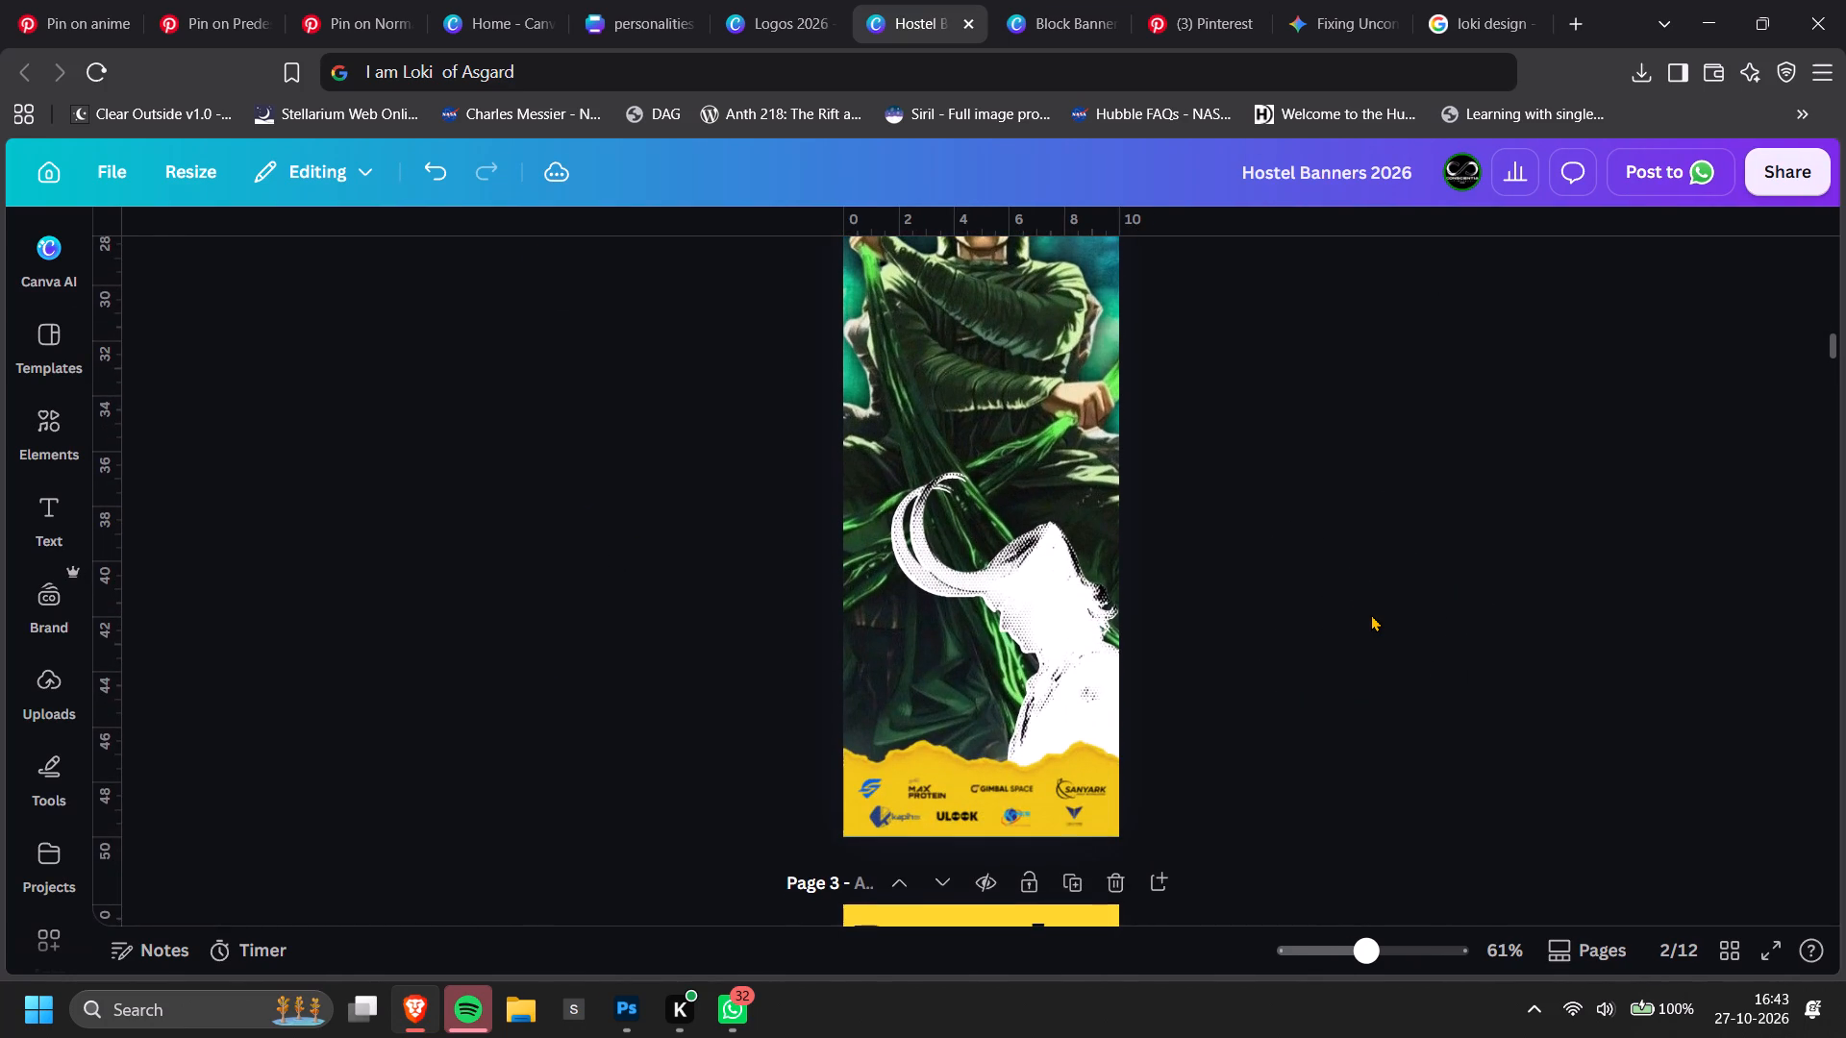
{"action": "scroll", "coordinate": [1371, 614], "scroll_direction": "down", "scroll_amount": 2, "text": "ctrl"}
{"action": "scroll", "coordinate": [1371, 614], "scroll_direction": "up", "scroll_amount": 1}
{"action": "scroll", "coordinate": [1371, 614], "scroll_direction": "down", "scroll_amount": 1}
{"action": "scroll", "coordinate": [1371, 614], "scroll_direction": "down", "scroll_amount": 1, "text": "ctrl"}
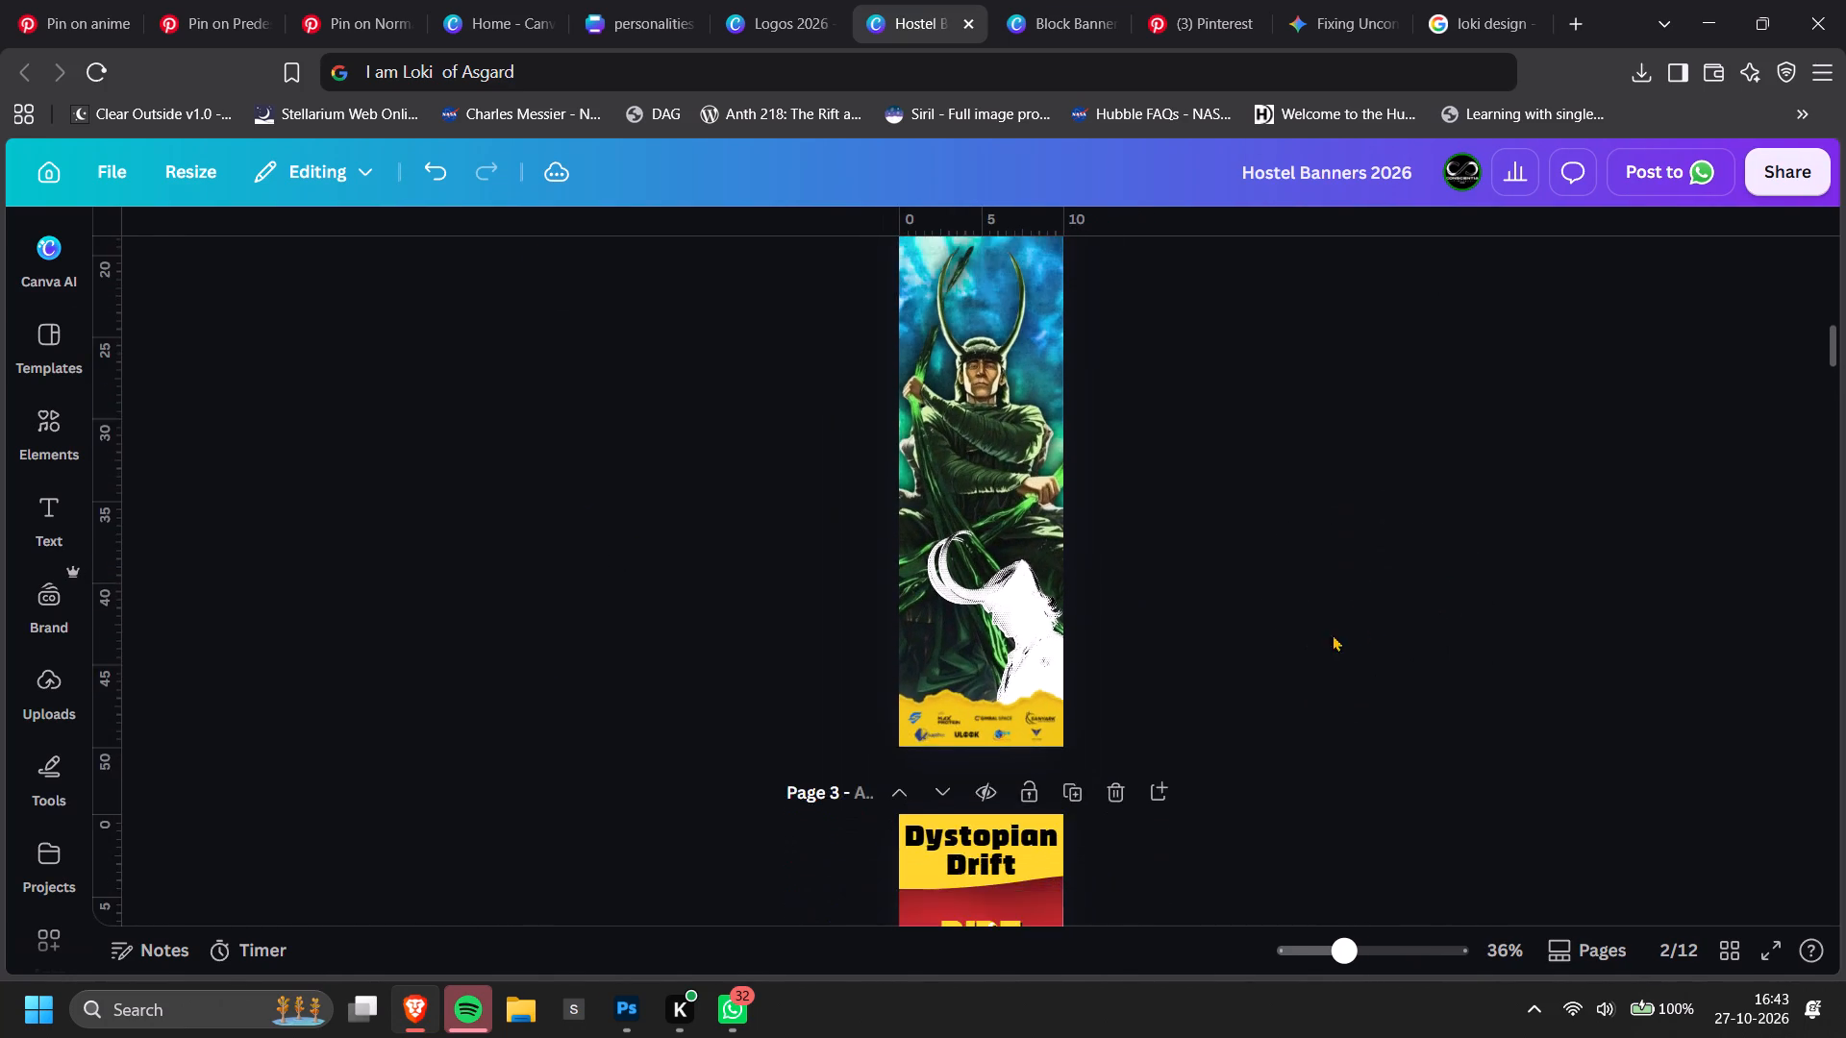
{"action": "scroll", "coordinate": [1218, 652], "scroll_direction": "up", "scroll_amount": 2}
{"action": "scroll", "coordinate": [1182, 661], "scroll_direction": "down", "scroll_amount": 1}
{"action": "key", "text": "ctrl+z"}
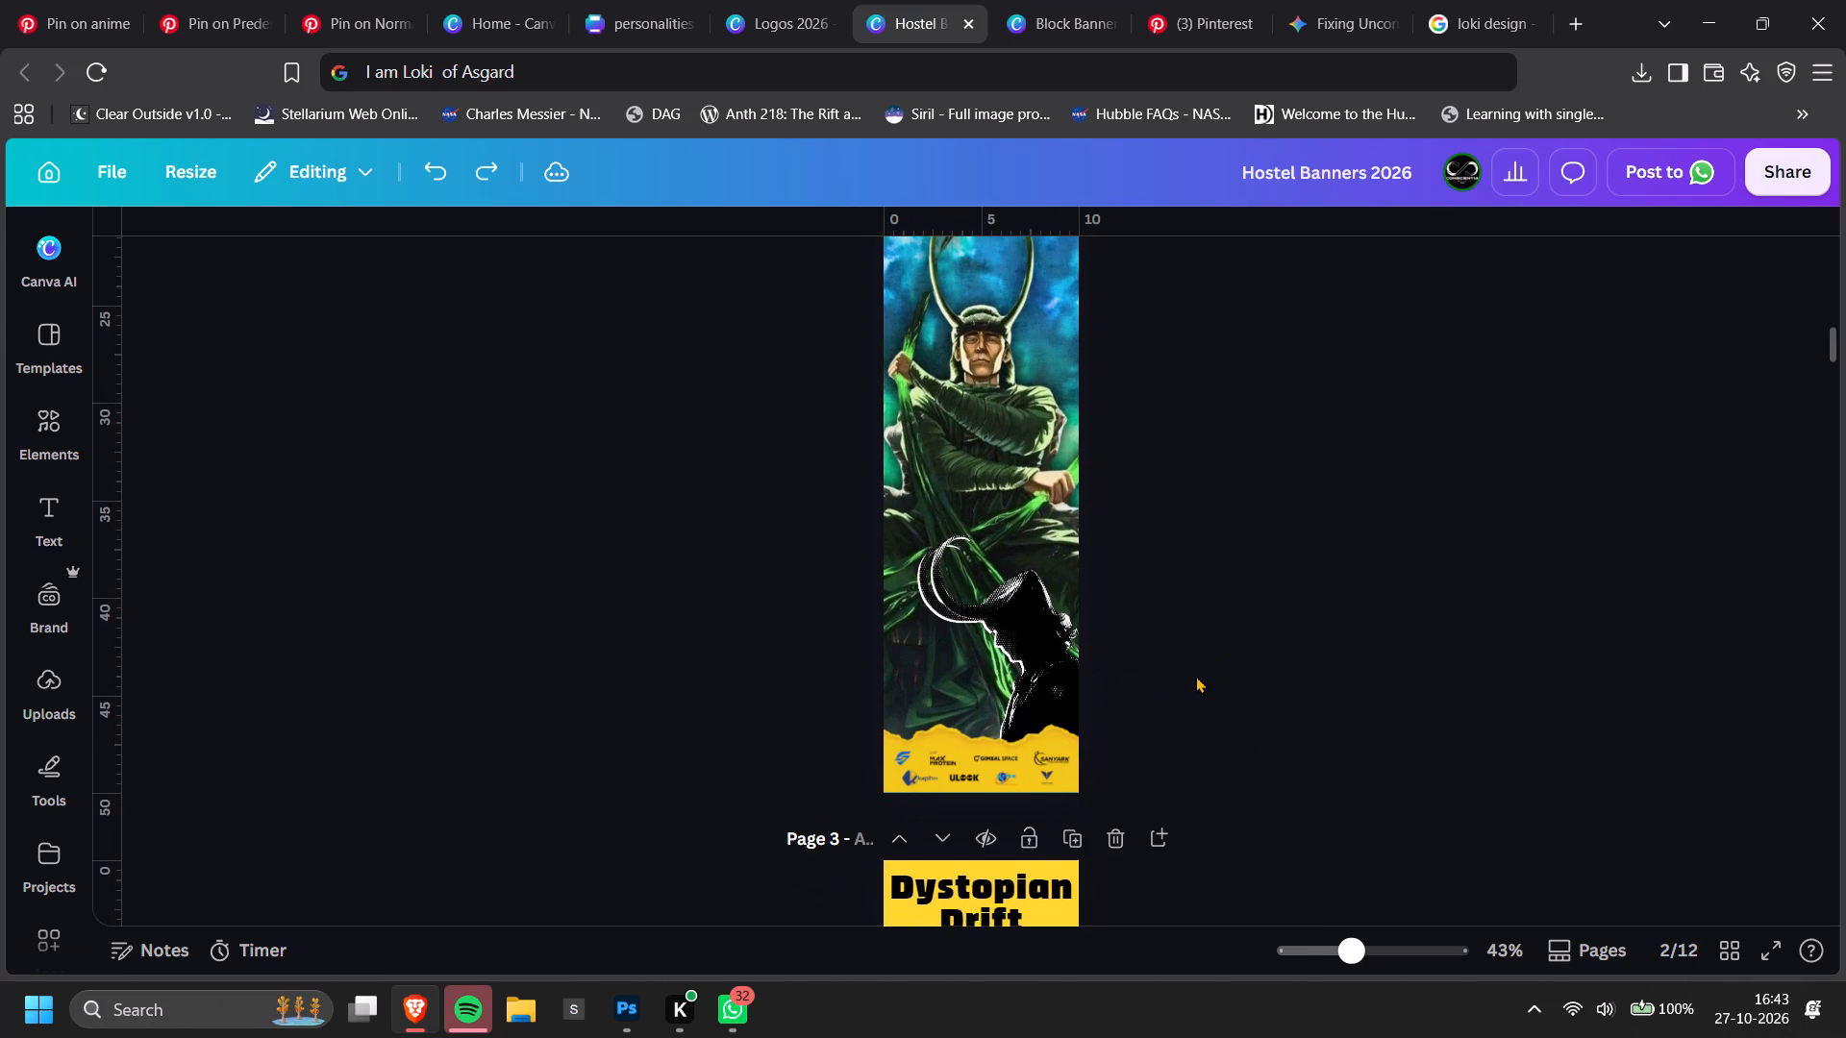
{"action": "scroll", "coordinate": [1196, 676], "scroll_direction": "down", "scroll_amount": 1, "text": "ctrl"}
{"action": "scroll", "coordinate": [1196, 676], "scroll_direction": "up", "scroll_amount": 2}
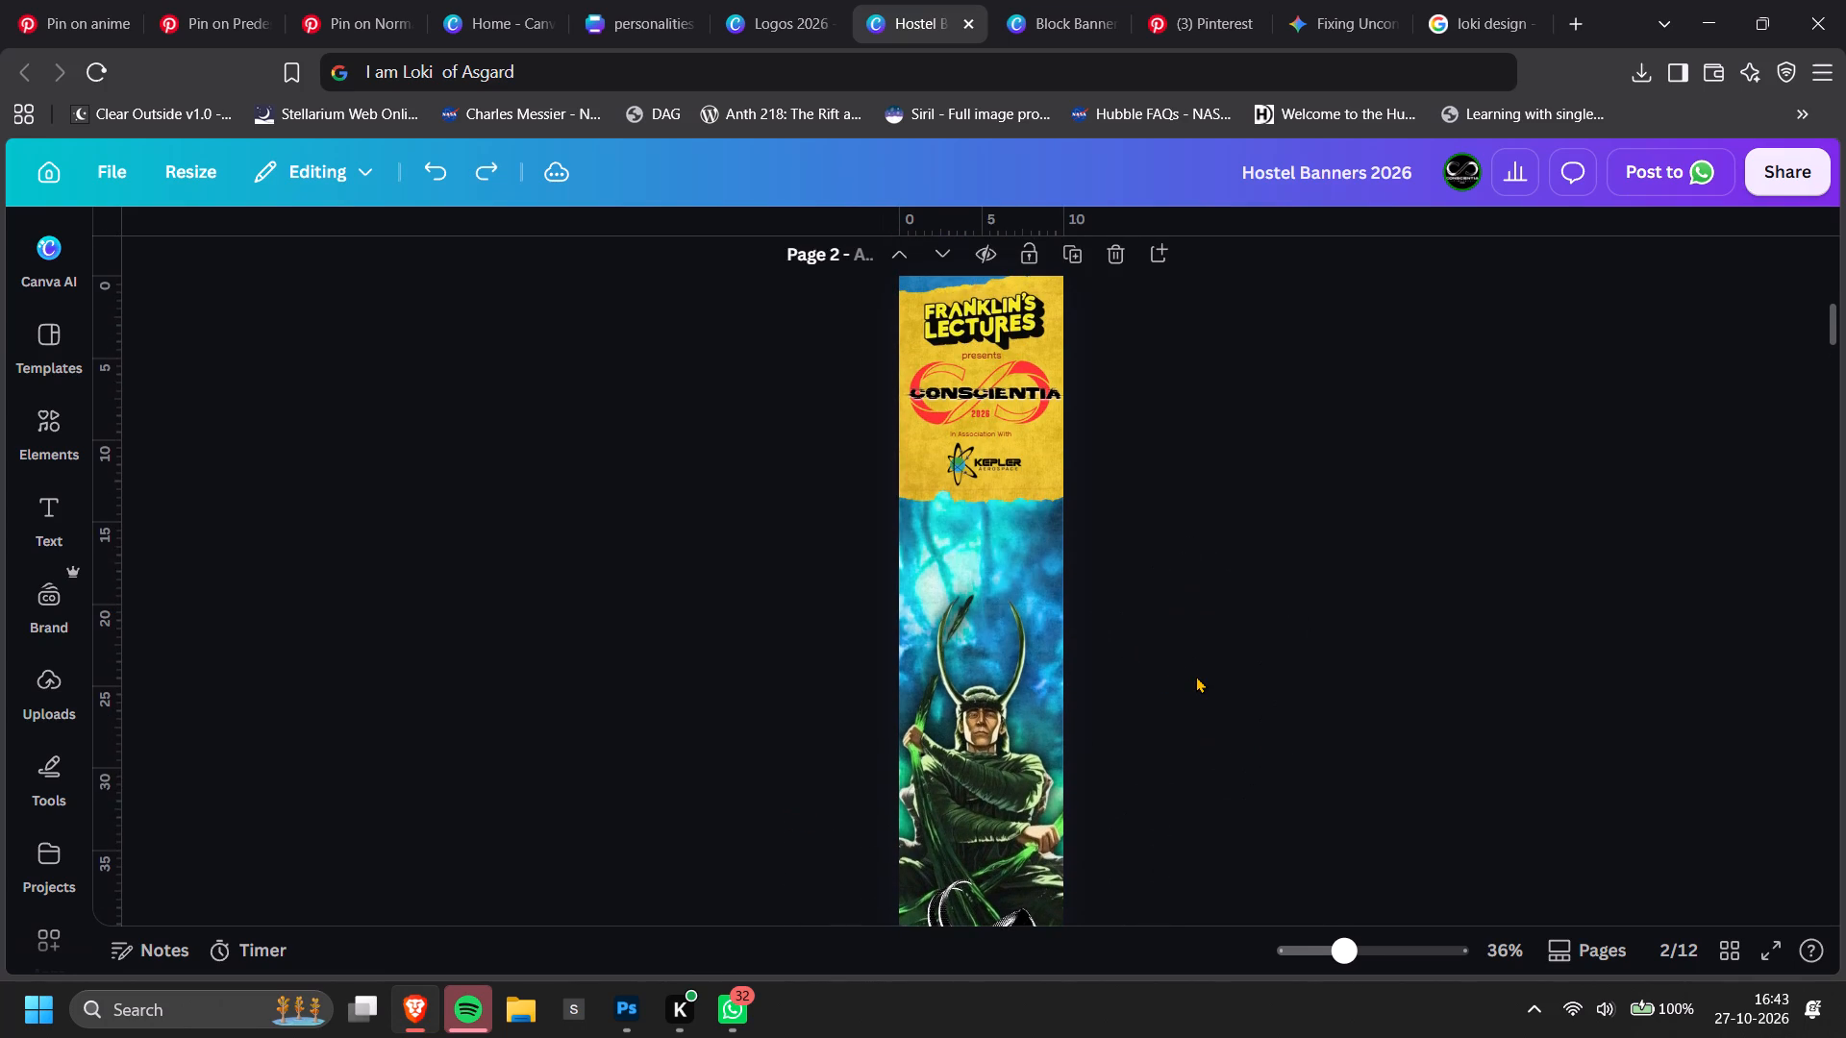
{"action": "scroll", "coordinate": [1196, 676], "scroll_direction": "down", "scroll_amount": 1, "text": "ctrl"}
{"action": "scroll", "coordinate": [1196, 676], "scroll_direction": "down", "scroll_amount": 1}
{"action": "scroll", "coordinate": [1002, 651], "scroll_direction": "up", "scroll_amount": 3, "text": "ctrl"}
Copy the Loki profile image inside the page 27 group of personalities 2026 again.
{"action": "left_click", "coordinate": [633, 6]}
{"action": "left_click", "coordinate": [1331, 438]}
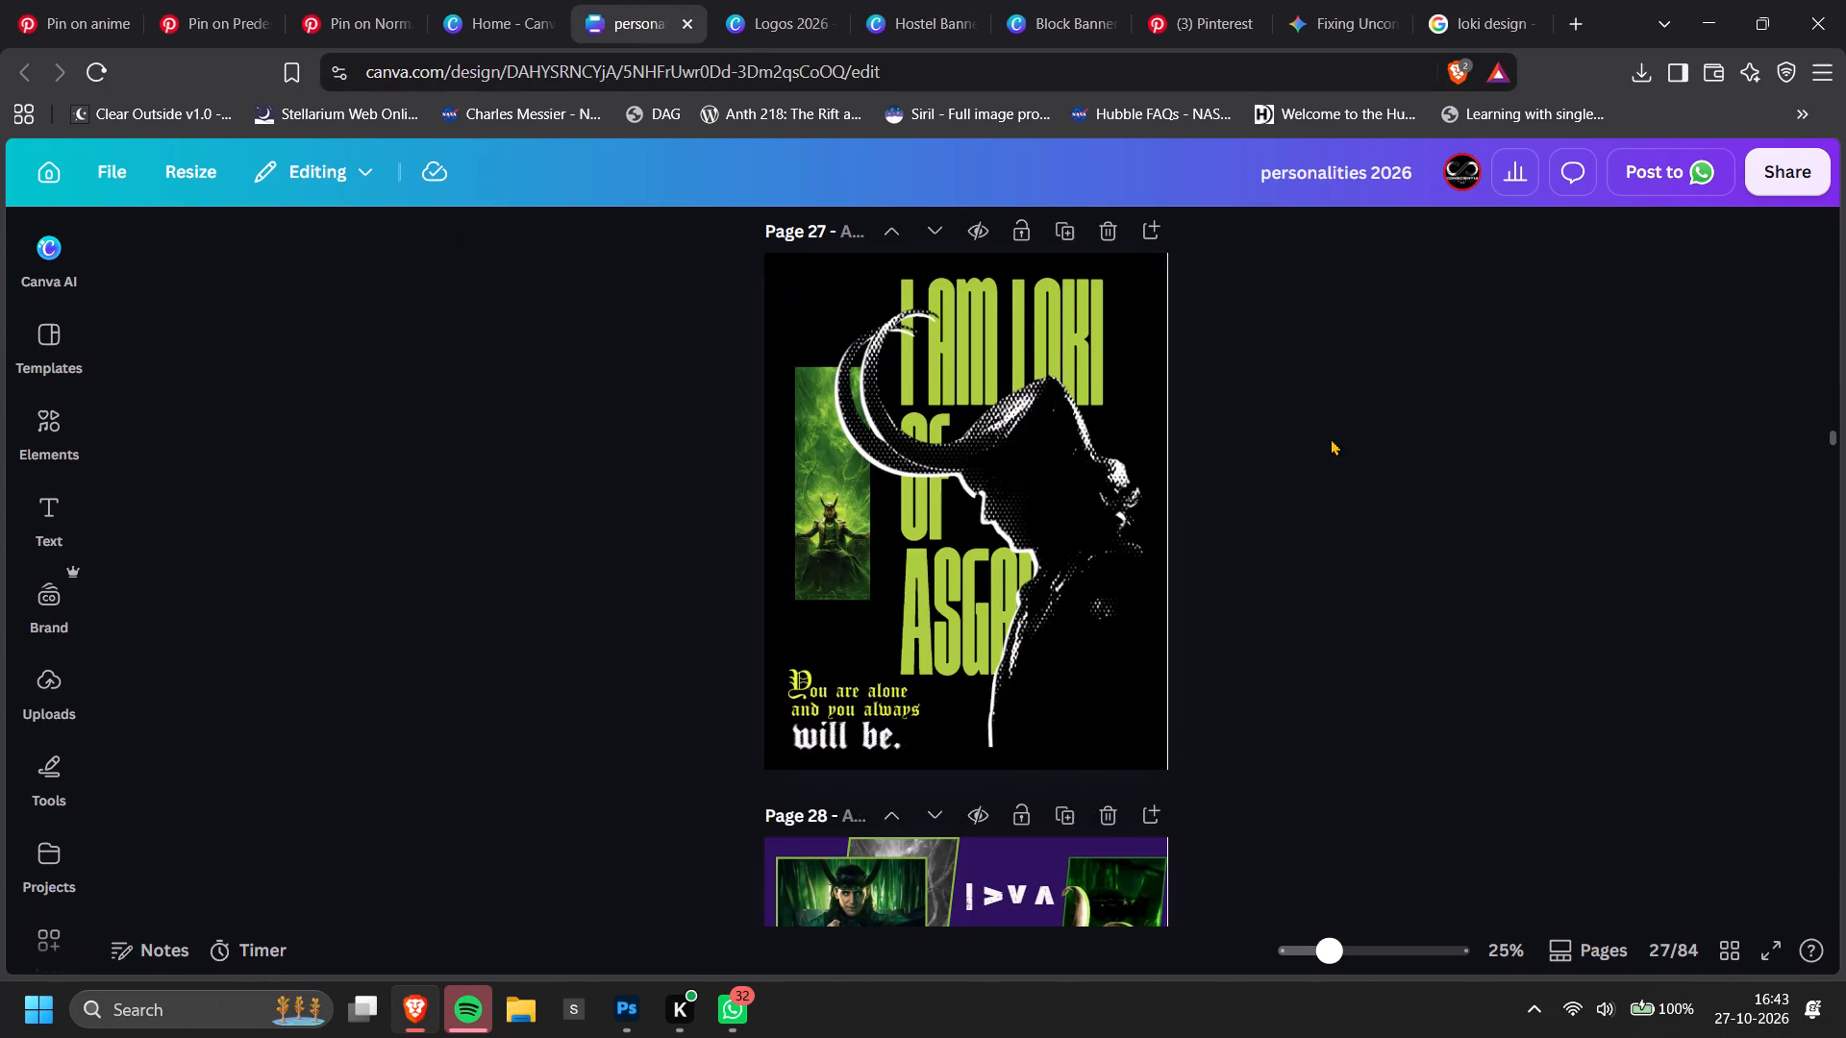
{"action": "scroll", "coordinate": [1318, 468], "scroll_direction": "up", "scroll_amount": 1}
{"action": "left_click", "coordinate": [1039, 450]}
{"action": "left_click", "coordinate": [1051, 482]}
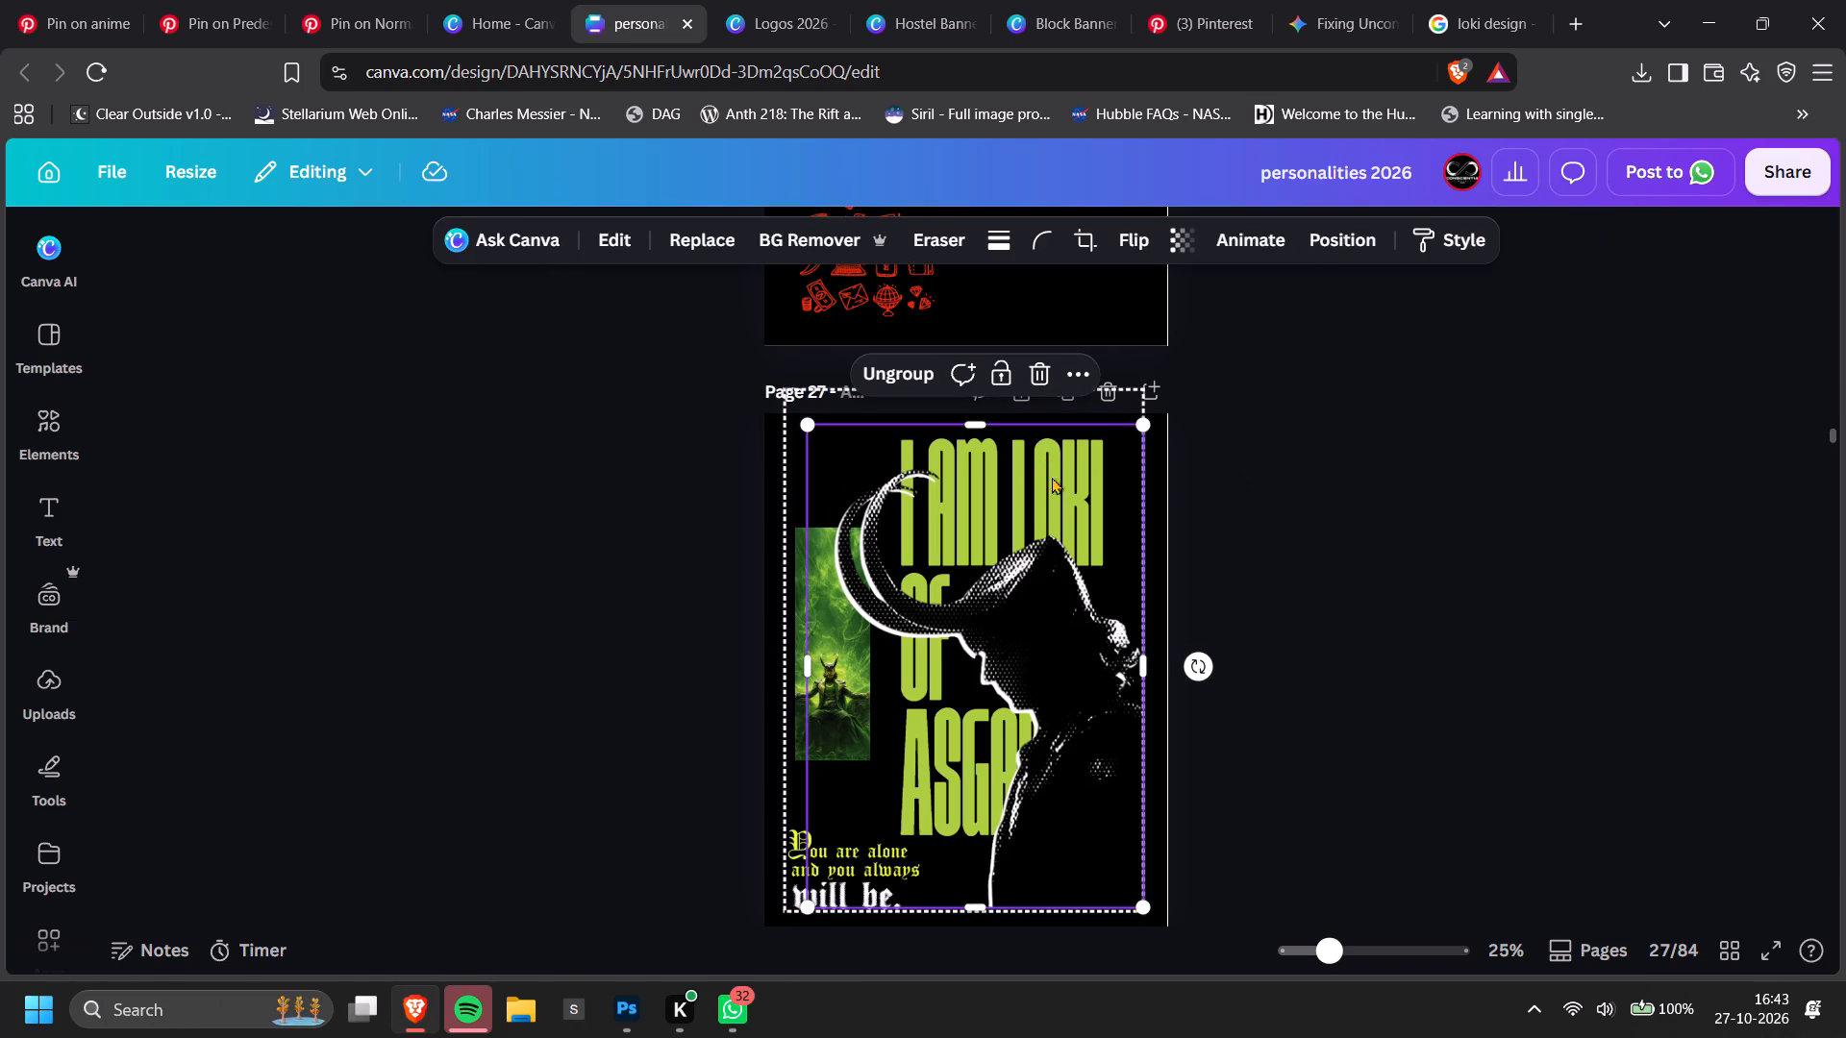
{"action": "key", "text": "ctrl+c"}
Move the Loki profile image on page 27 clear of the lettering and copy the "I AM LOKI OF ASGARD" text.
{"action": "left_click", "coordinate": [1369, 483]}
{"action": "left_click_drag", "start_coordinate": [969, 567], "coordinate": [986, 581]}
{"action": "left_click", "coordinate": [1027, 617]}
{"action": "left_click_drag", "start_coordinate": [1021, 626], "coordinate": [890, 558]}
{"action": "left_click", "coordinate": [889, 558]}
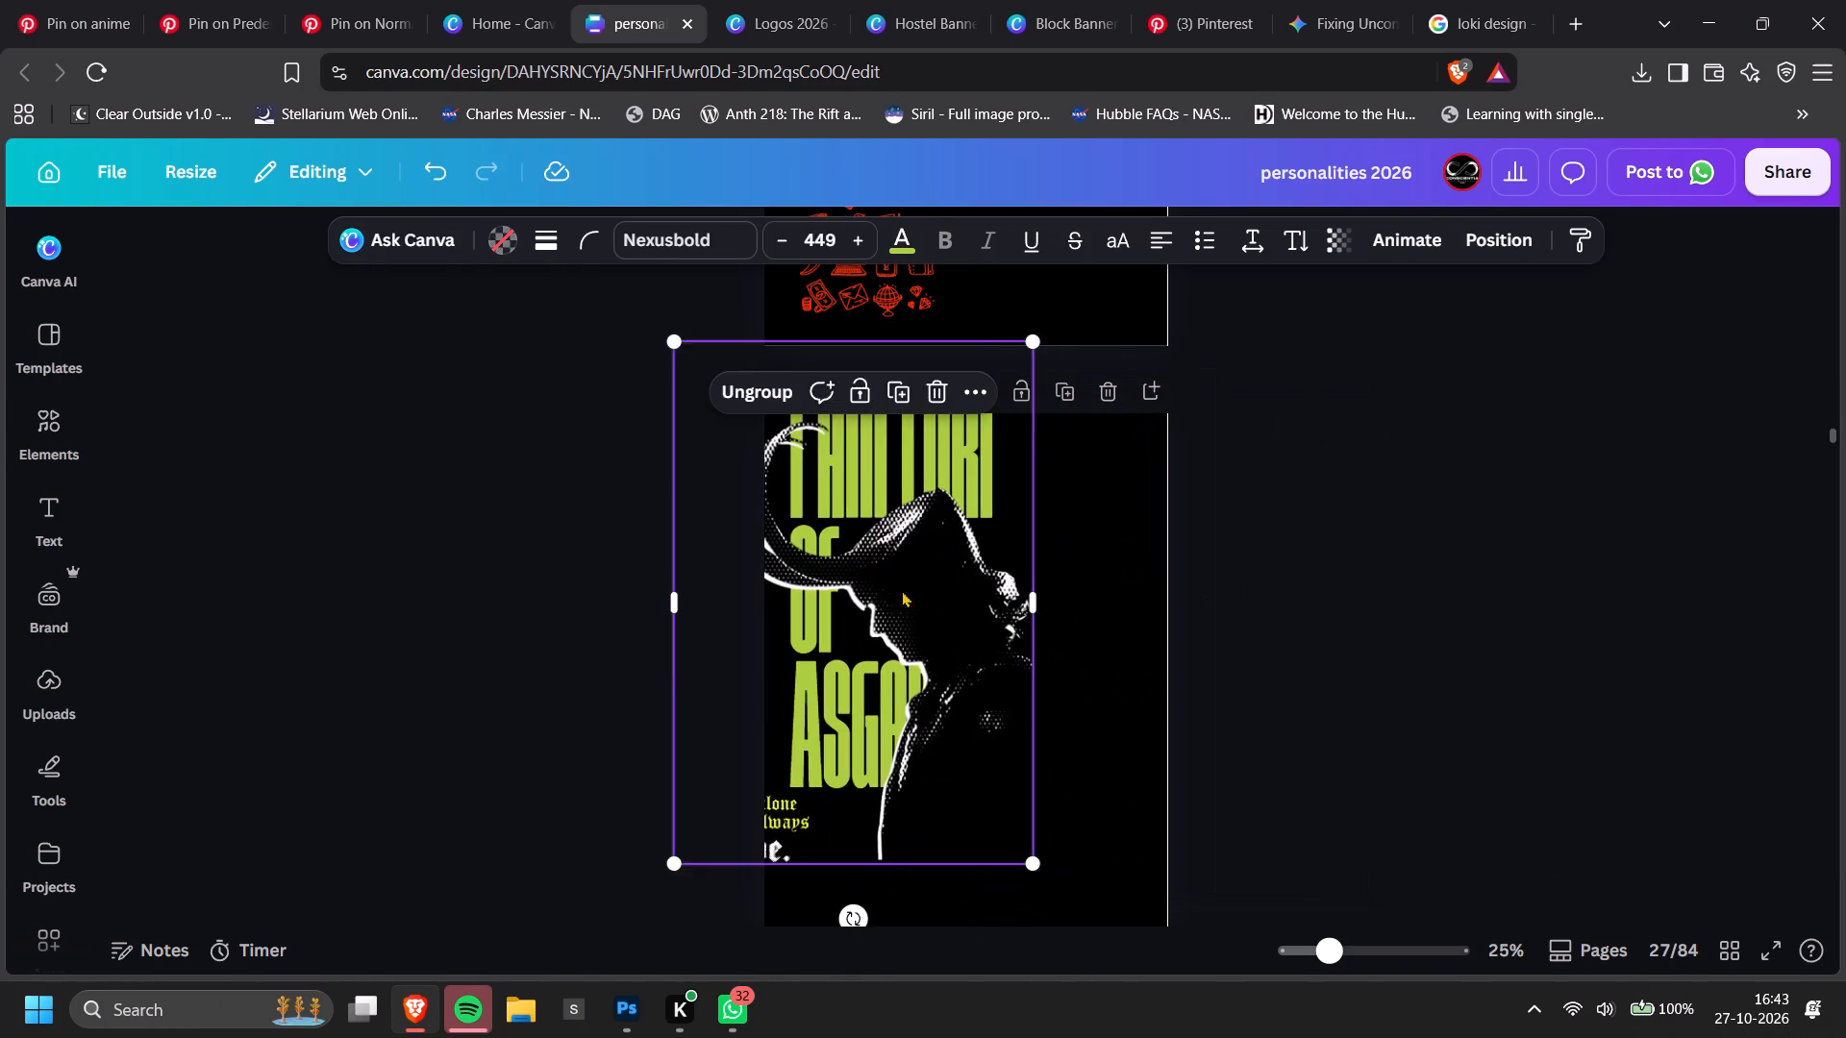
{"action": "left_click", "coordinate": [921, 593]}
{"action": "left_click_drag", "start_coordinate": [911, 606], "coordinate": [936, 611]}
{"action": "left_click", "coordinate": [934, 611]}
{"action": "left_click_drag", "start_coordinate": [935, 615], "coordinate": [1224, 686]}
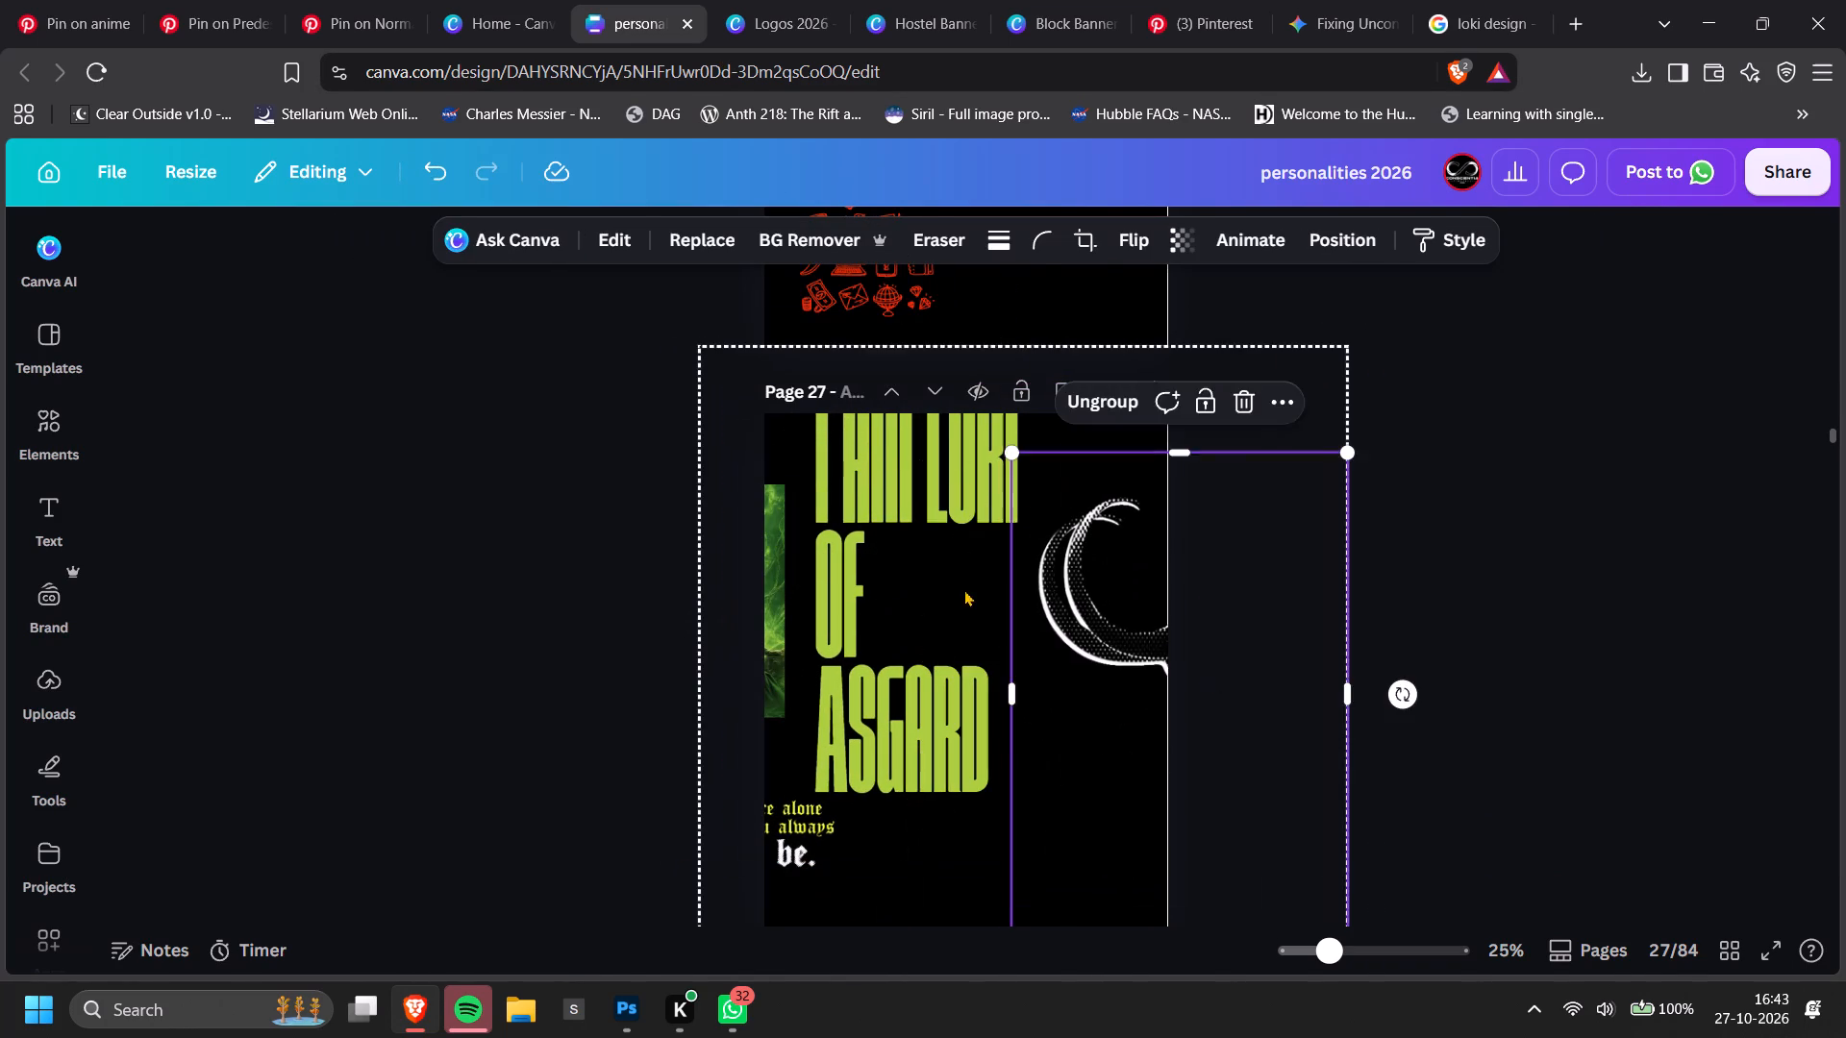
{"action": "left_click", "coordinate": [825, 519]}
{"action": "key", "text": "ctrl+c"}
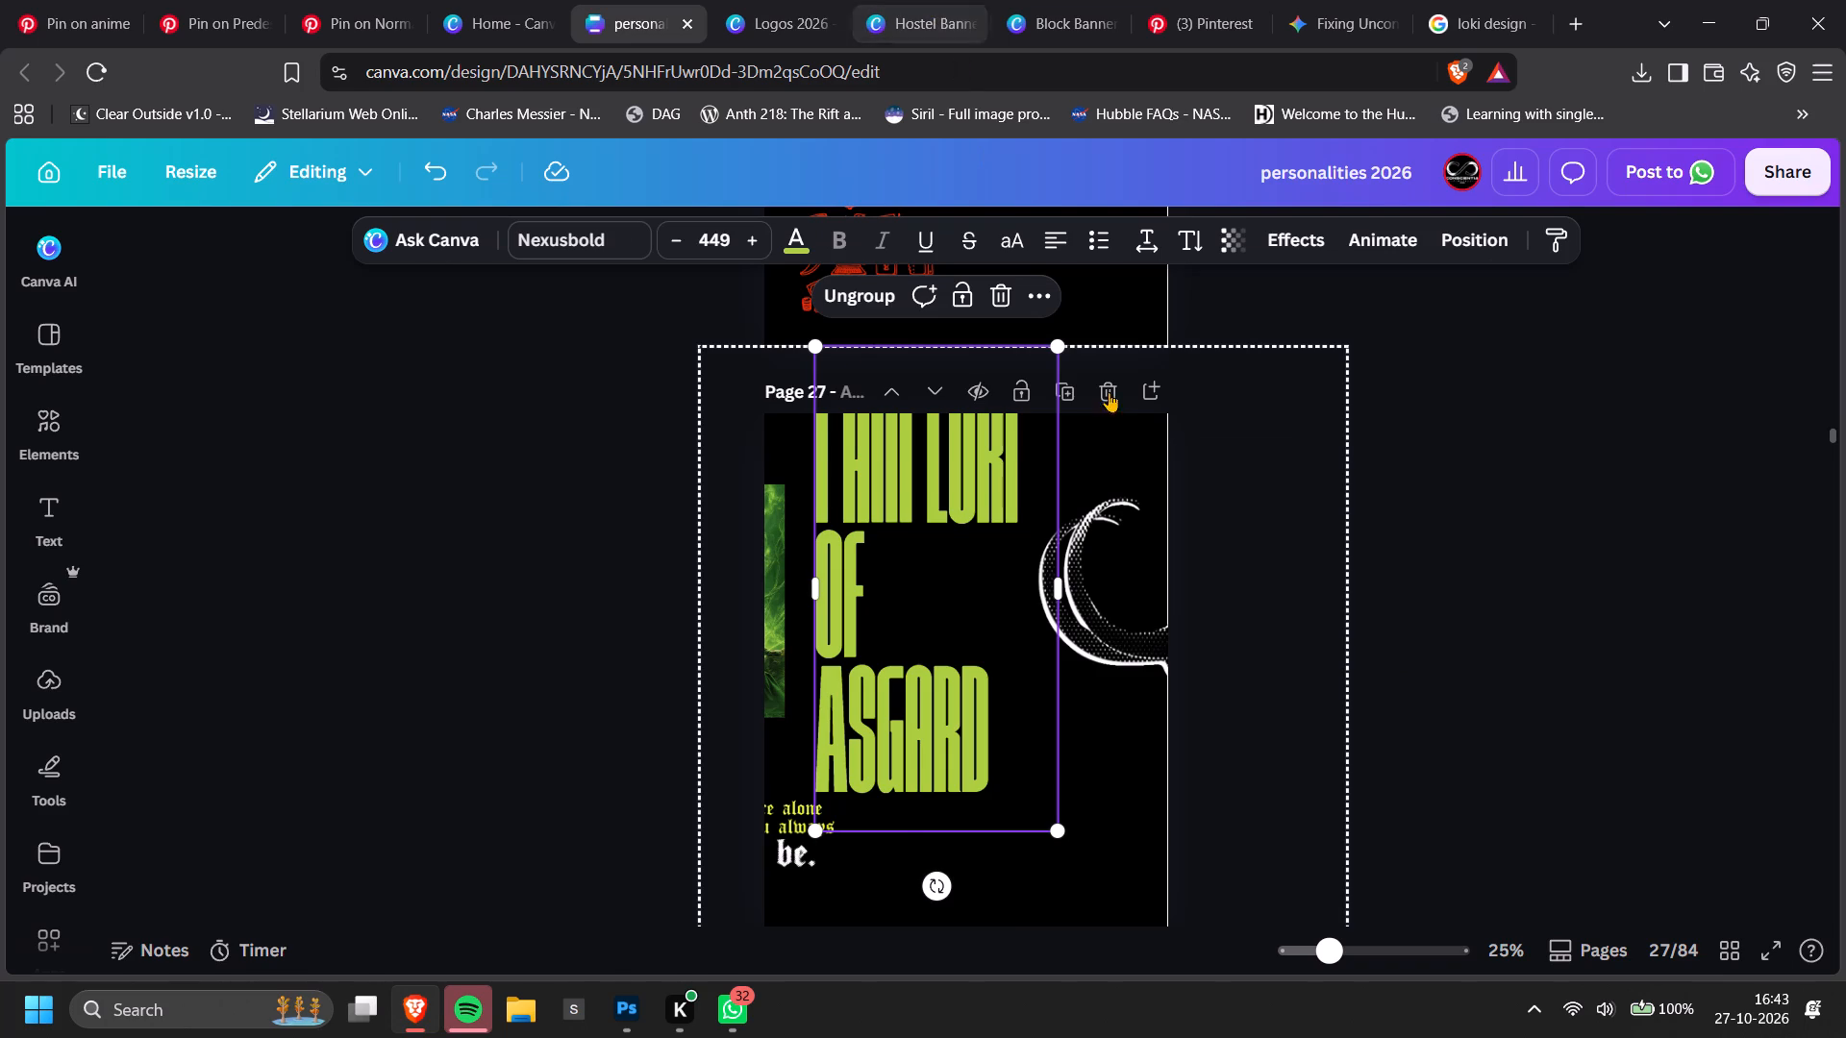
Undo the moves made to the page 27 artwork in personalities 2026.
{"action": "key", "text": "ctrl+z"}
{"action": "key", "text": "ctrl+z"}
{"action": "key", "text": "ctrl+z"}
{"action": "key", "text": "ctrl+z"}
{"action": "key", "text": "ctrl+z"}
{"action": "key", "text": "ctrl+z"}
{"action": "key", "text": "ctrl+z"}
{"action": "key", "text": "ctrl+z"}
{"action": "key", "text": "ctrl+z"}
{"action": "key", "text": "ctrl+z"}
{"action": "key", "text": "ctrl+z"}
{"action": "key", "text": "ctrl+z"}
{"action": "key", "text": "ctrl+z"}
{"action": "key", "text": "ctrl+z"}
{"action": "key", "text": "ctrl+z"}
Paste the copied text into page 2 of Hostel Banners 2026, below the yellow header, and layer it behind the seated Loki figure.
{"action": "left_click", "coordinate": [1031, 0]}
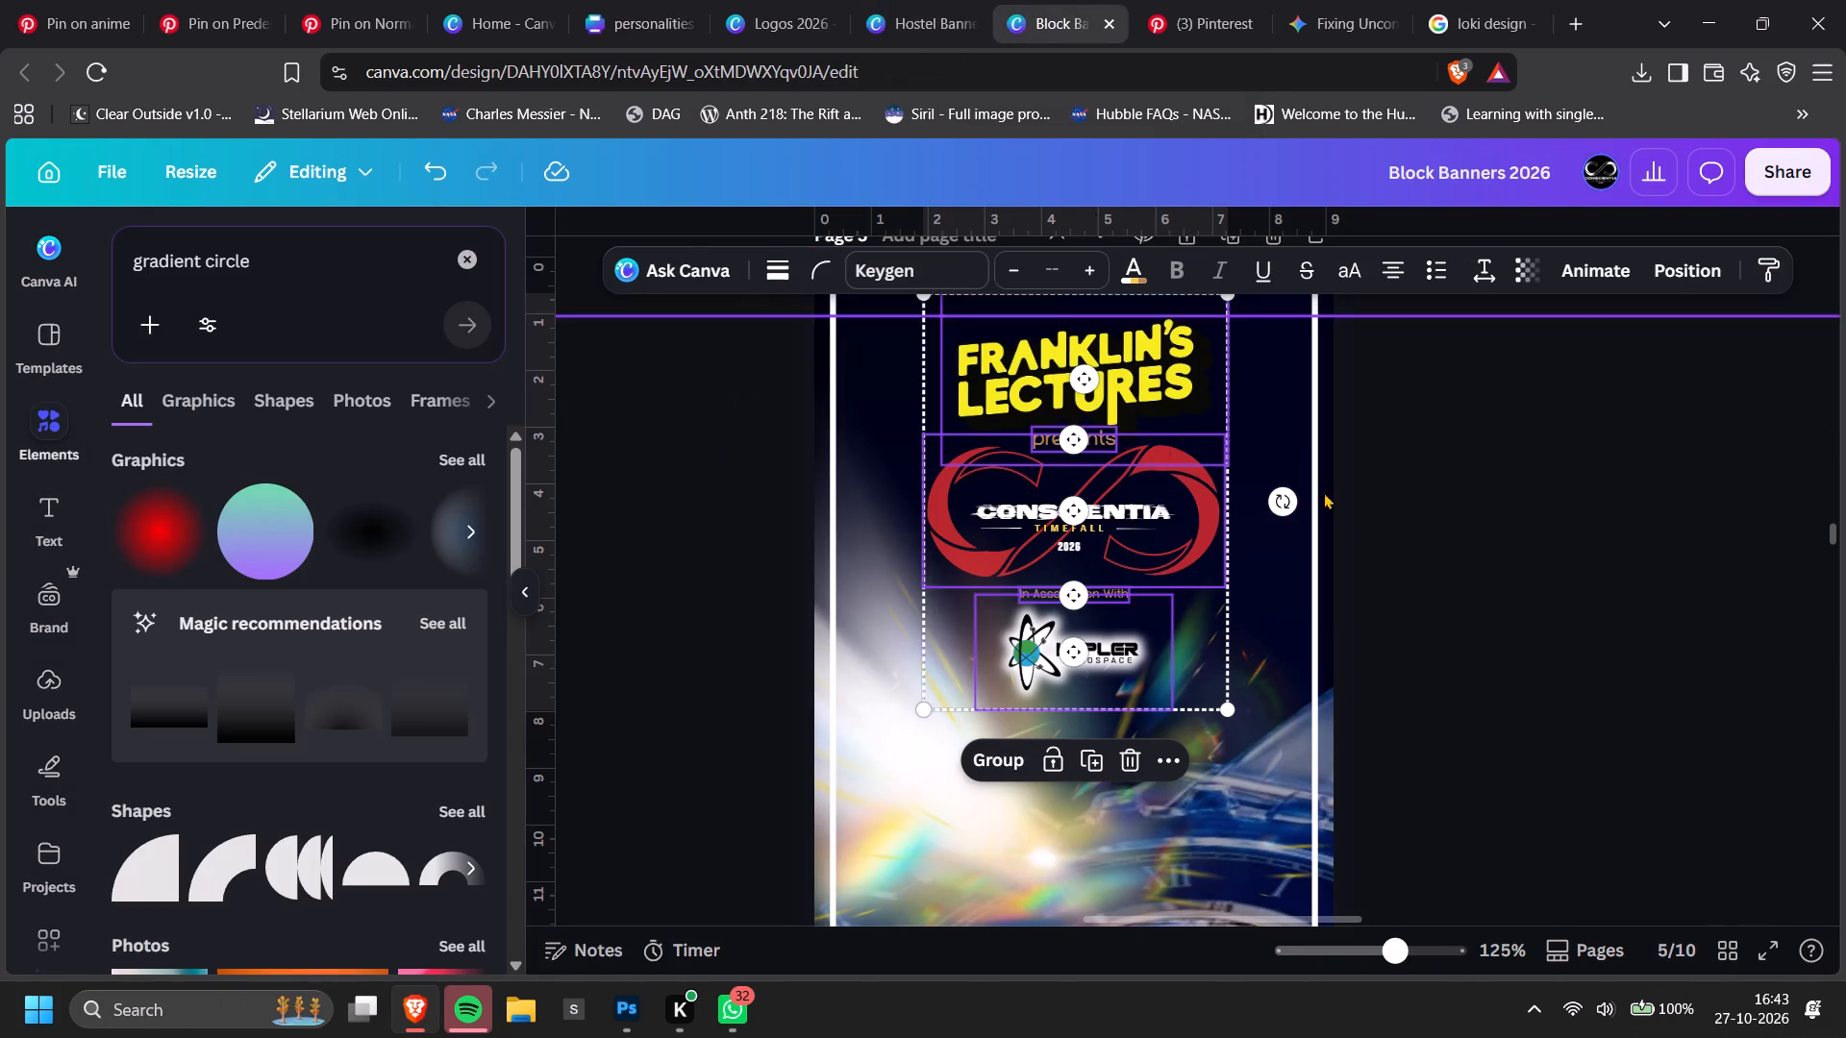
{"action": "left_click", "coordinate": [874, 0]}
{"action": "key", "text": "ctrl+v"}
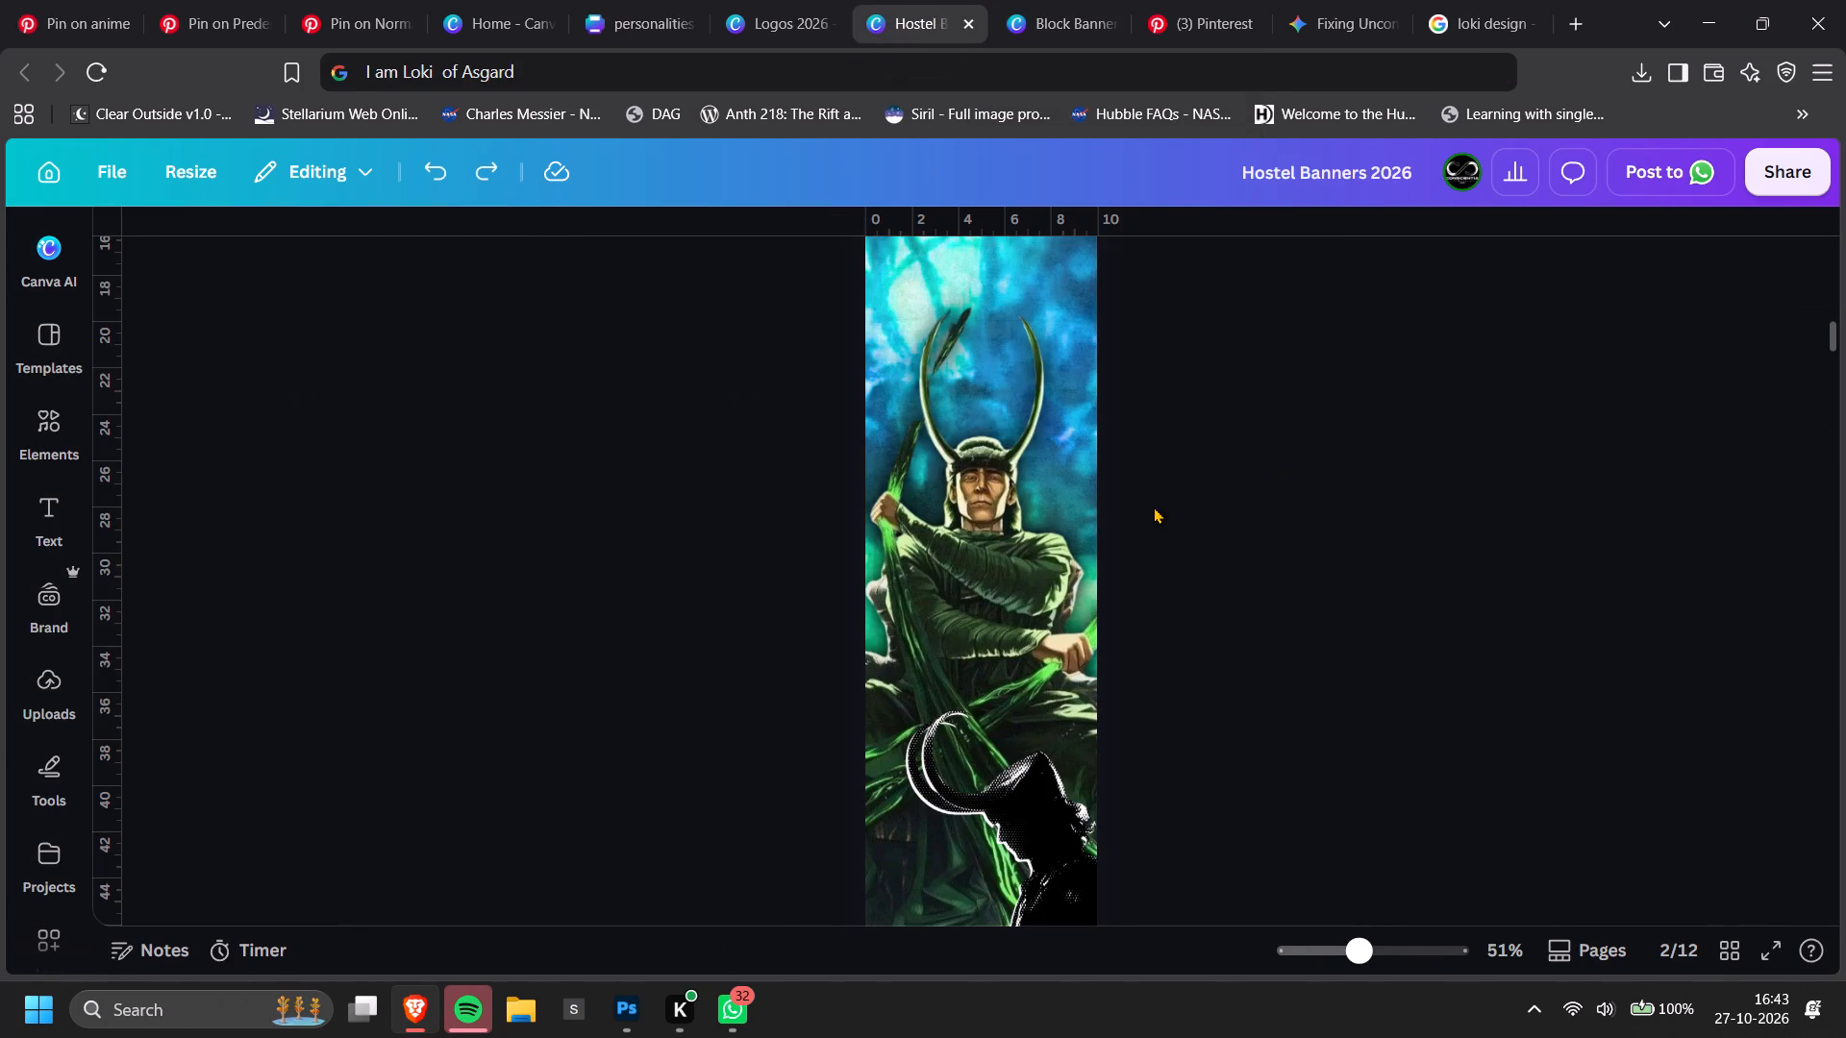
{"action": "scroll", "coordinate": [1273, 540], "scroll_direction": "up", "scroll_amount": 1}
{"action": "left_click_drag", "start_coordinate": [1016, 390], "coordinate": [1020, 631]}
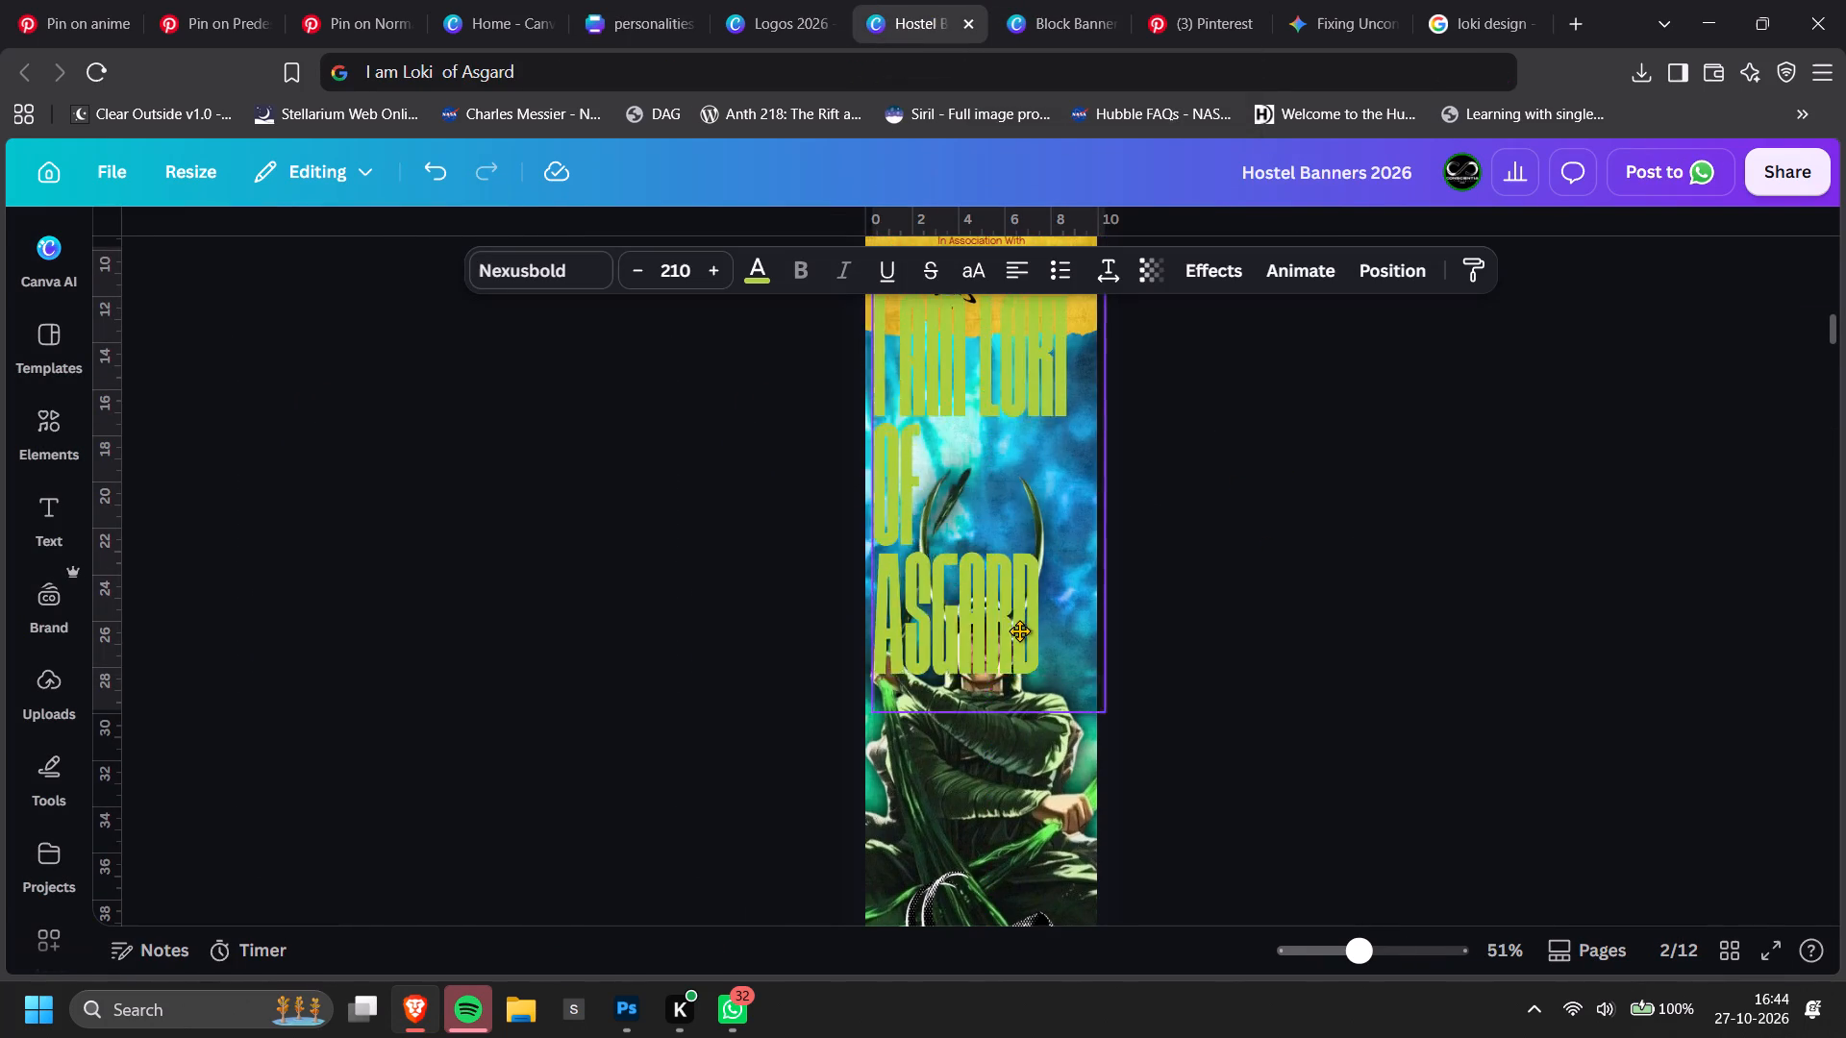
{"action": "left_click_drag", "start_coordinate": [1020, 631], "coordinate": [1021, 683]}
{"action": "key", "text": "ctrl+bracketleft"}
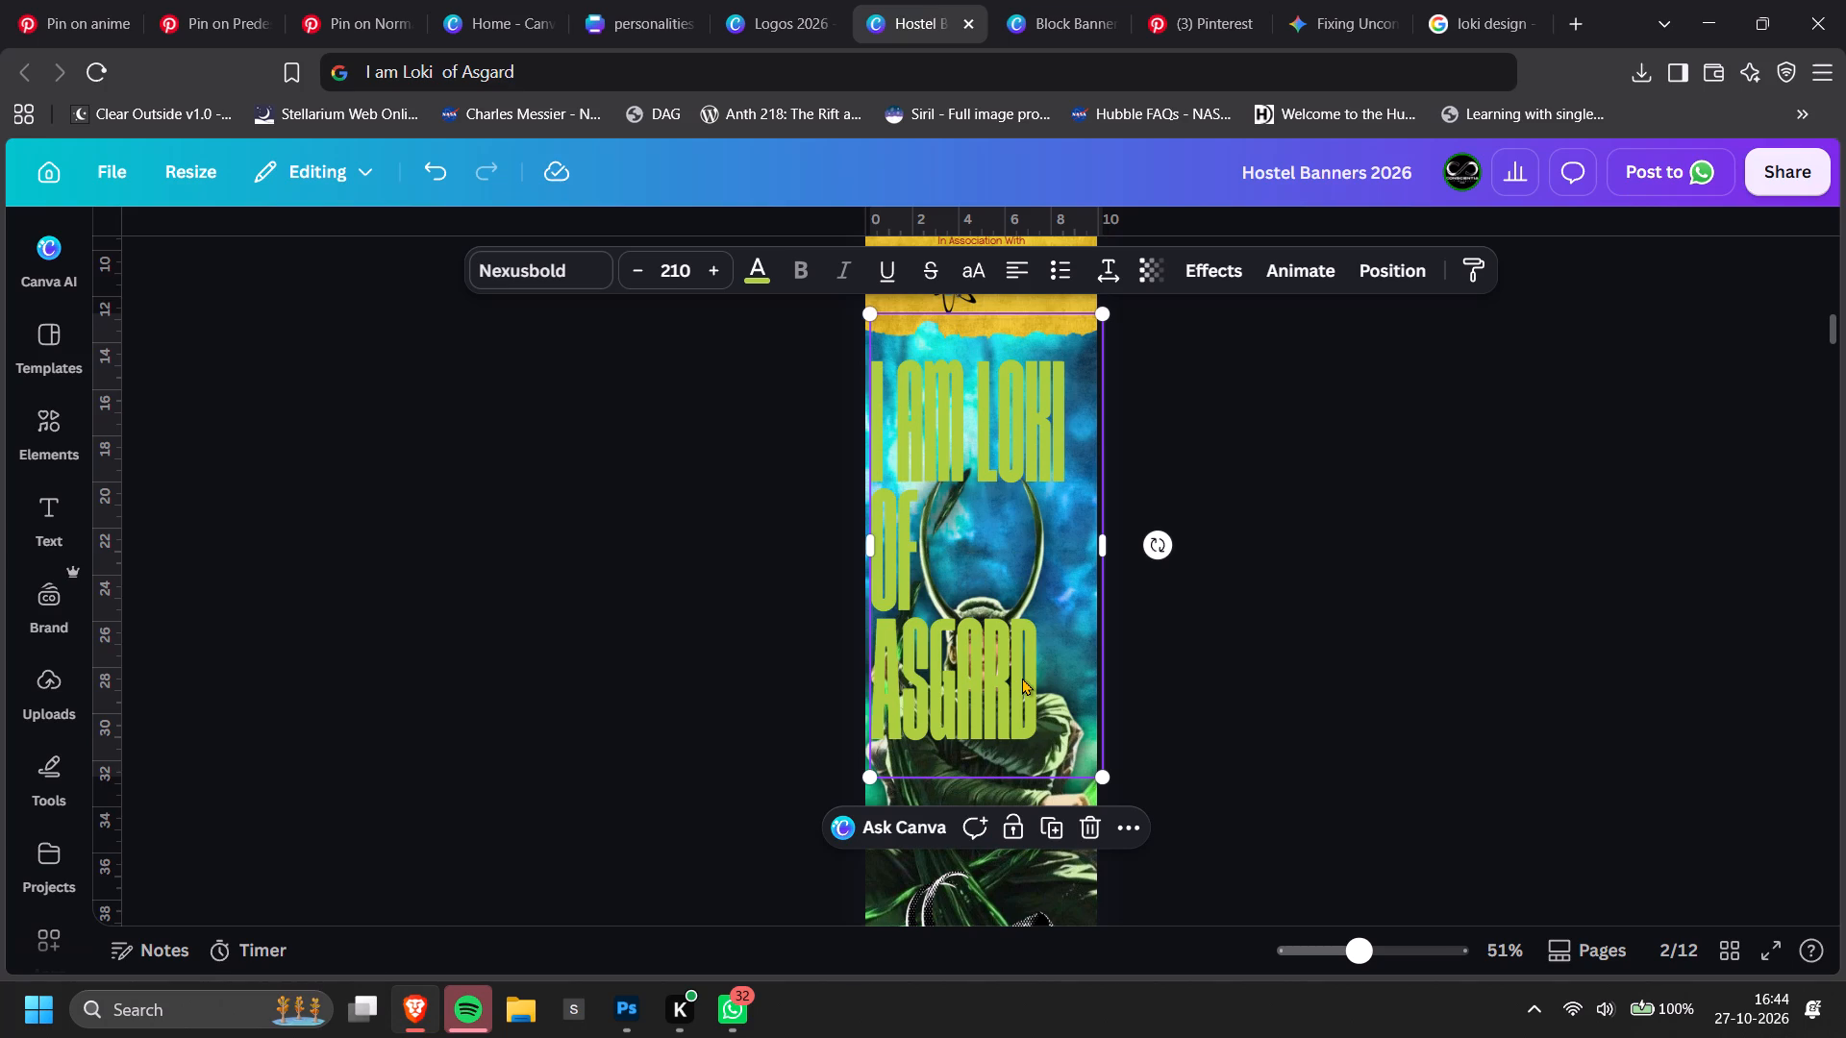
{"action": "key", "text": "ctrl+bracketleft"}
{"action": "key", "text": "ctrl+bracketleft"}
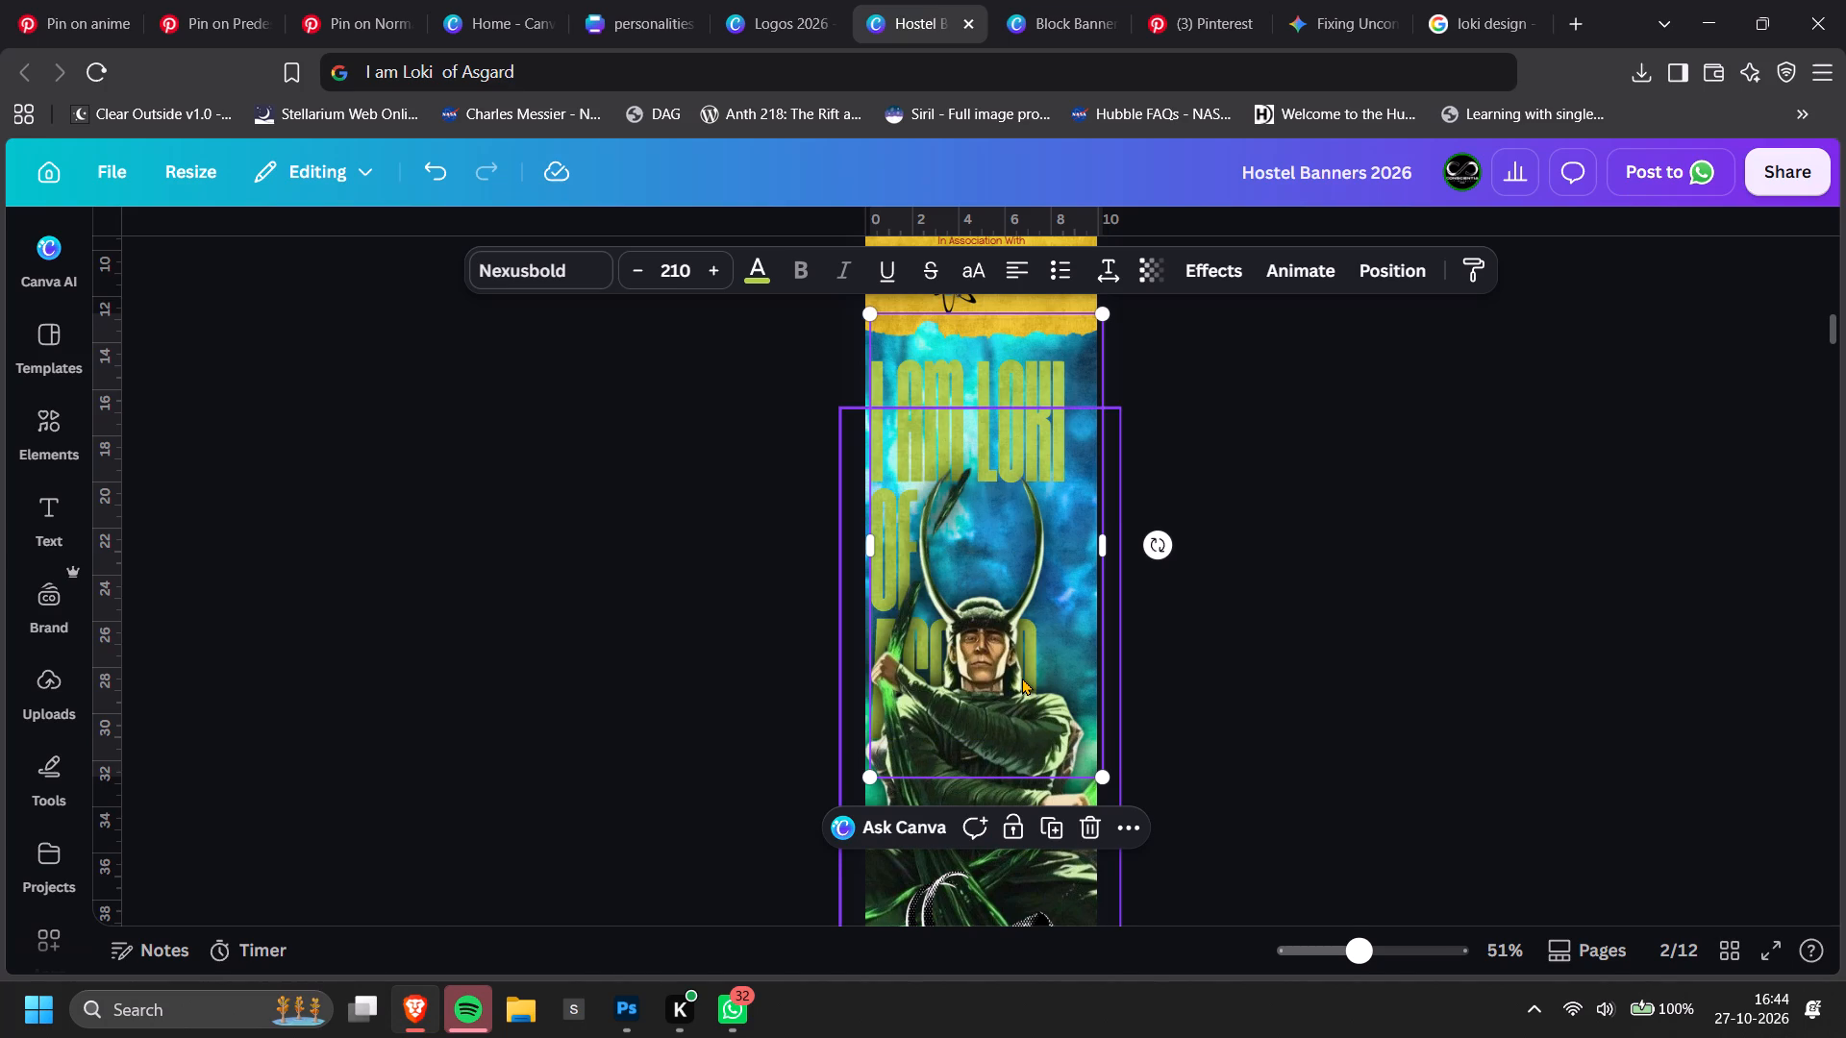
Resize the "I AM LOKI OF ASGARD" text to size 165, wrapped onto two lines, and place it behind the helmet horns.
{"action": "left_click_drag", "start_coordinate": [1096, 780], "coordinate": [1047, 711]}
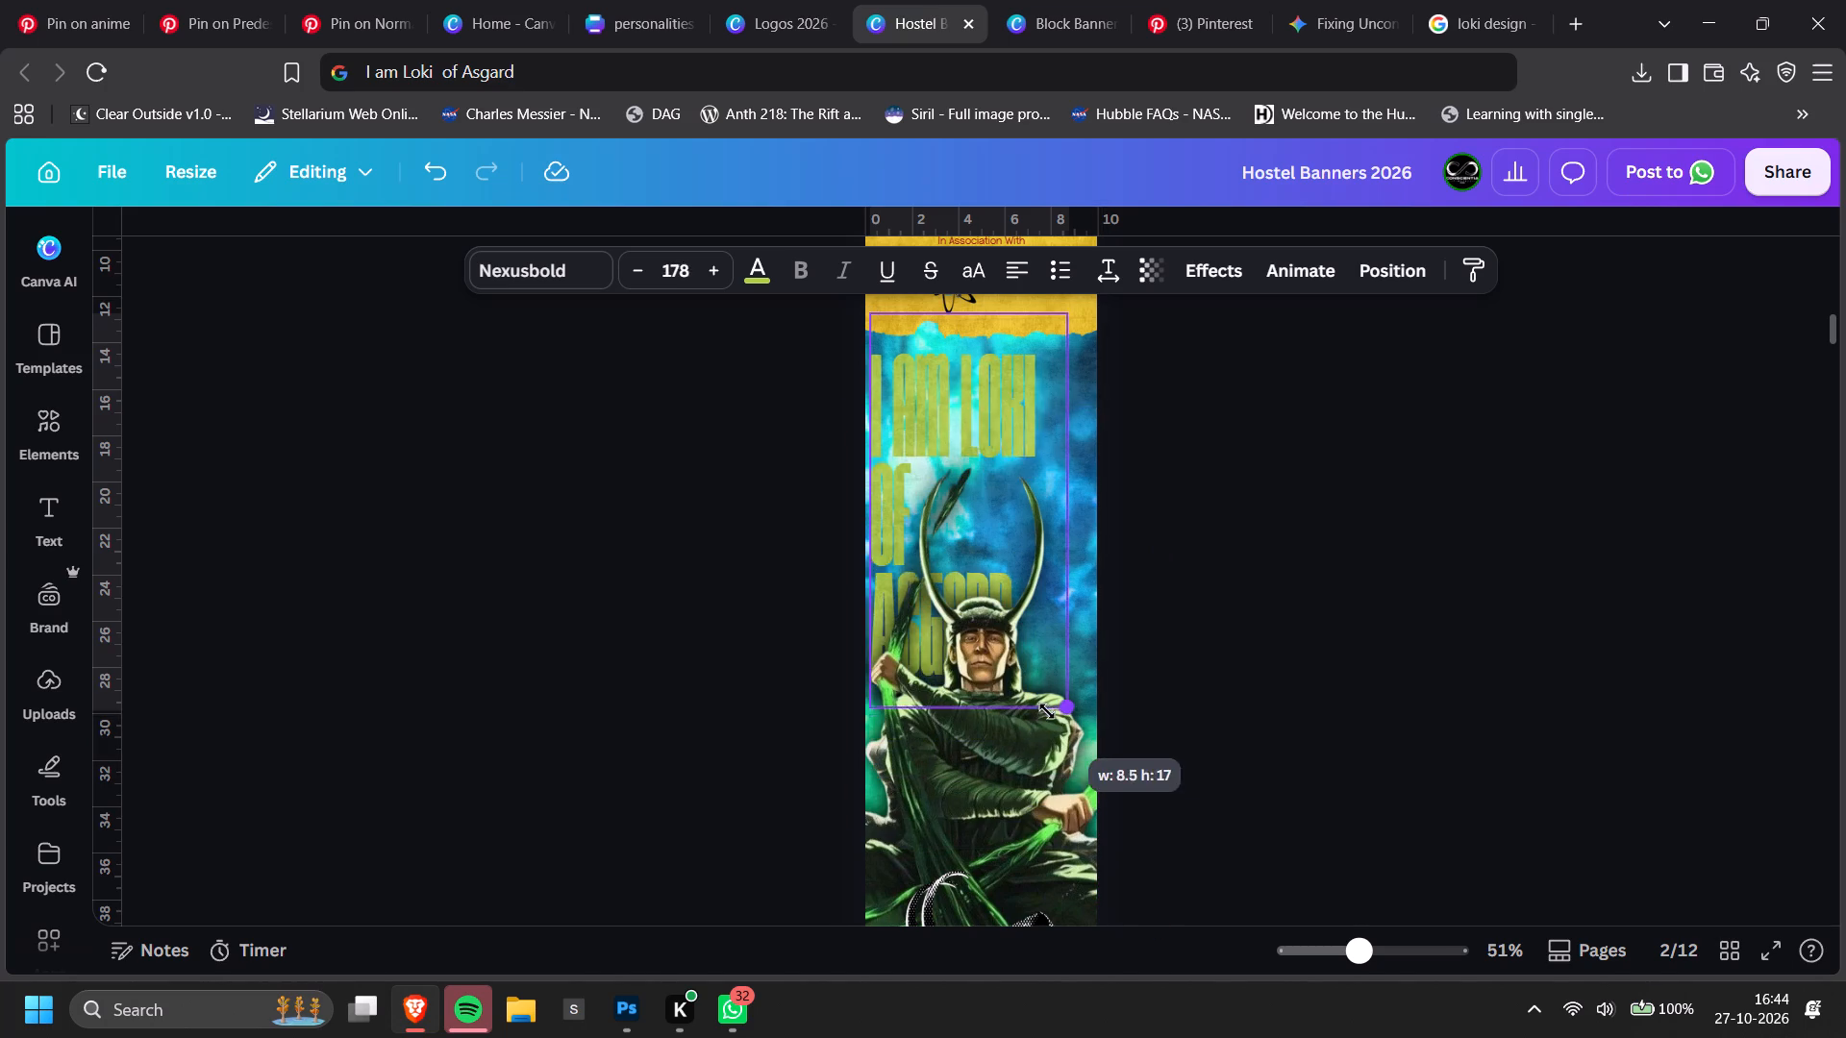
{"action": "left_click_drag", "start_coordinate": [1047, 711], "coordinate": [1058, 739]}
{"action": "left_click_drag", "start_coordinate": [1082, 517], "coordinate": [1109, 527]}
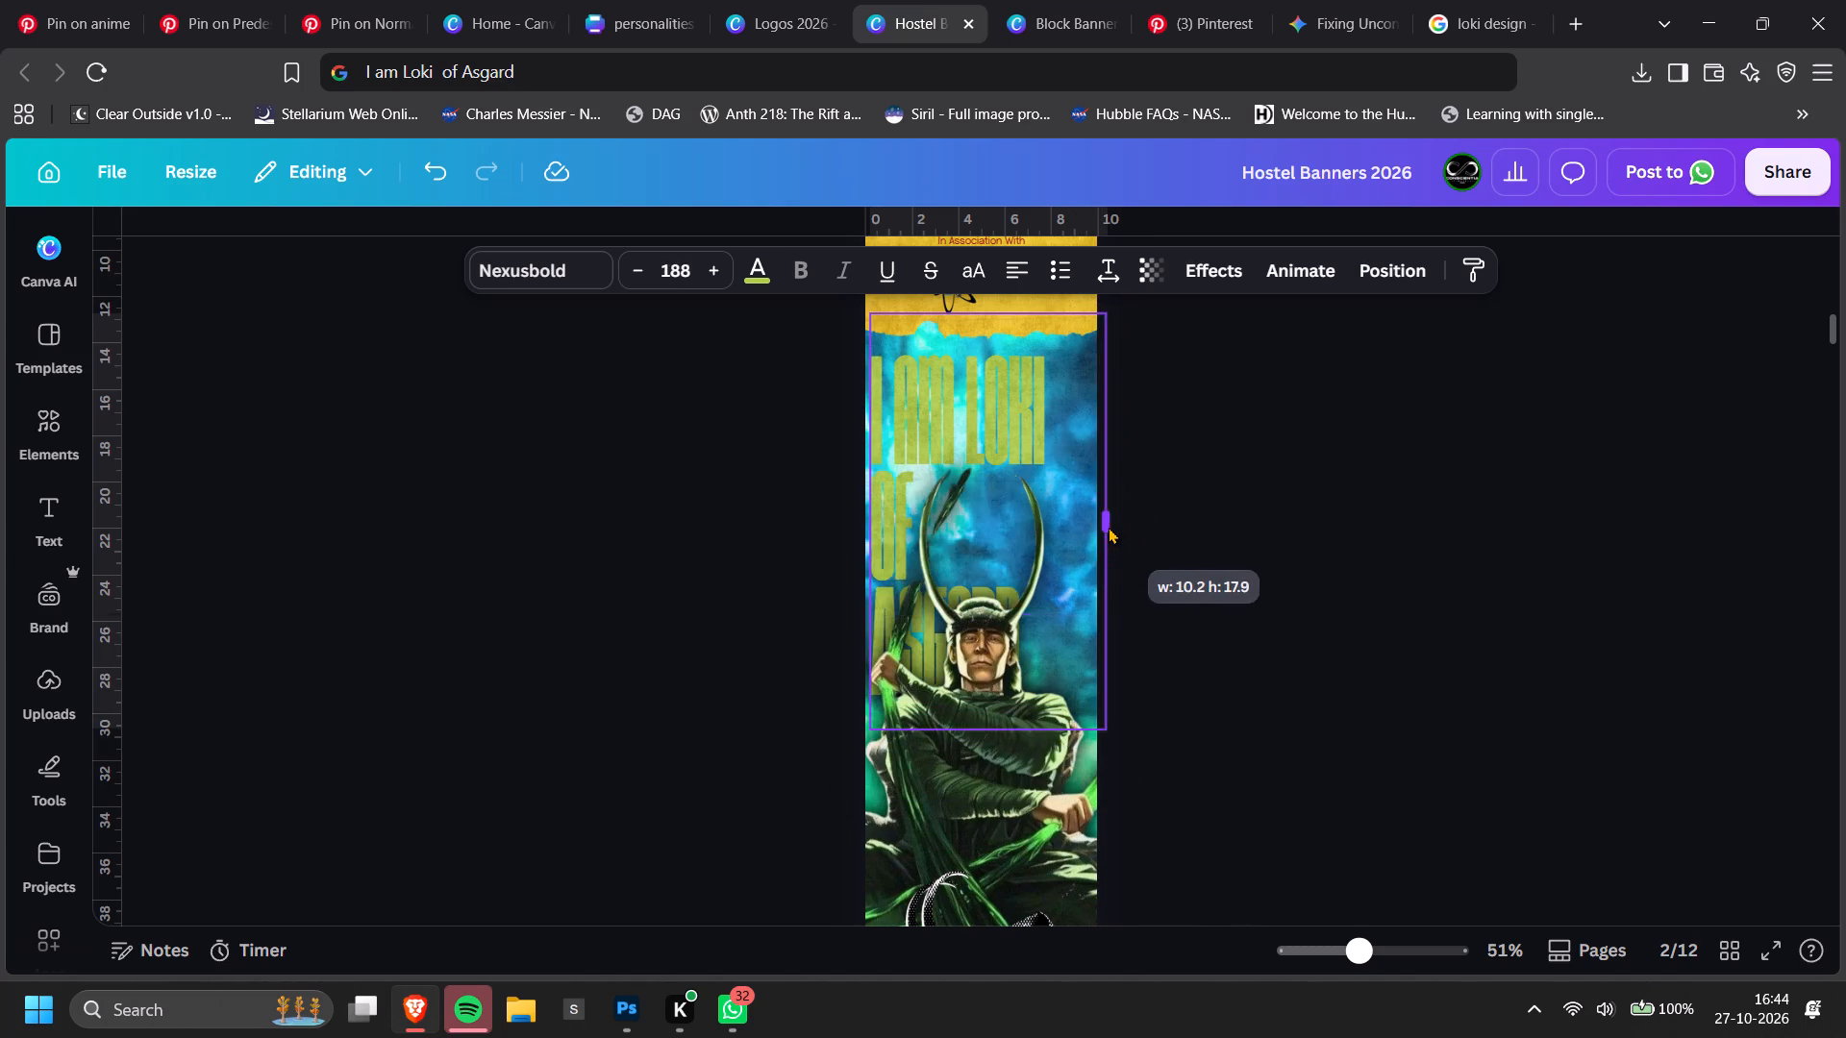
{"action": "left_click_drag", "start_coordinate": [1109, 527], "coordinate": [1120, 531]}
{"action": "left_click_drag", "start_coordinate": [1121, 310], "coordinate": [1090, 348]}
{"action": "left_click_drag", "start_coordinate": [1030, 415], "coordinate": [1035, 498]}
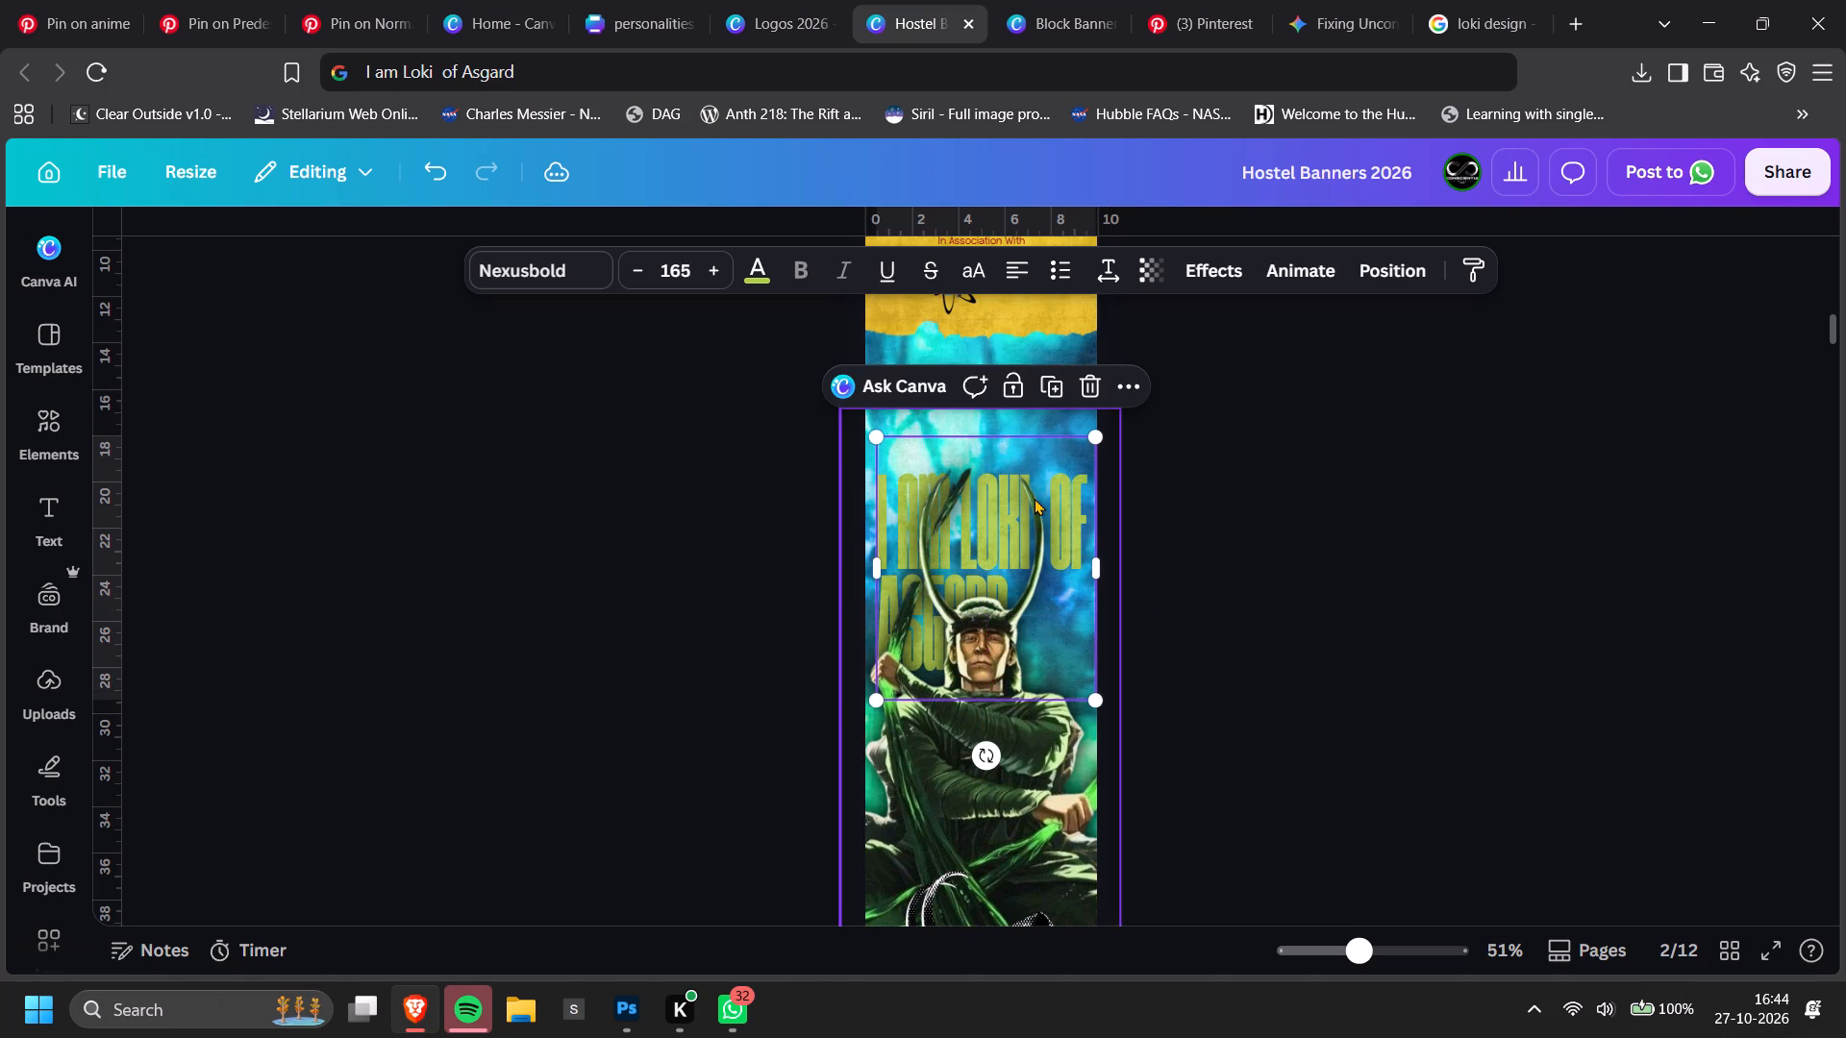
Brighten the "I AM LOKI OF ASGARD" text colour to #C1EE31, keeping its transparency at 100.
{"action": "left_click", "coordinate": [1167, 268]}
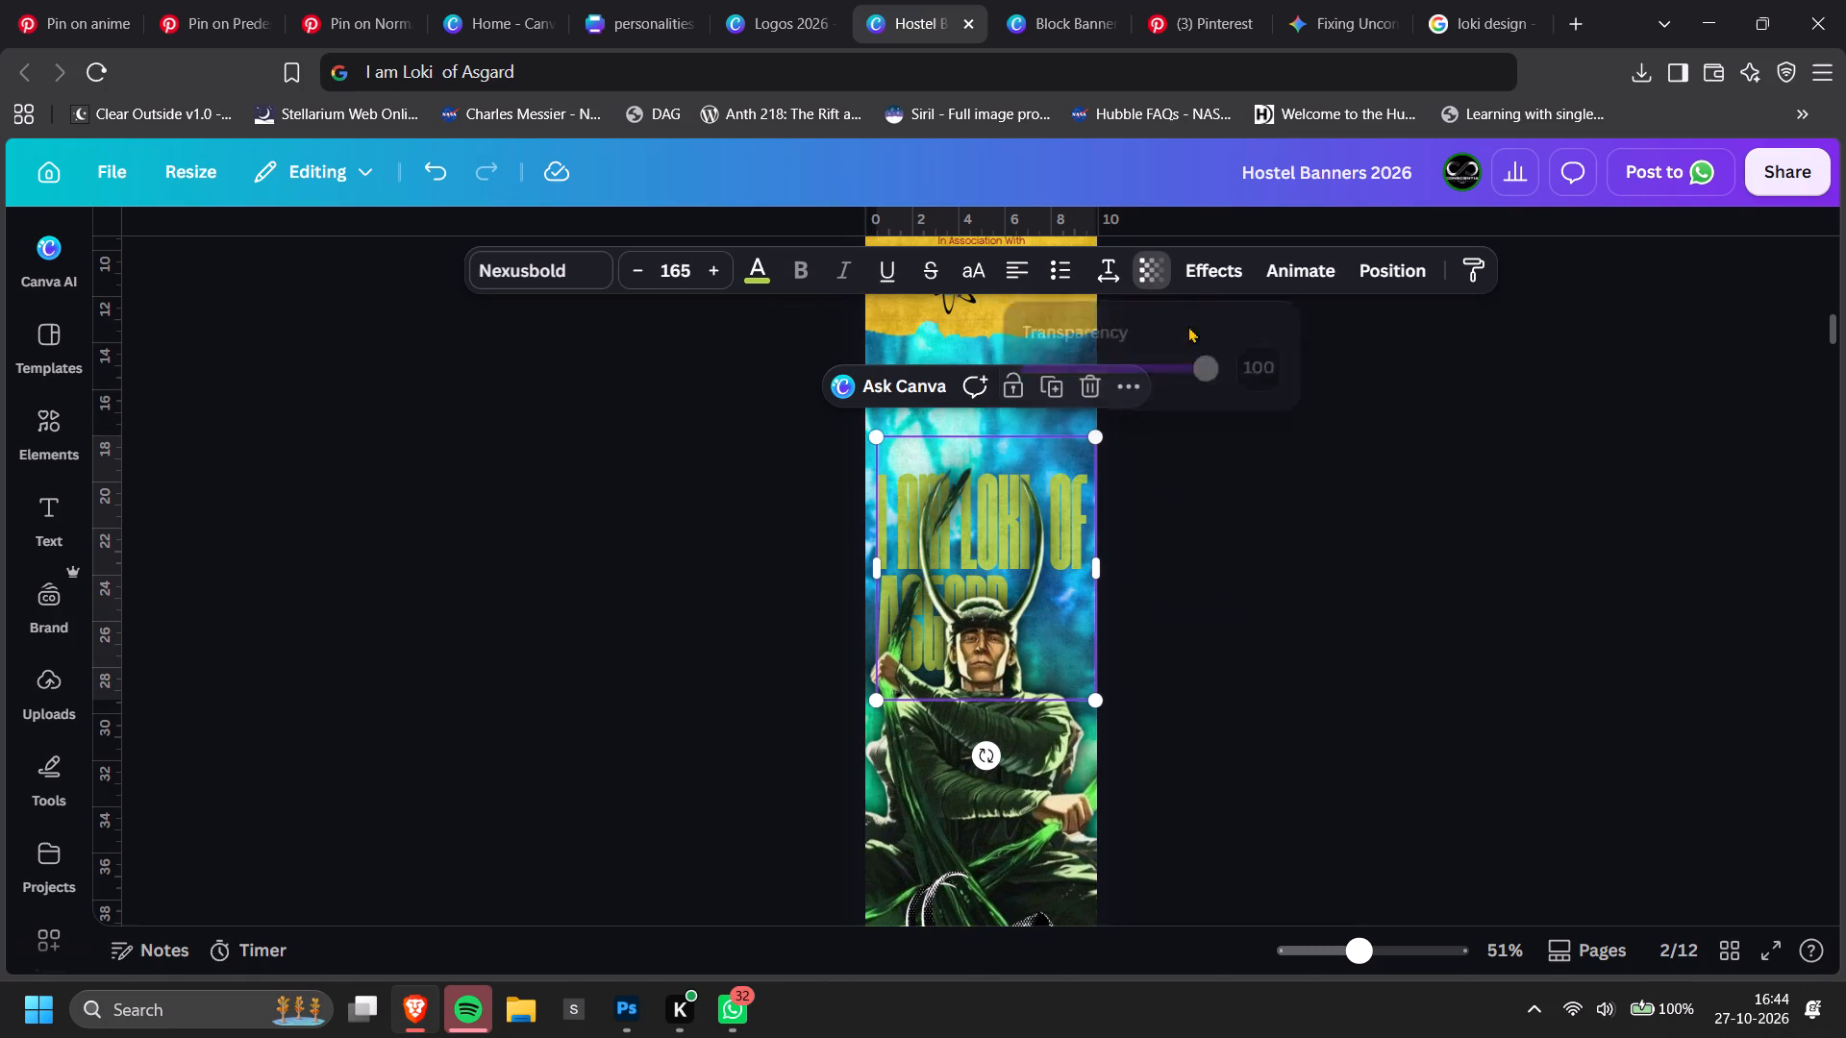
{"action": "left_click_drag", "start_coordinate": [1218, 379], "coordinate": [1271, 377]}
{"action": "left_click", "coordinate": [743, 270]}
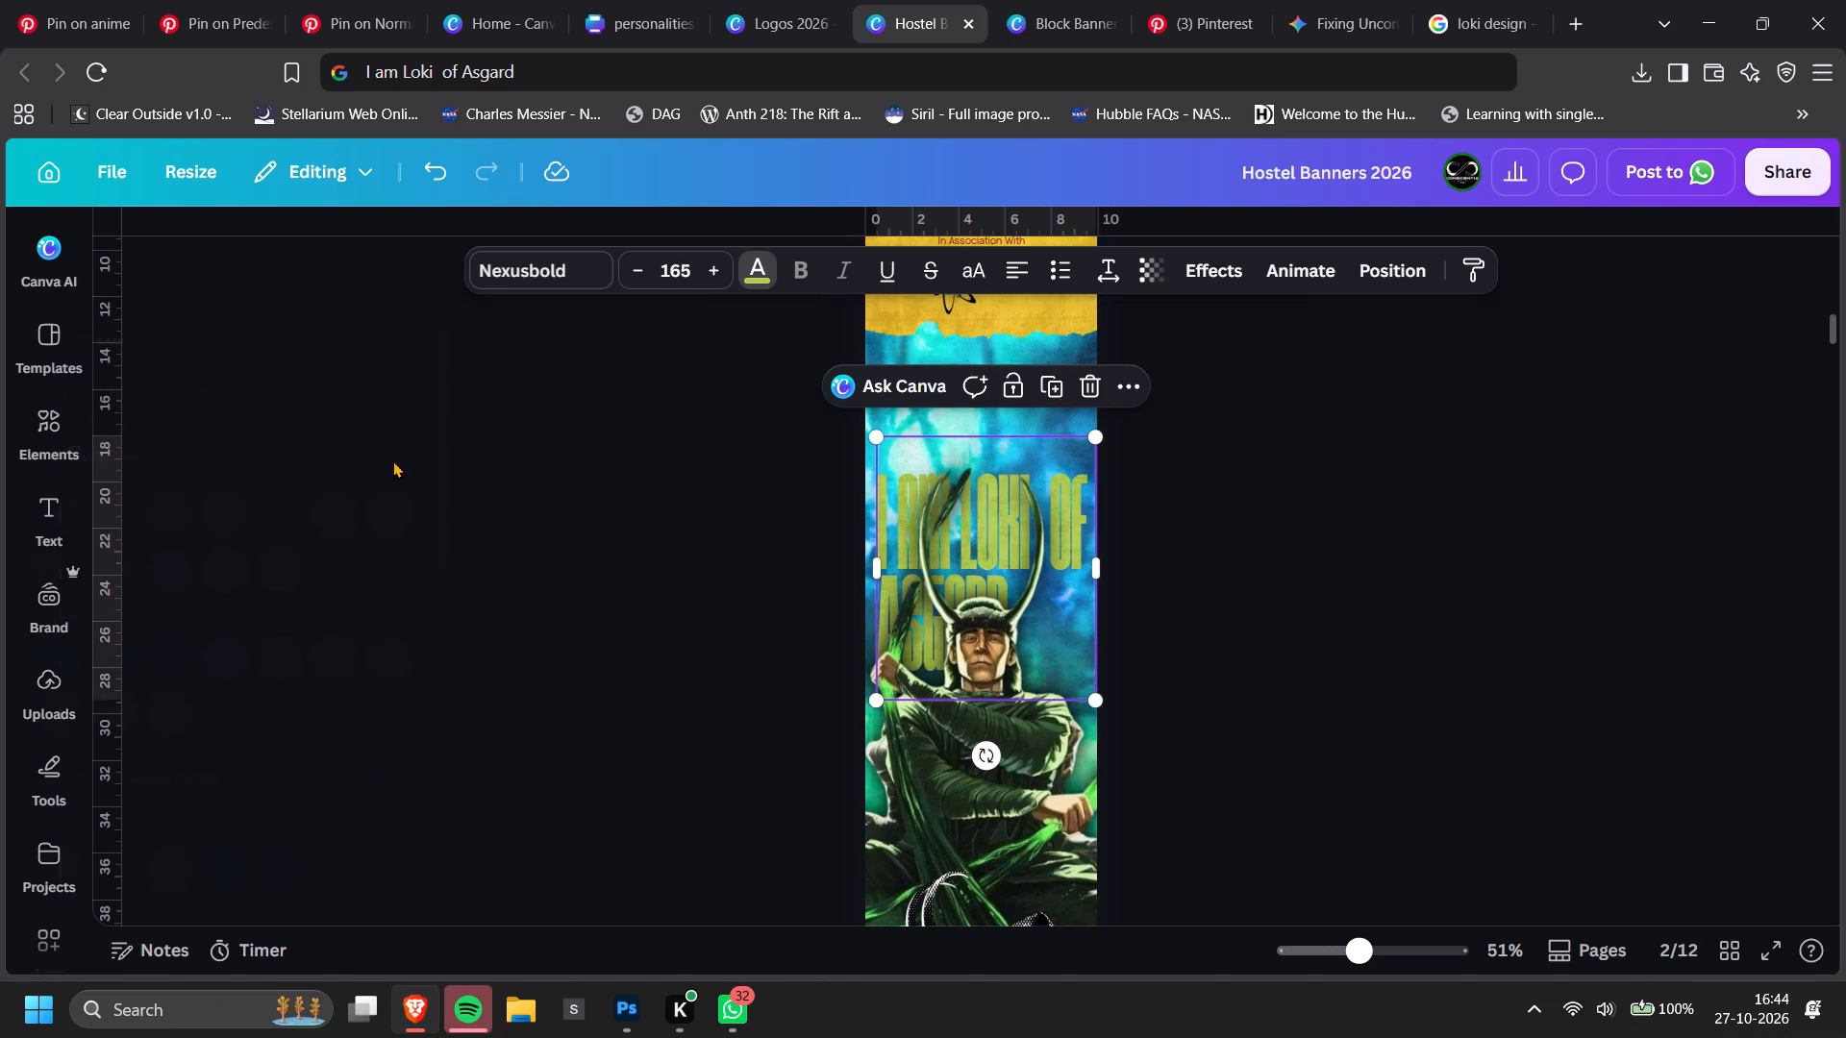
{"action": "left_click", "coordinate": [188, 567]}
{"action": "left_click_drag", "start_coordinate": [384, 694], "coordinate": [425, 679]}
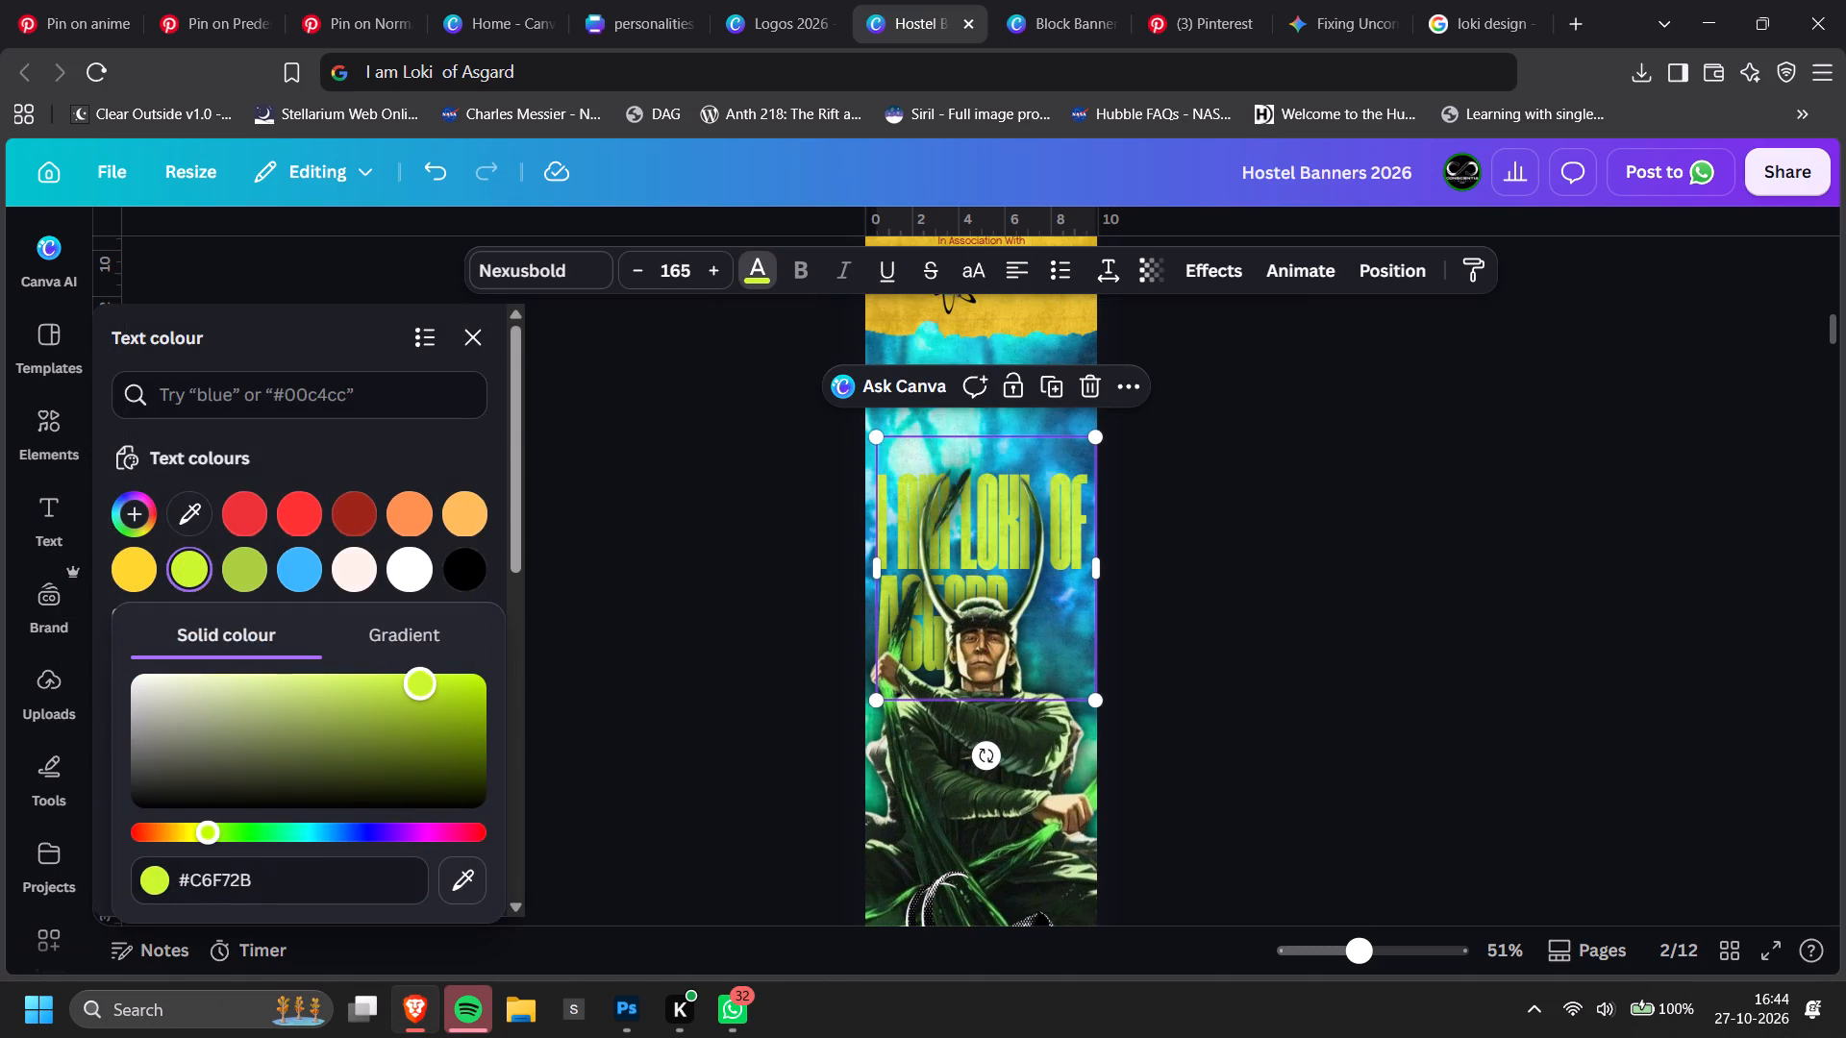
{"action": "left_click_drag", "start_coordinate": [425, 679], "coordinate": [412, 686]}
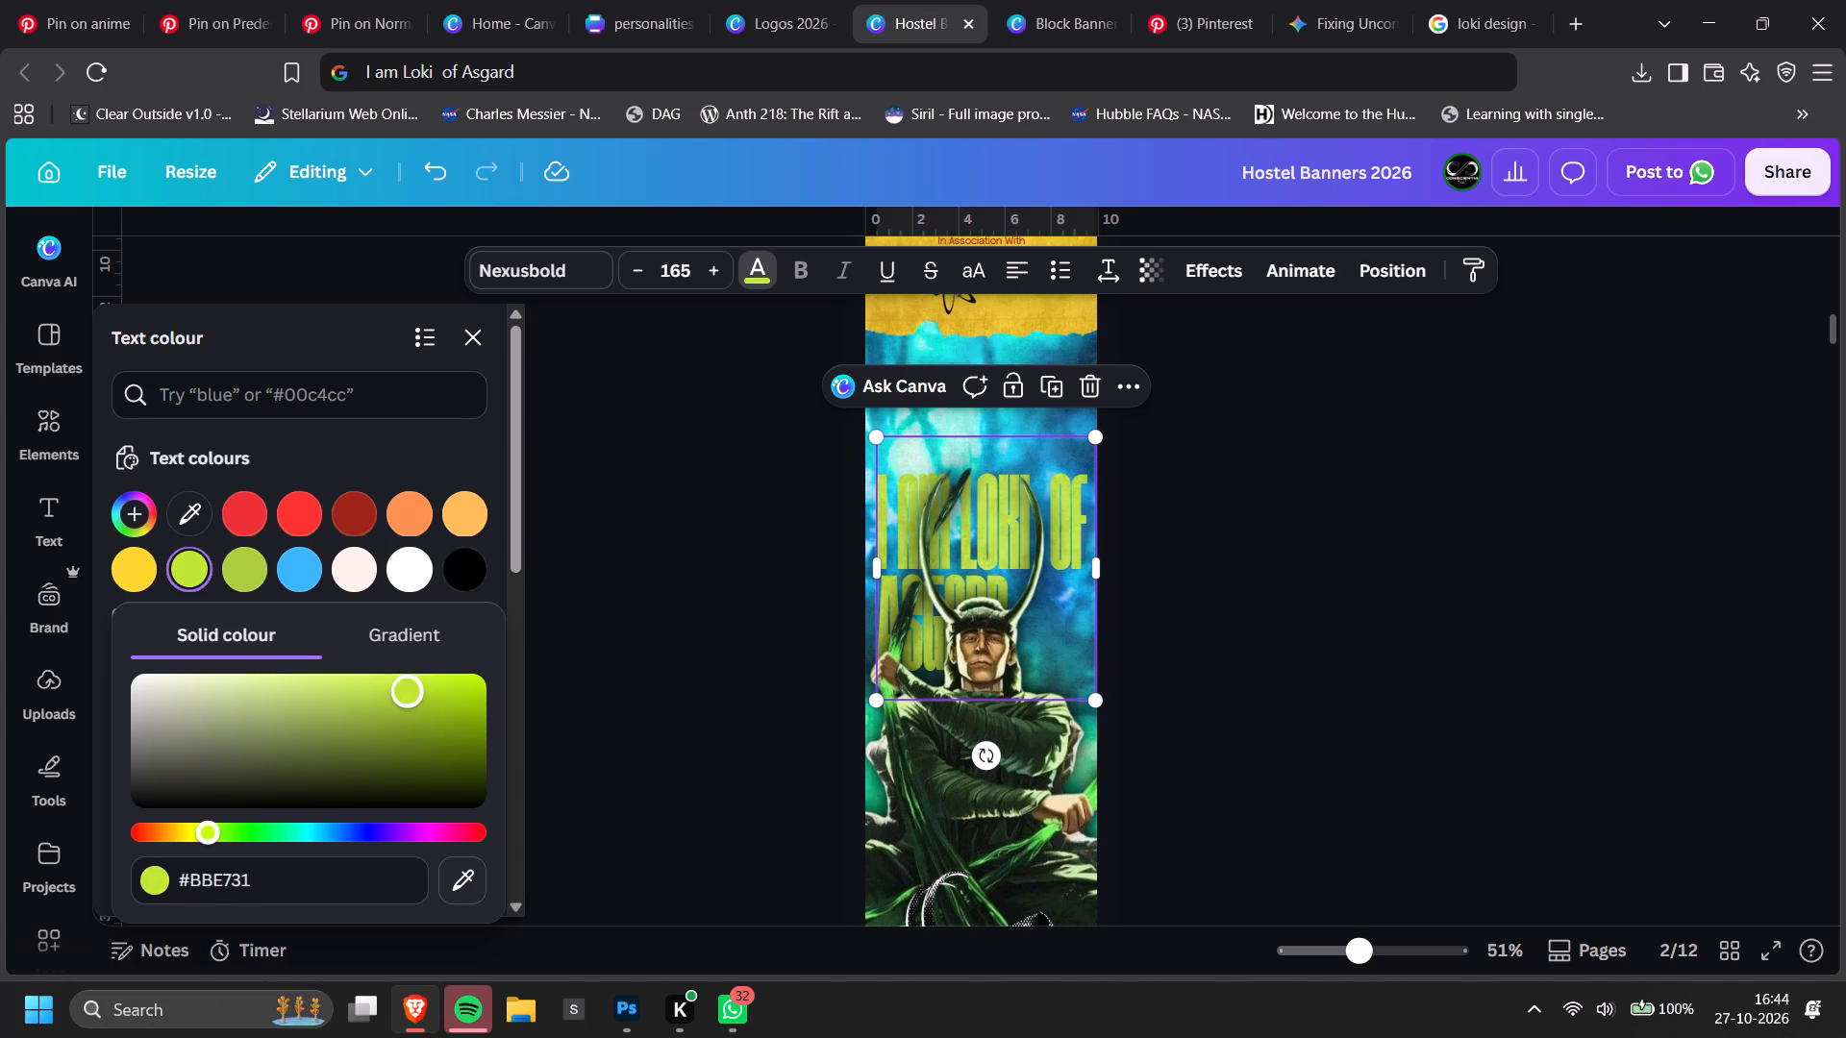
{"action": "left_click_drag", "start_coordinate": [412, 686], "coordinate": [413, 683]}
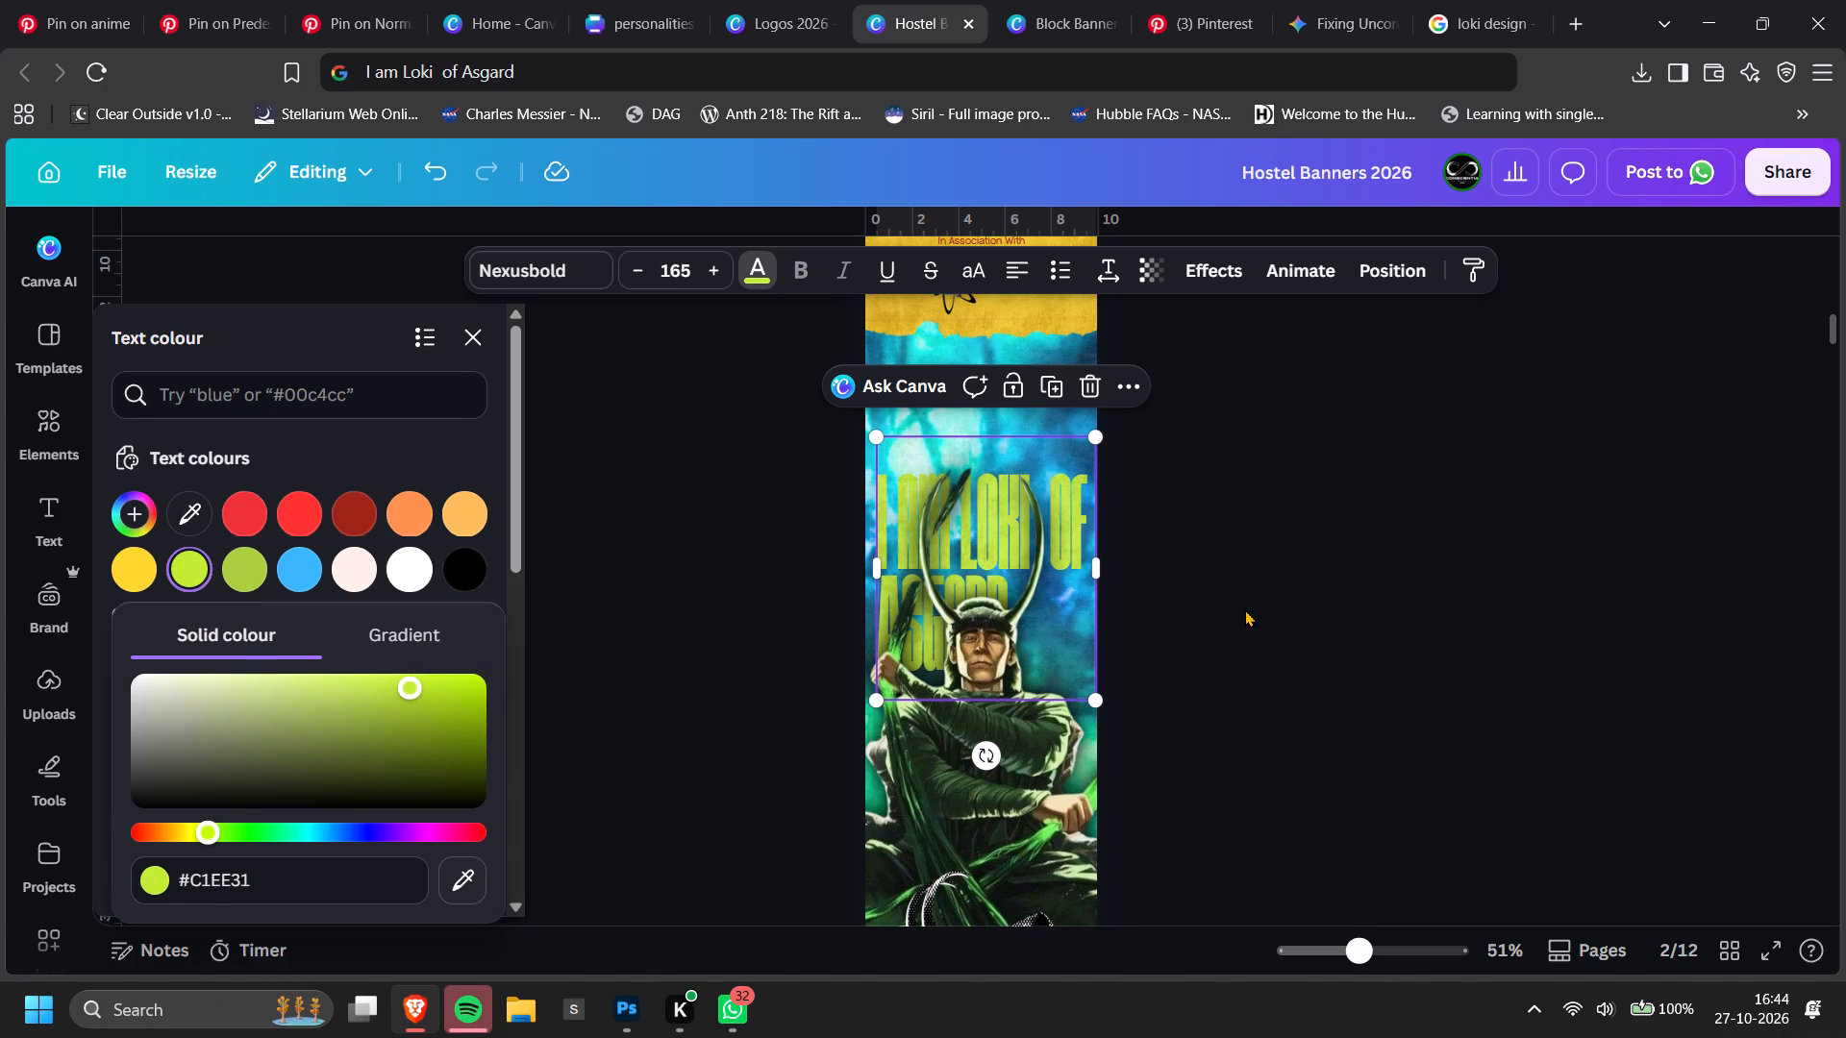
{"action": "double_click", "coordinate": [1245, 609]}
Move the "I AM LOKI OF ASGARD" text layer slightly higher behind the helmet horns on page 2.
{"action": "scroll", "coordinate": [1251, 610], "scroll_direction": "up", "scroll_amount": 2, "text": "ctrl"}
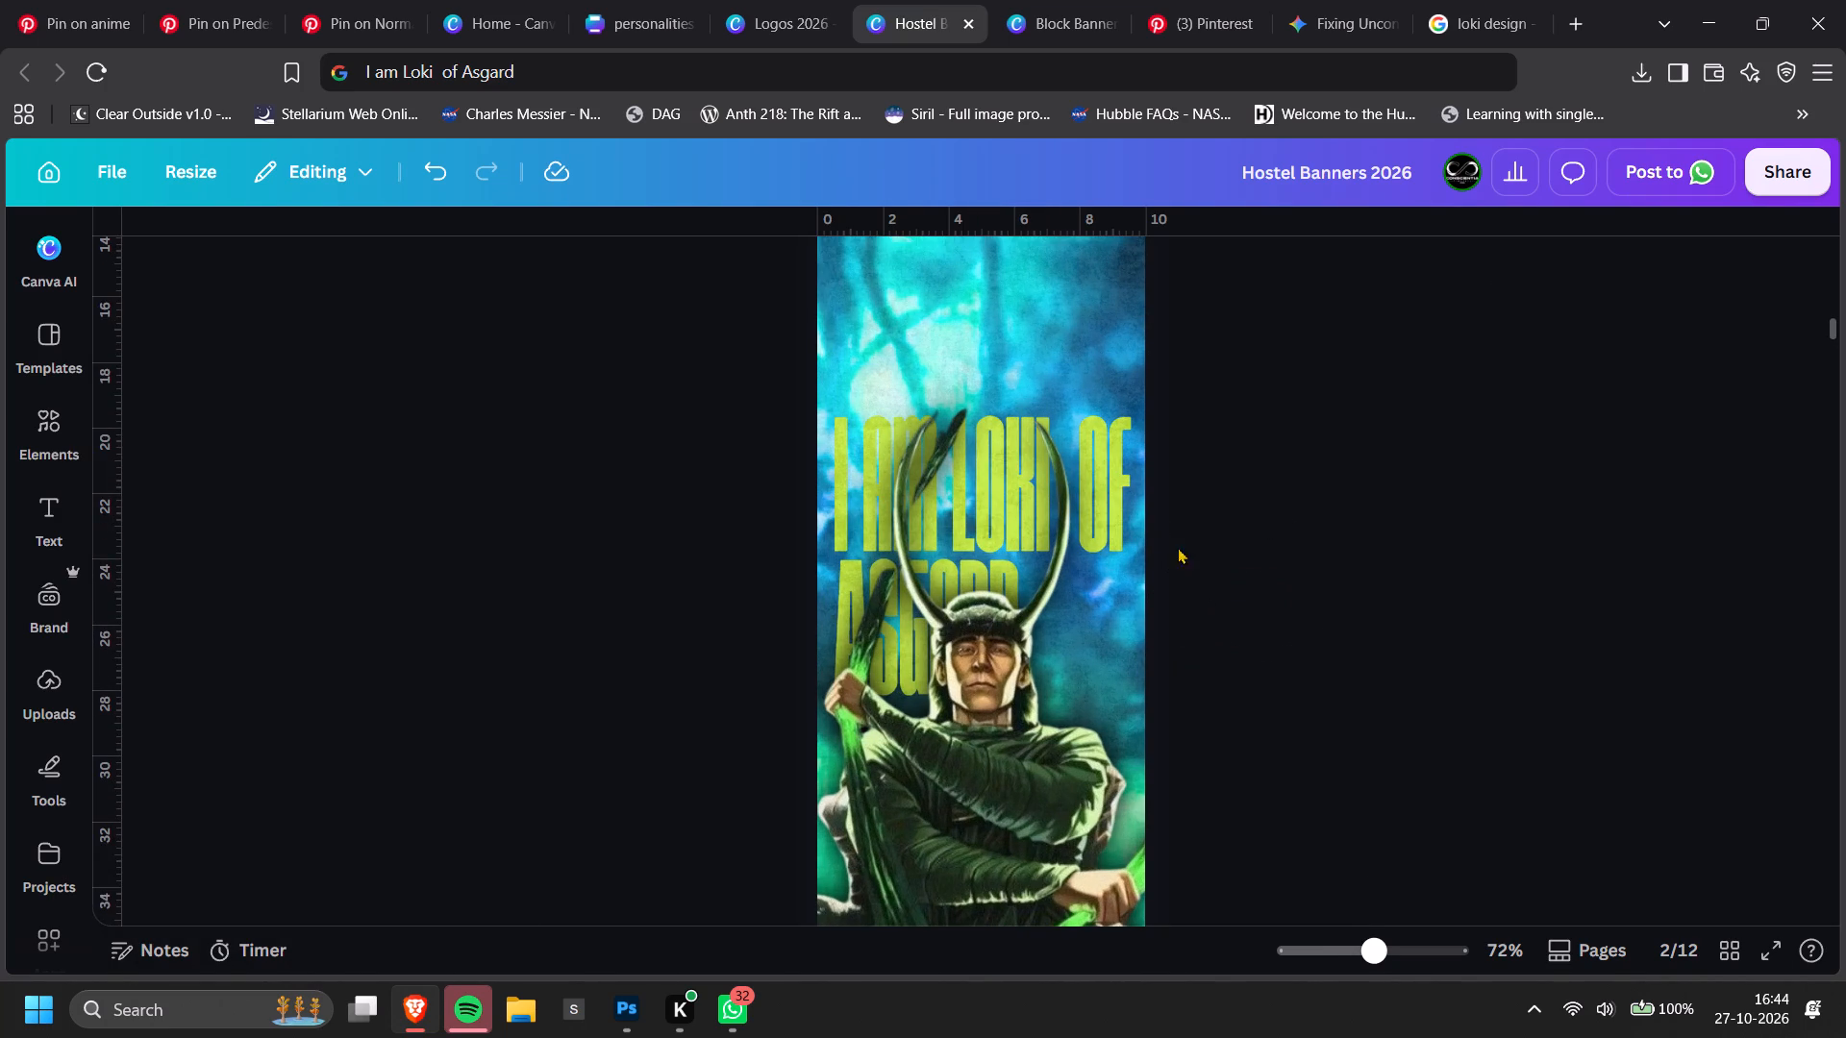
{"action": "key", "text": "alt+1"}
{"action": "scroll", "coordinate": [366, 671], "scroll_direction": "down", "scroll_amount": 1}
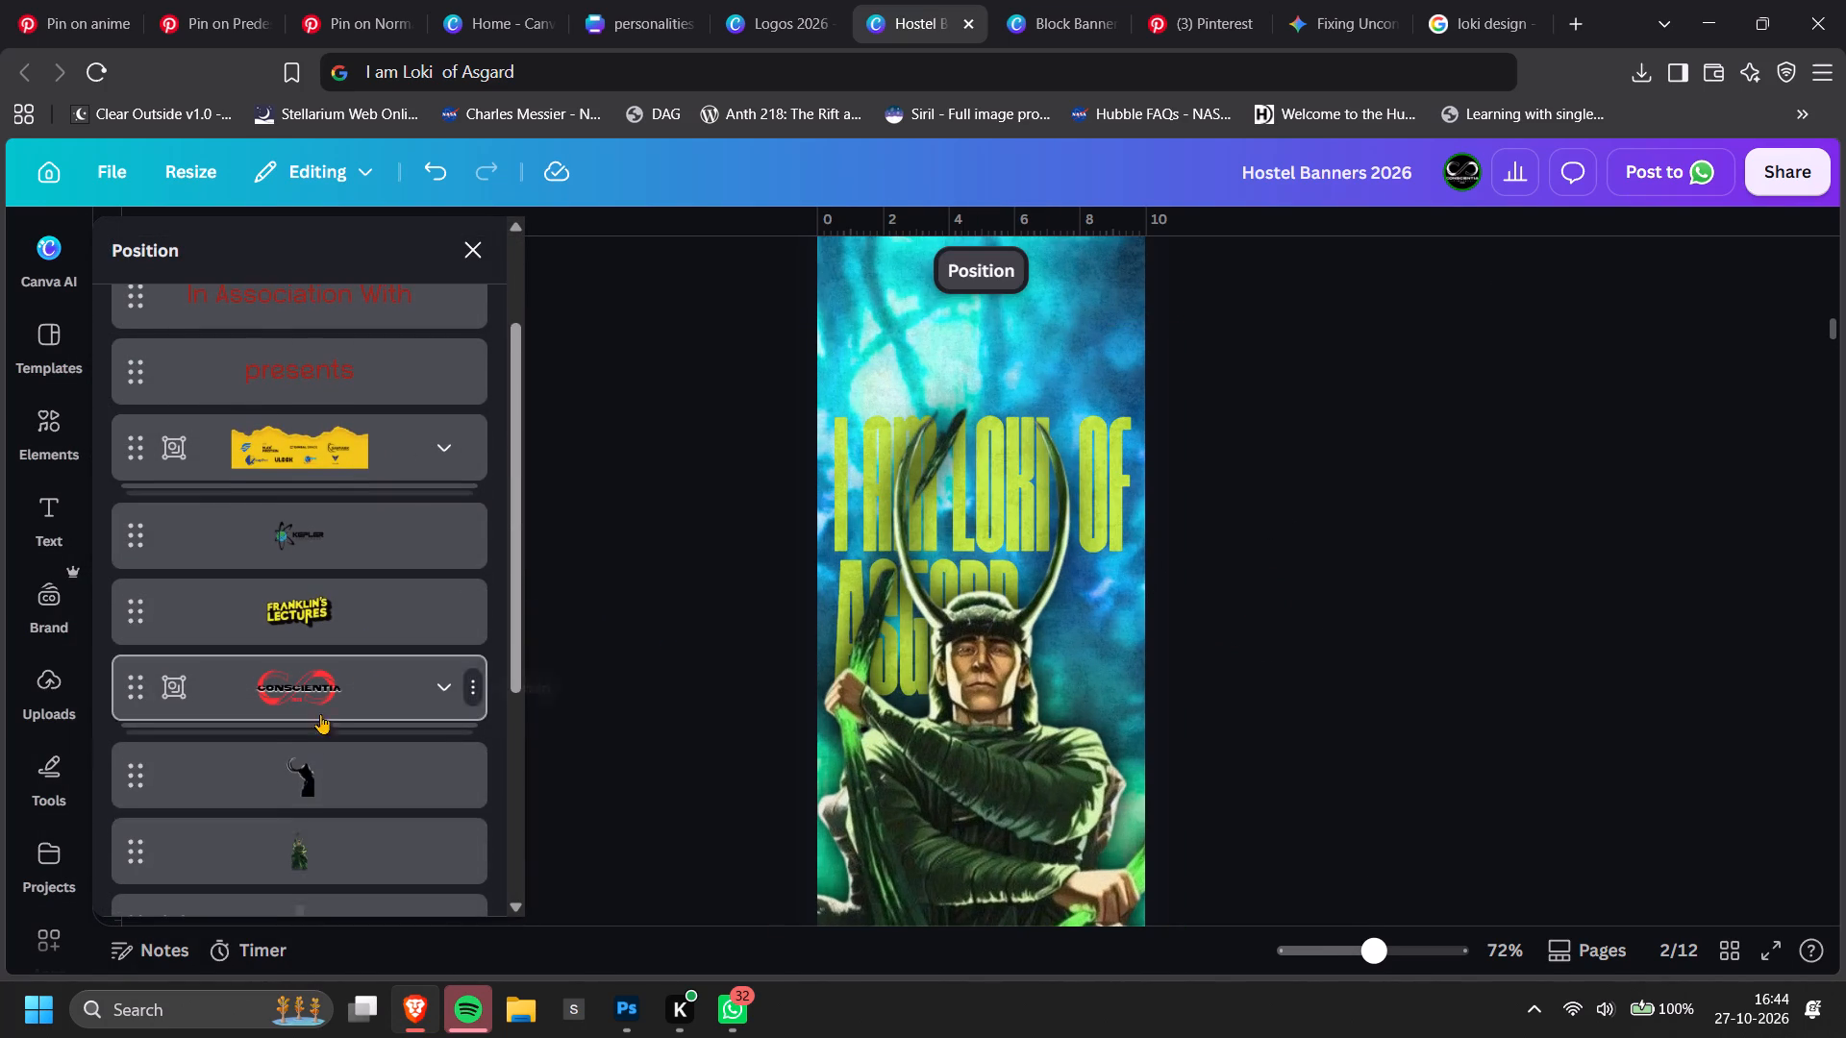
{"action": "left_click", "coordinate": [1472, 680]}
{"action": "scroll", "coordinate": [1396, 634], "scroll_direction": "down", "scroll_amount": 4, "text": "ctrl"}
{"action": "scroll", "coordinate": [1396, 634], "scroll_direction": "down", "scroll_amount": 1}
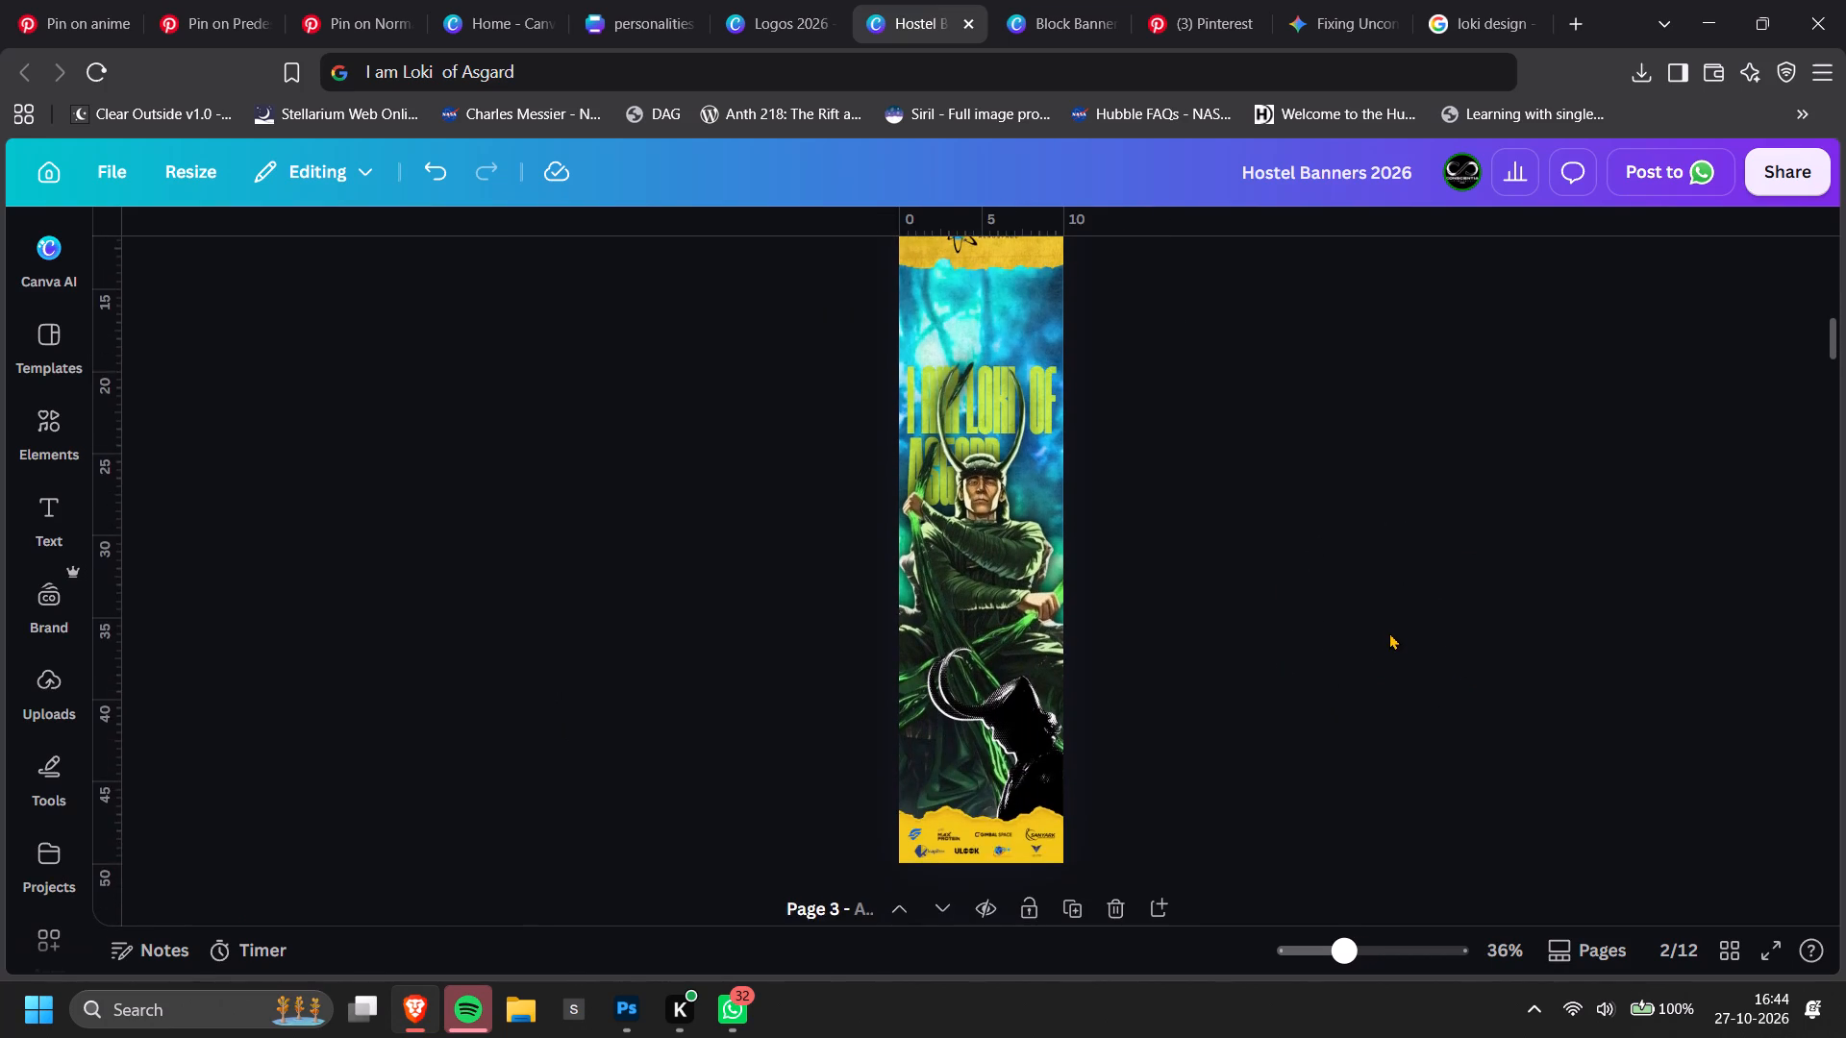
{"action": "scroll", "coordinate": [1389, 632], "scroll_direction": "up", "scroll_amount": 1}
{"action": "key", "text": "alt+1"}
{"action": "scroll", "coordinate": [362, 632], "scroll_direction": "down", "scroll_amount": 6}
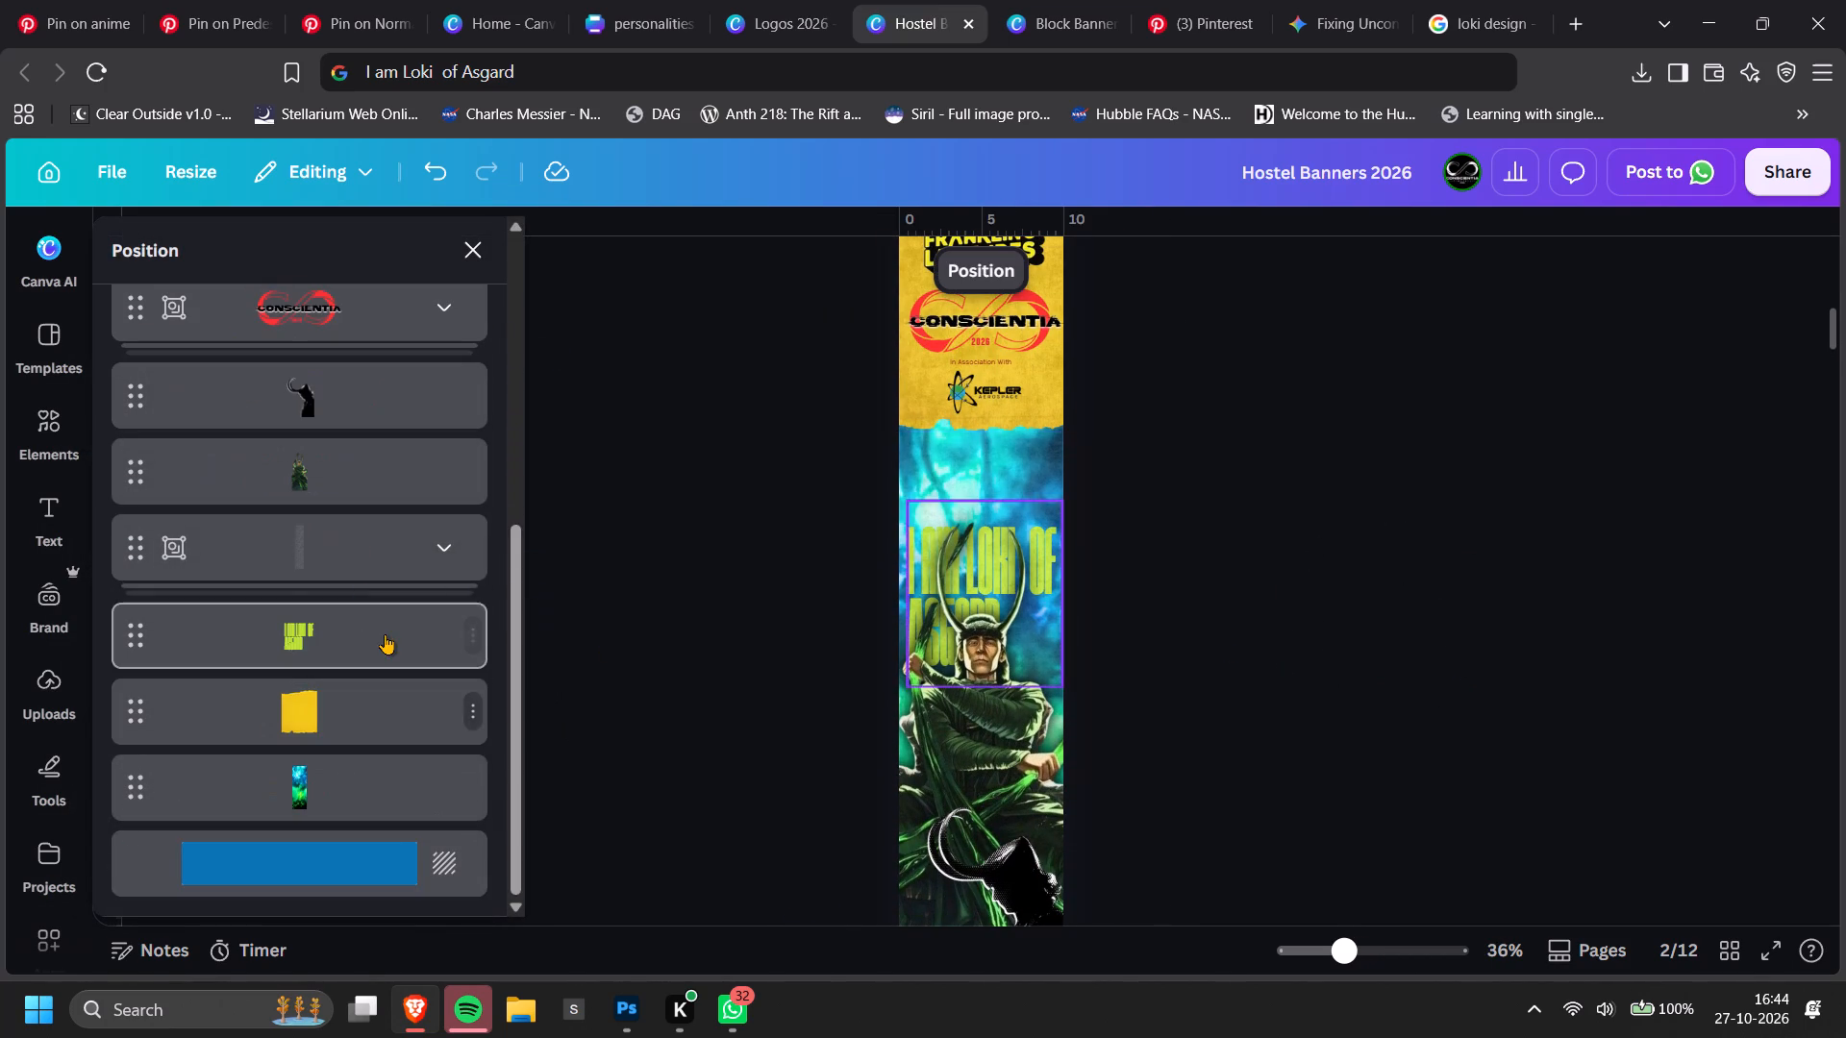
{"action": "left_click", "coordinate": [385, 634]}
{"action": "left_click_drag", "start_coordinate": [1019, 630], "coordinate": [1018, 600]}
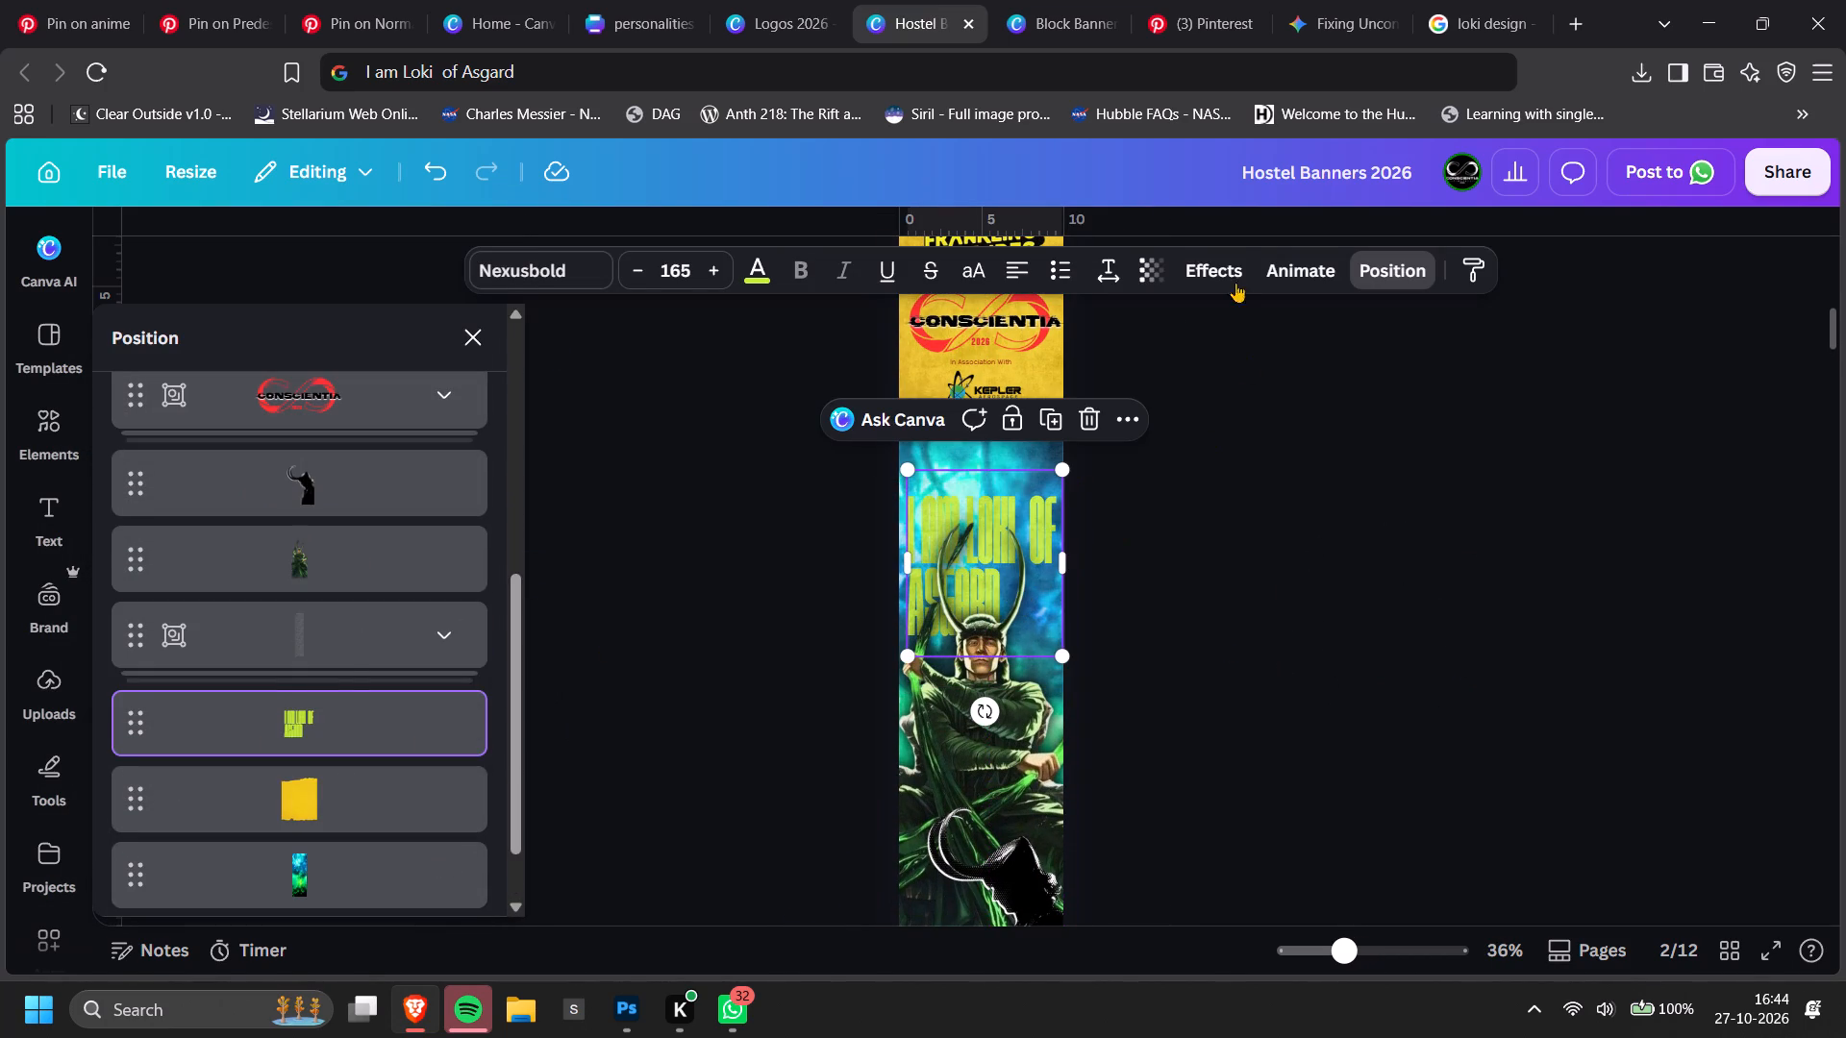
Apply a Glow effect with intensity 100 to the "I AM LOKI OF ASGARD" text.
{"action": "left_click", "coordinate": [1235, 260]}
{"action": "left_click", "coordinate": [328, 471]}
{"action": "left_click_drag", "start_coordinate": [223, 581], "coordinate": [594, 611]}
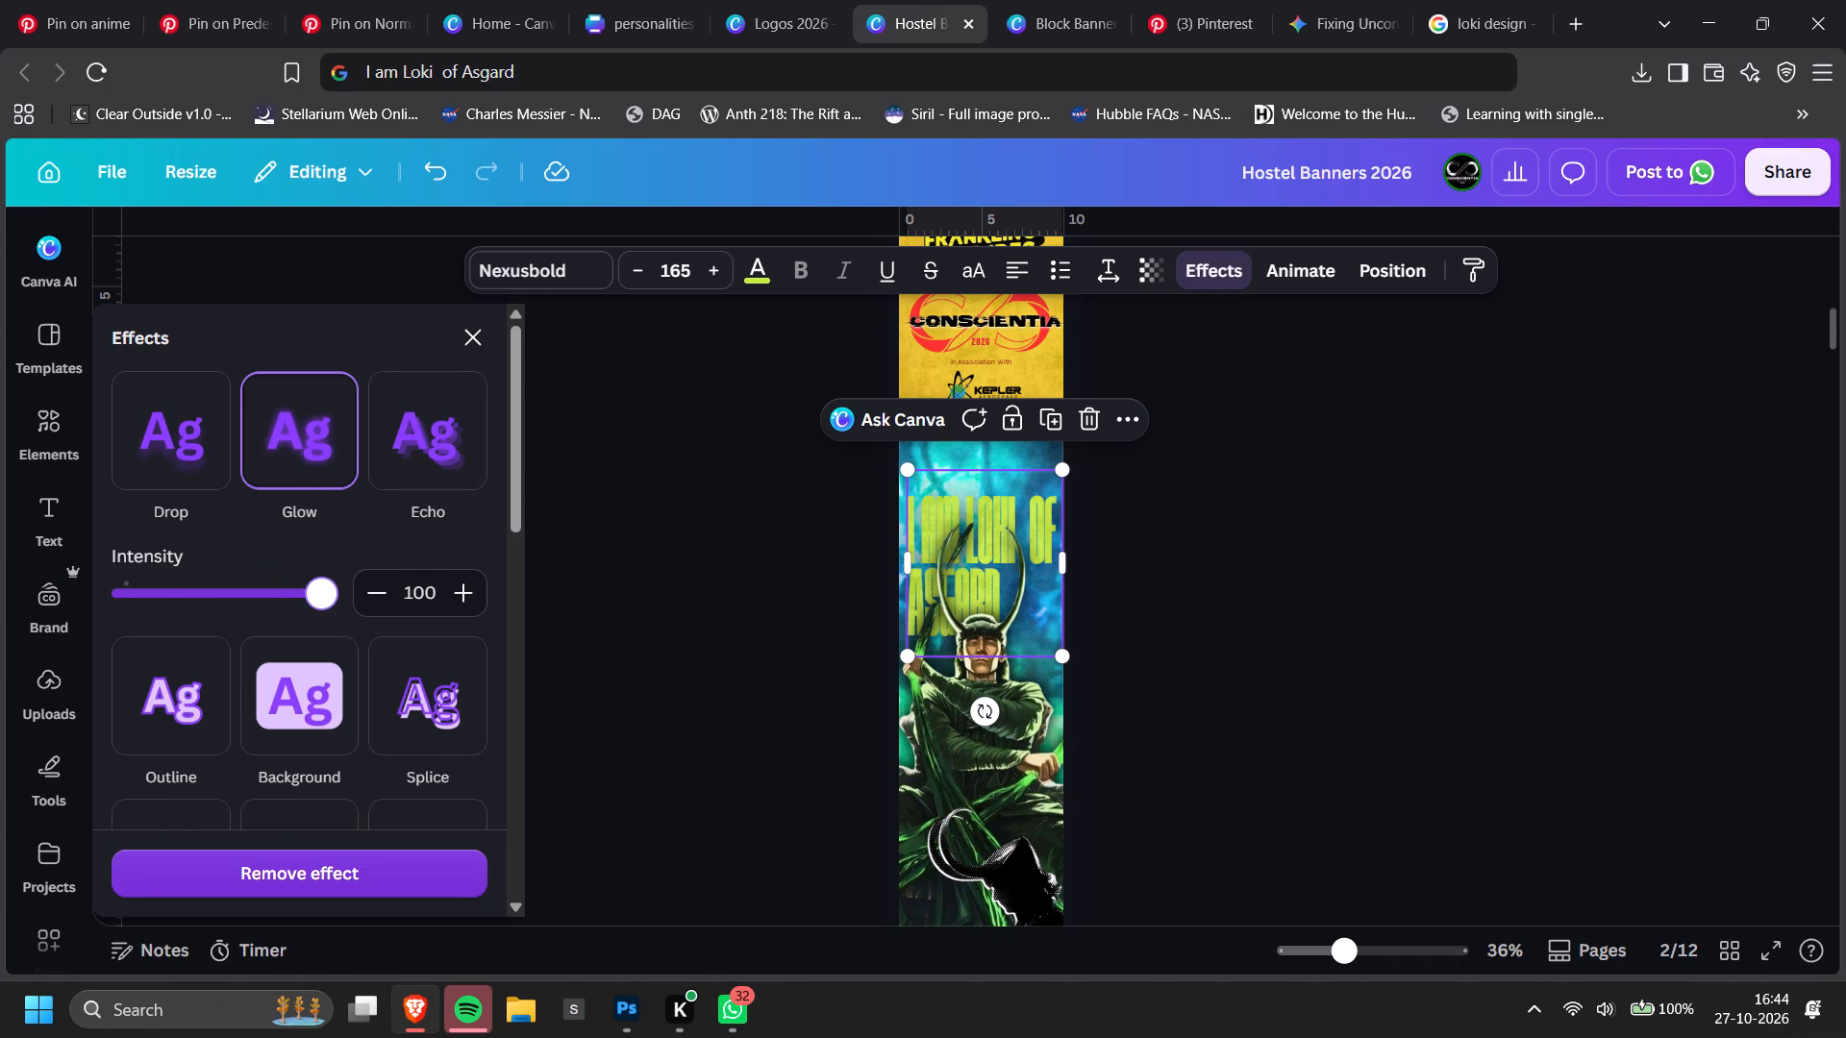
{"action": "left_click_drag", "start_coordinate": [594, 611], "coordinate": [596, 611]}
{"action": "double_click", "coordinate": [1357, 602]}
Shift the blue-green background image on page 2 upward and roughly centre it across the banner's width.
{"action": "scroll", "coordinate": [1357, 600], "scroll_direction": "down", "scroll_amount": 1}
{"action": "key", "text": "alt+1"}
{"action": "scroll", "coordinate": [325, 639], "scroll_direction": "down", "scroll_amount": 4}
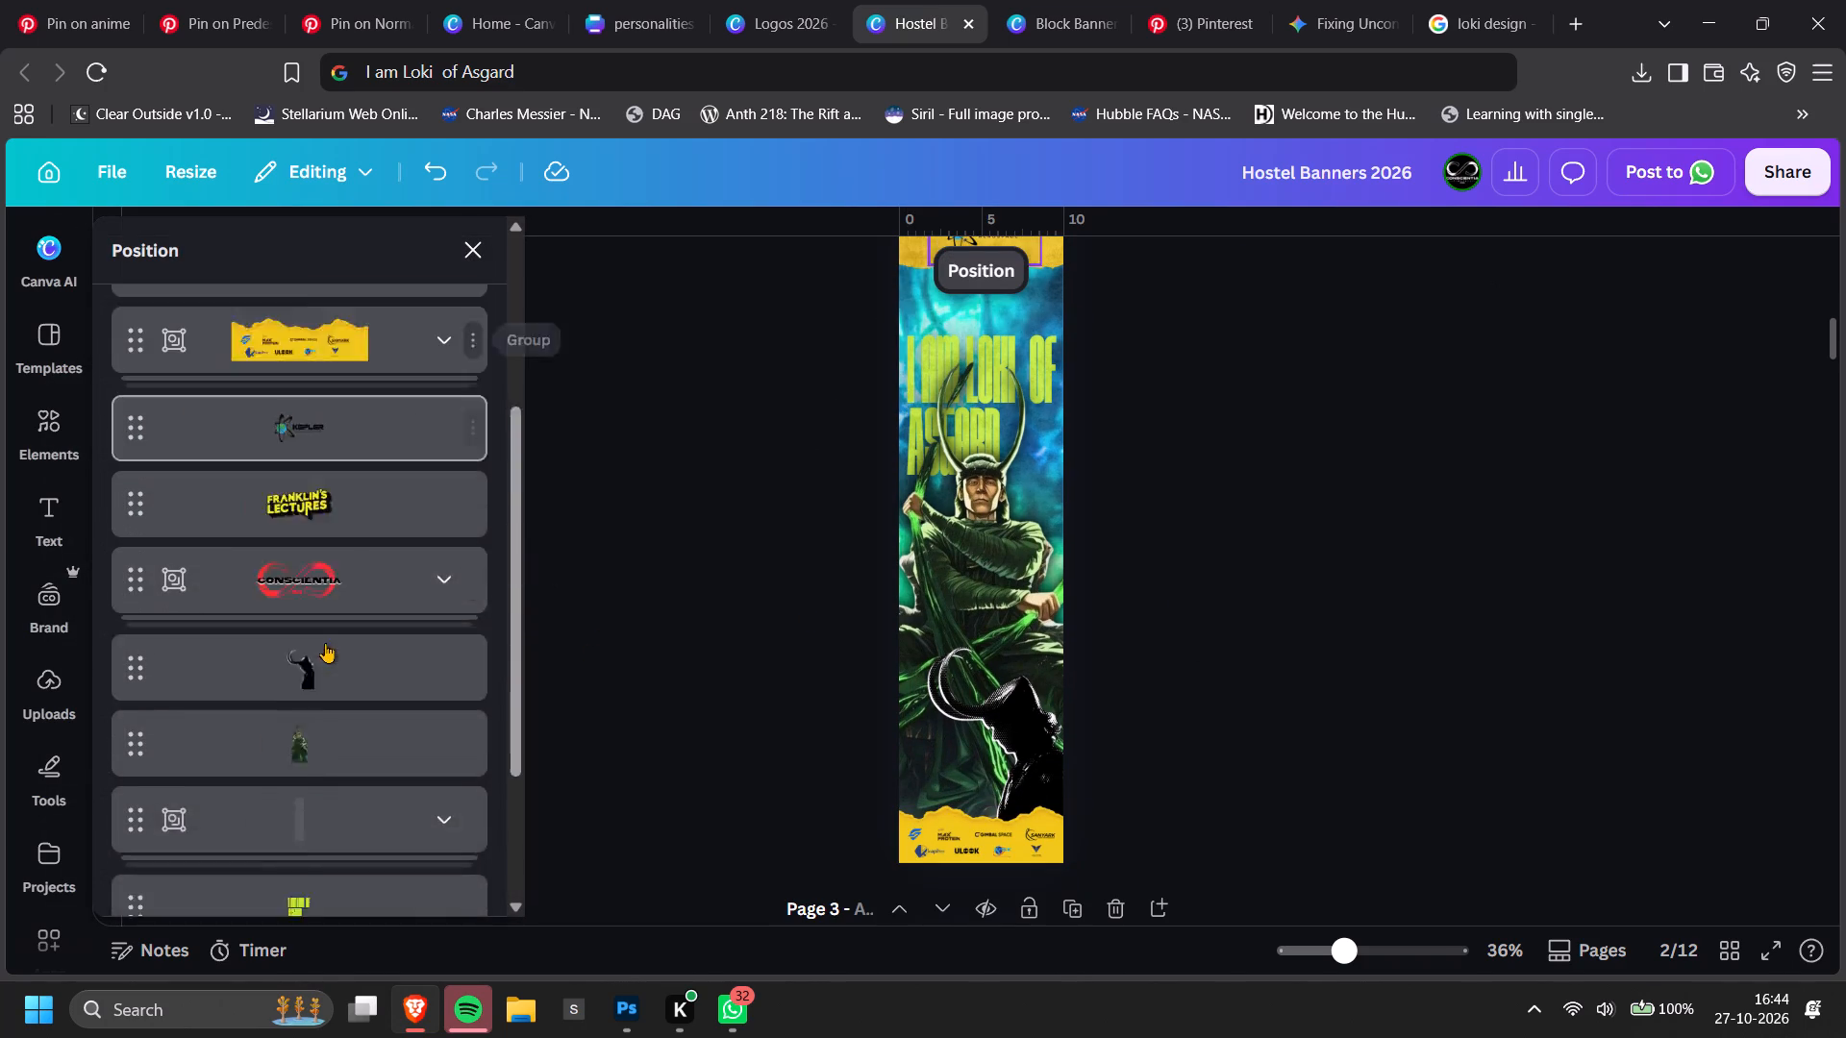
{"action": "left_click", "coordinate": [357, 779]}
{"action": "left_click_drag", "start_coordinate": [1044, 468], "coordinate": [1045, 448]}
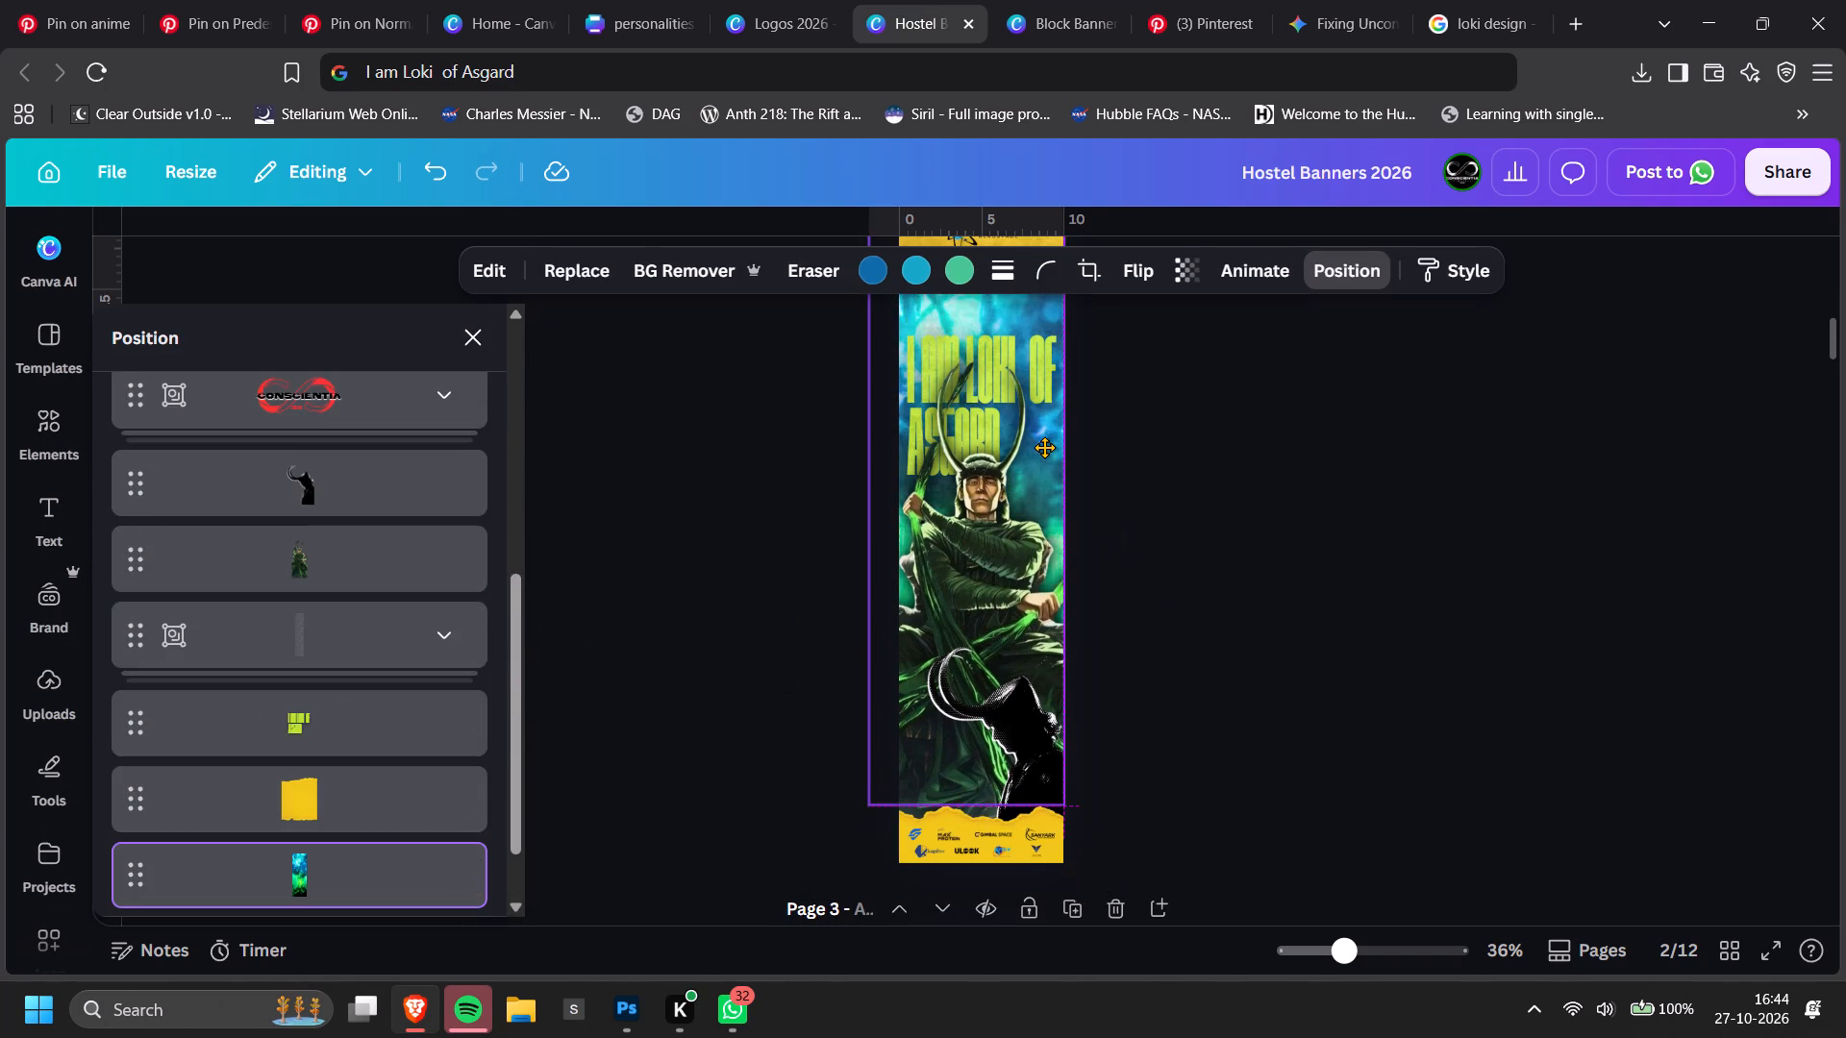
{"action": "left_click_drag", "start_coordinate": [1045, 448], "coordinate": [1045, 411]}
{"action": "scroll", "coordinate": [1043, 443], "scroll_direction": "up", "scroll_amount": 1}
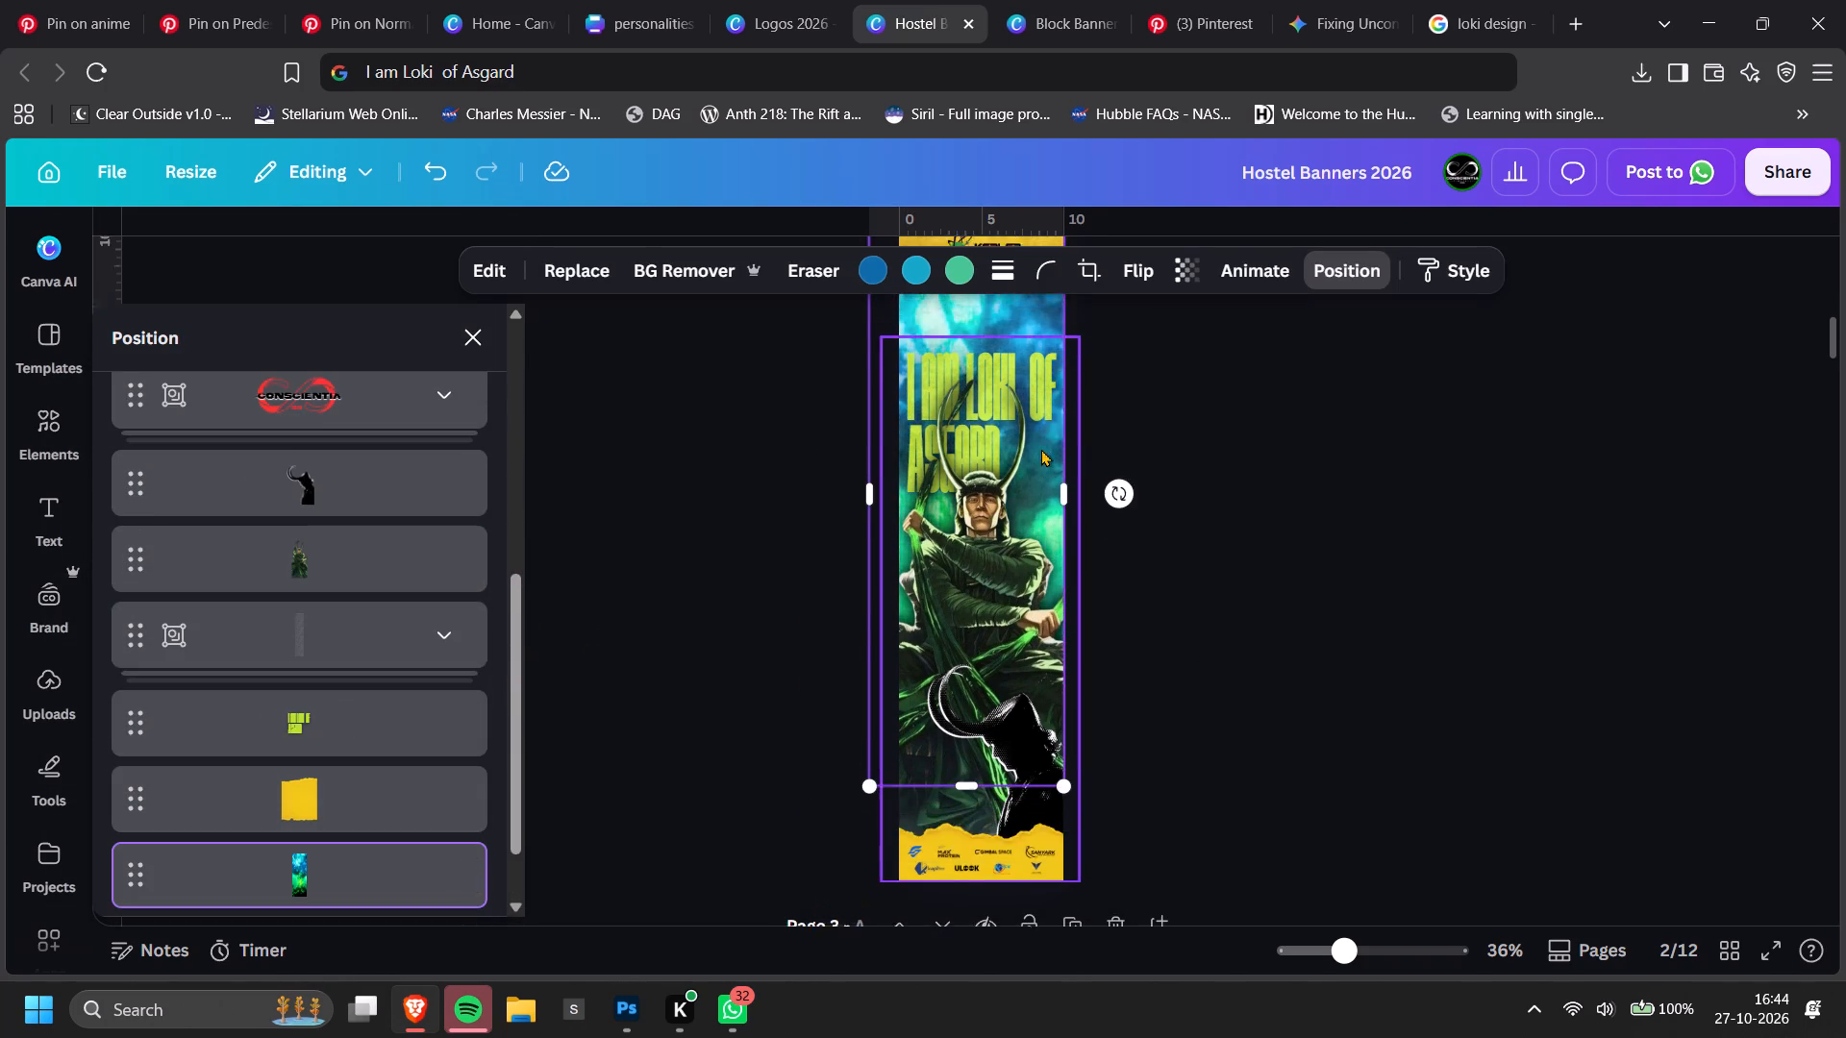
{"action": "left_click", "coordinate": [1040, 650]}
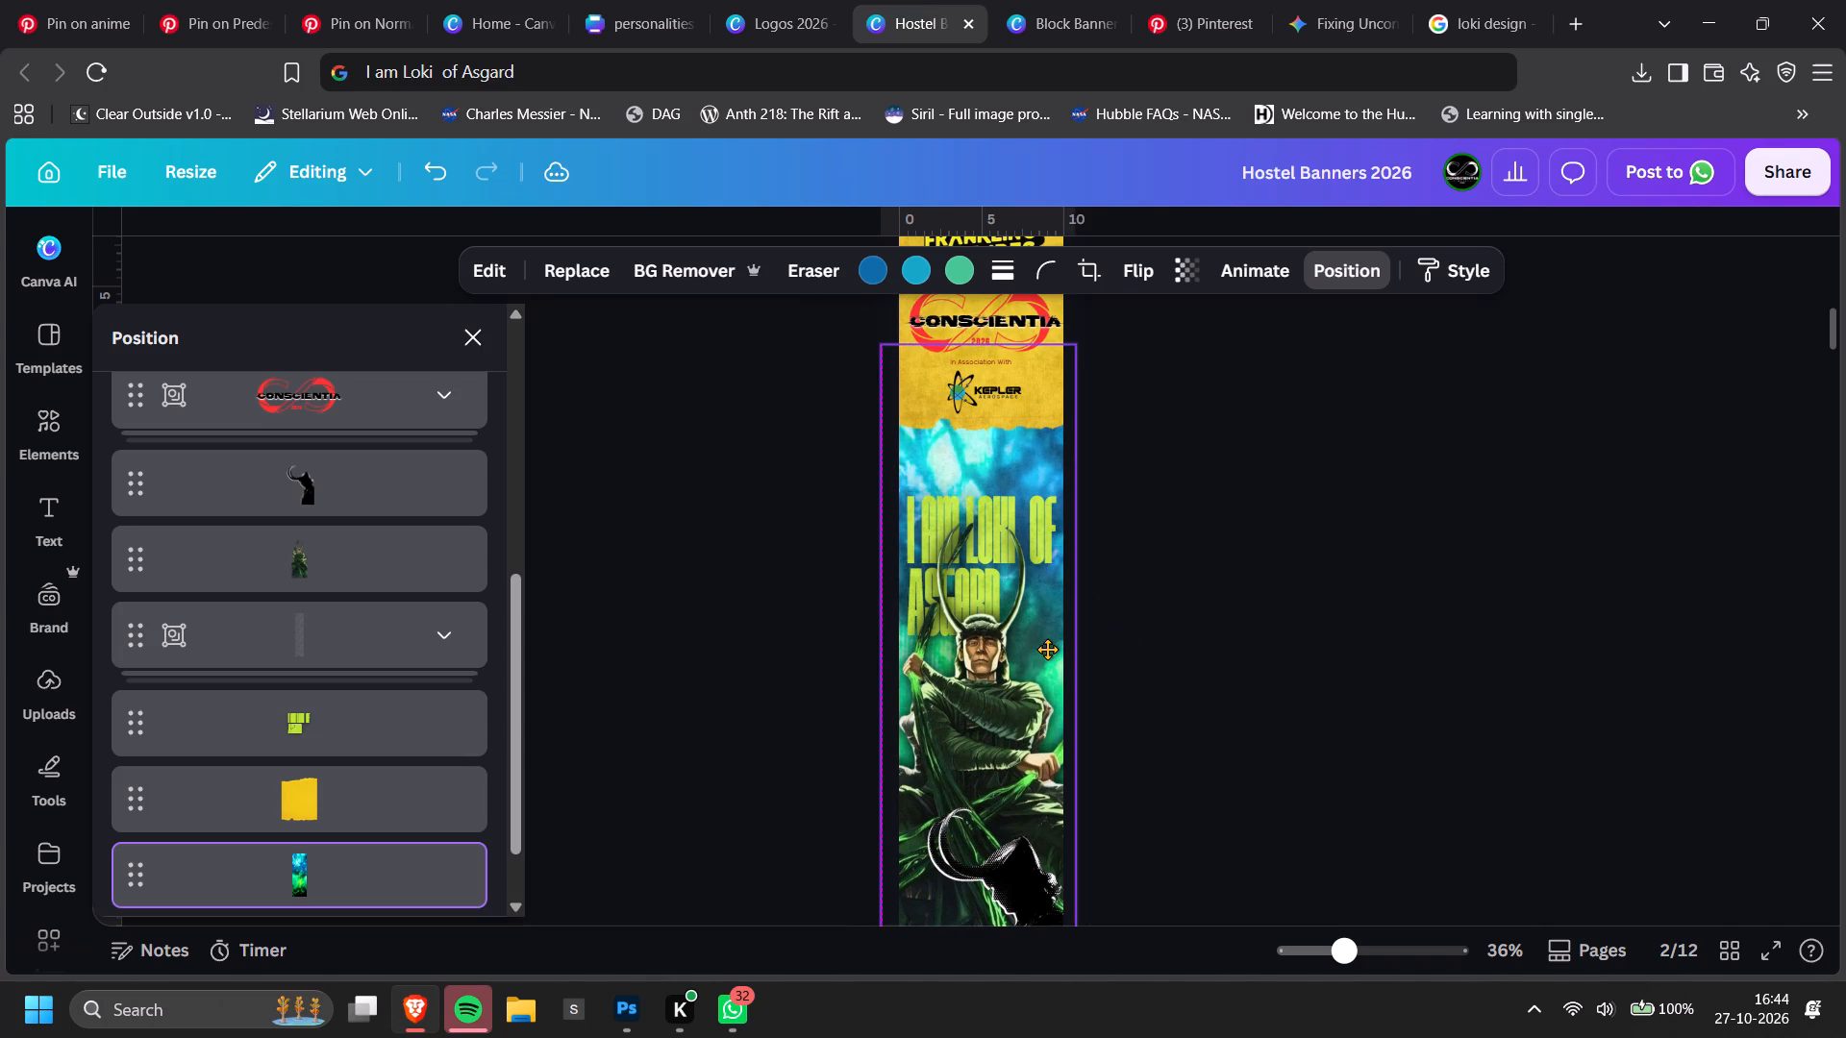
{"action": "double_click", "coordinate": [1293, 581]}
Set the page 2 background colour behind all the layers to black.
{"action": "scroll", "coordinate": [1297, 581], "scroll_direction": "down", "scroll_amount": 1}
{"action": "scroll", "coordinate": [1297, 581], "scroll_direction": "down", "scroll_amount": 2, "text": "ctrl"}
{"action": "scroll", "coordinate": [1297, 581], "scroll_direction": "up", "scroll_amount": 1}
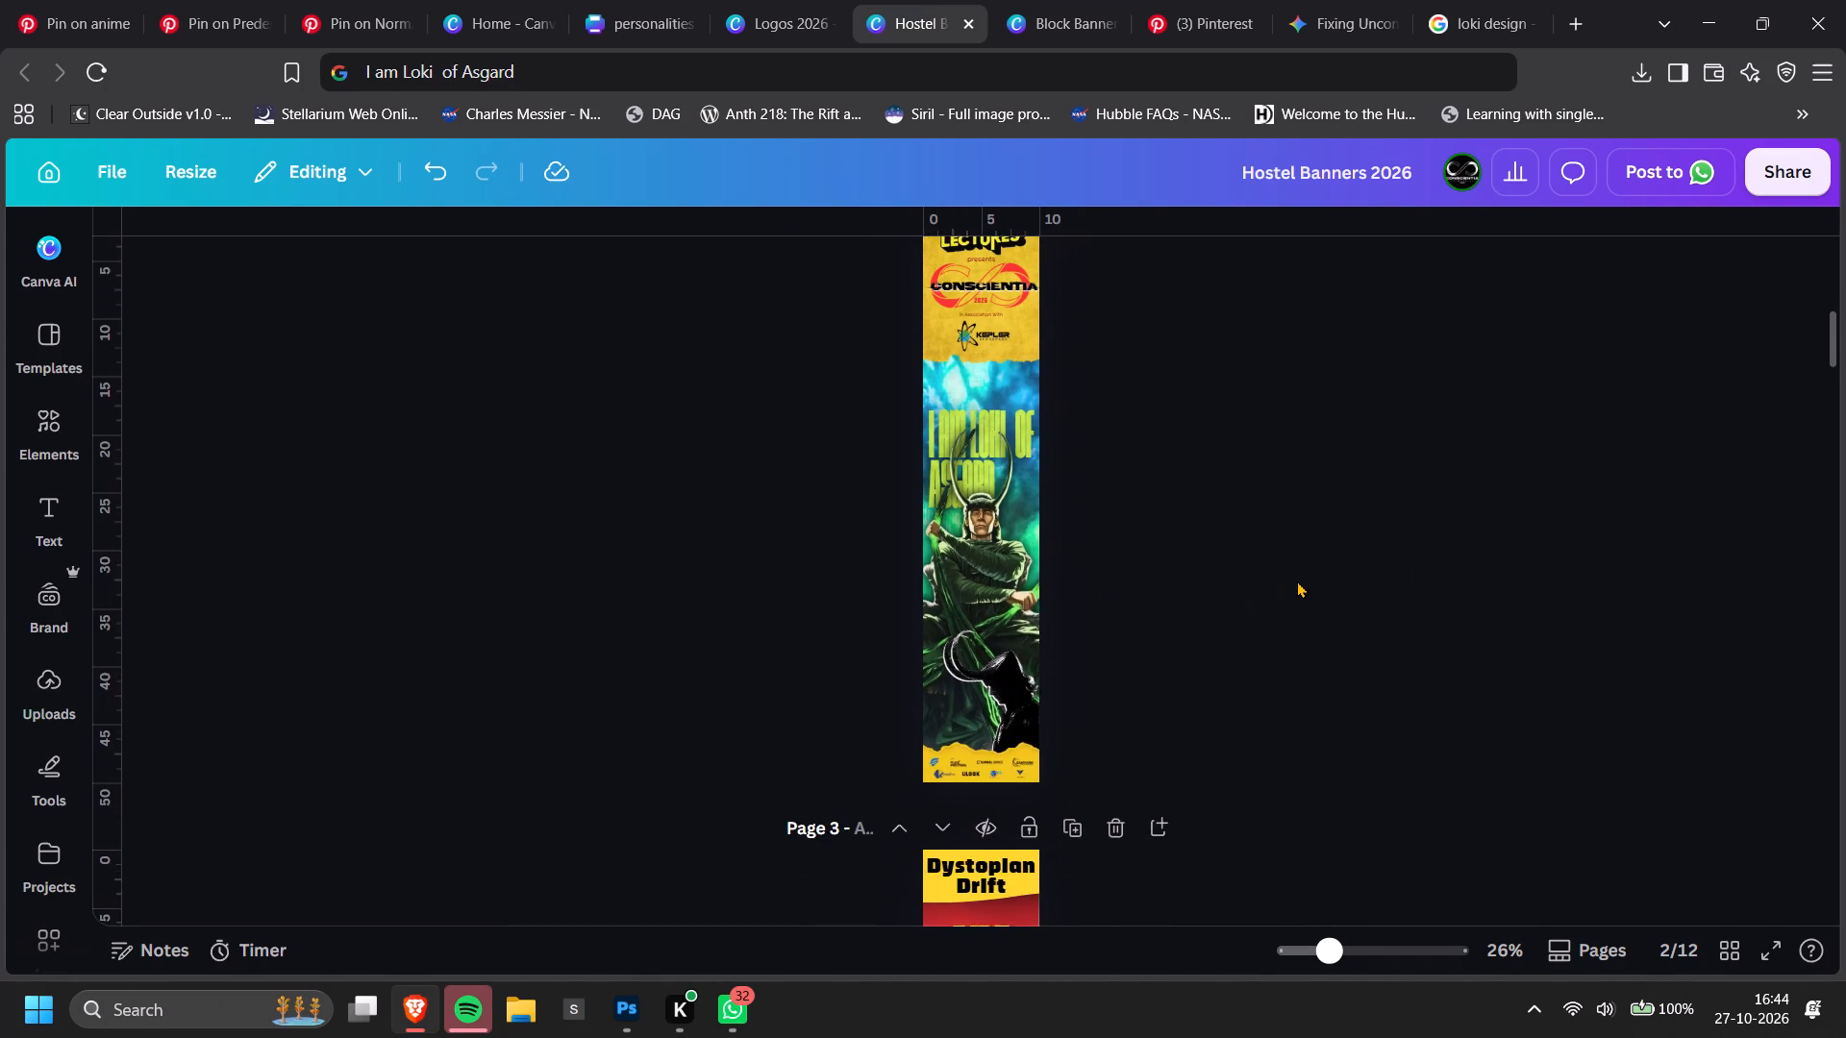
{"action": "scroll", "coordinate": [1283, 647], "scroll_direction": "up", "scroll_amount": 4, "text": "ctrl"}
{"action": "scroll", "coordinate": [1284, 649], "scroll_direction": "down", "scroll_amount": 2}
{"action": "scroll", "coordinate": [1285, 650], "scroll_direction": "down", "scroll_amount": 1, "text": "ctrl"}
{"action": "key", "text": "alt+1"}
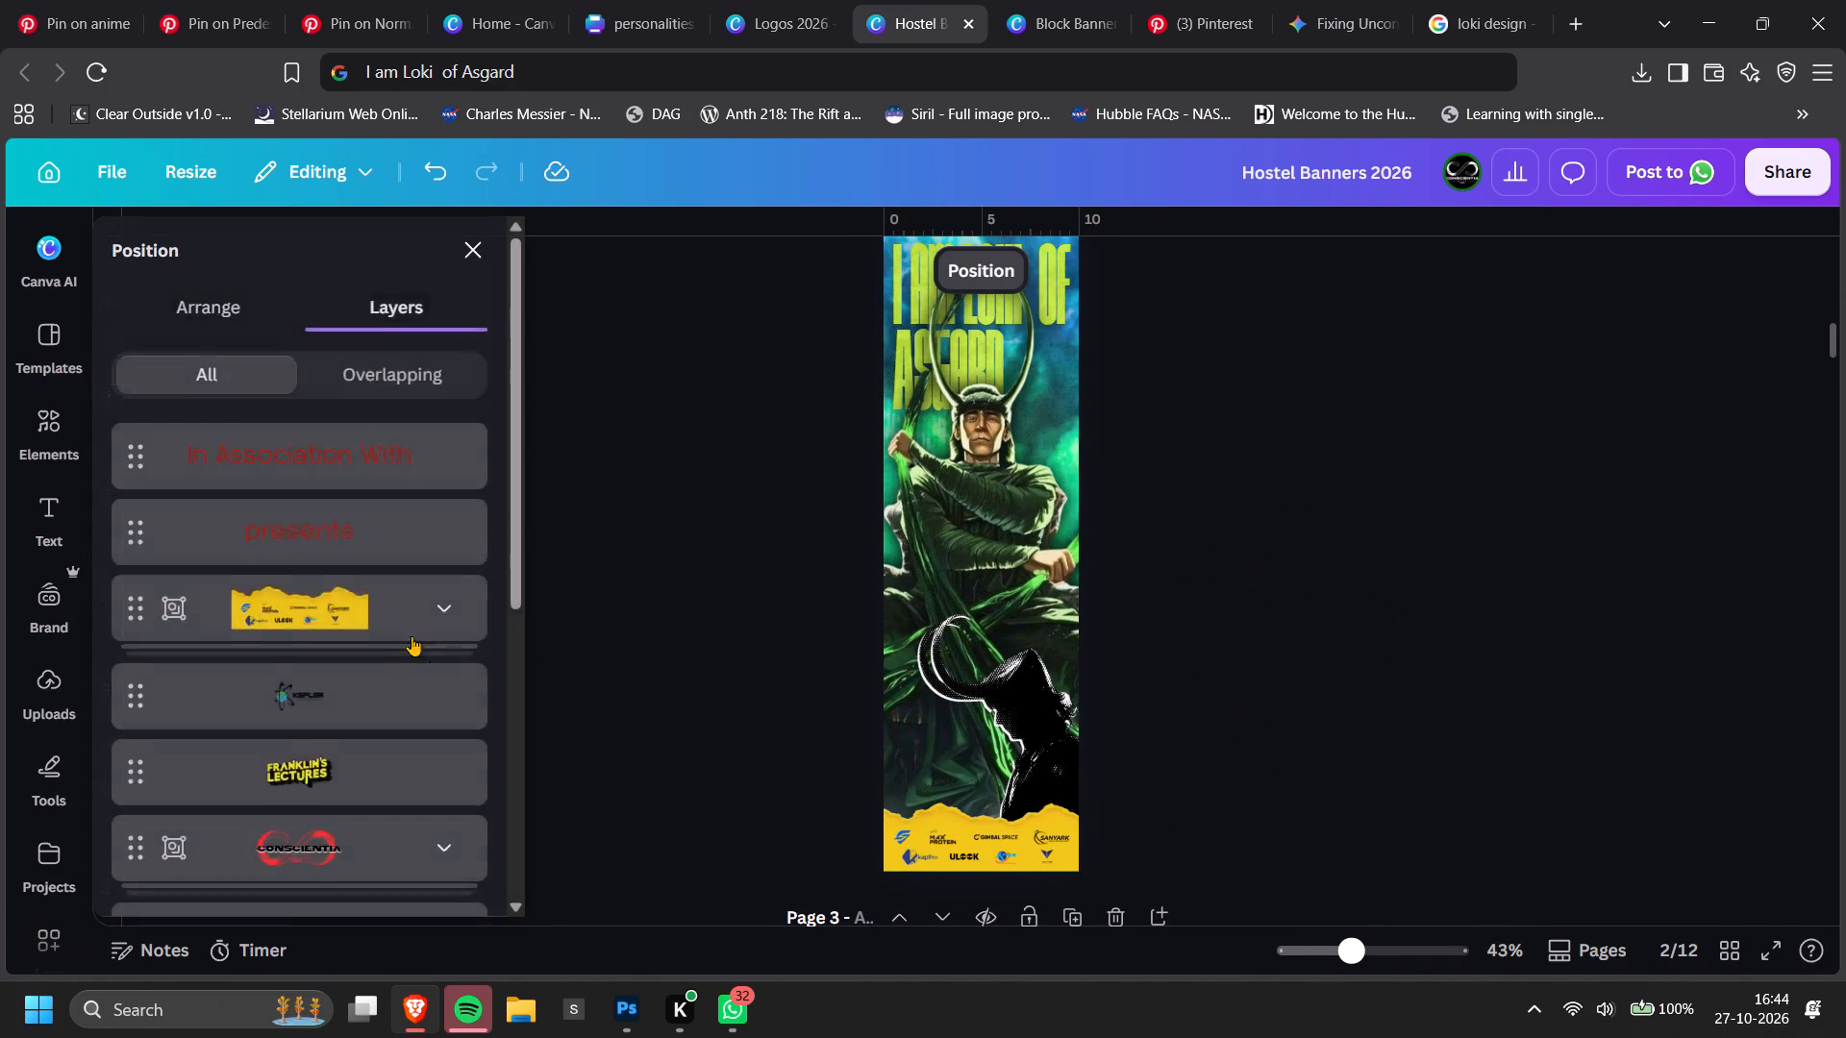
{"action": "scroll", "coordinate": [396, 630], "scroll_direction": "down", "scroll_amount": 8}
{"action": "left_click", "coordinate": [392, 802]}
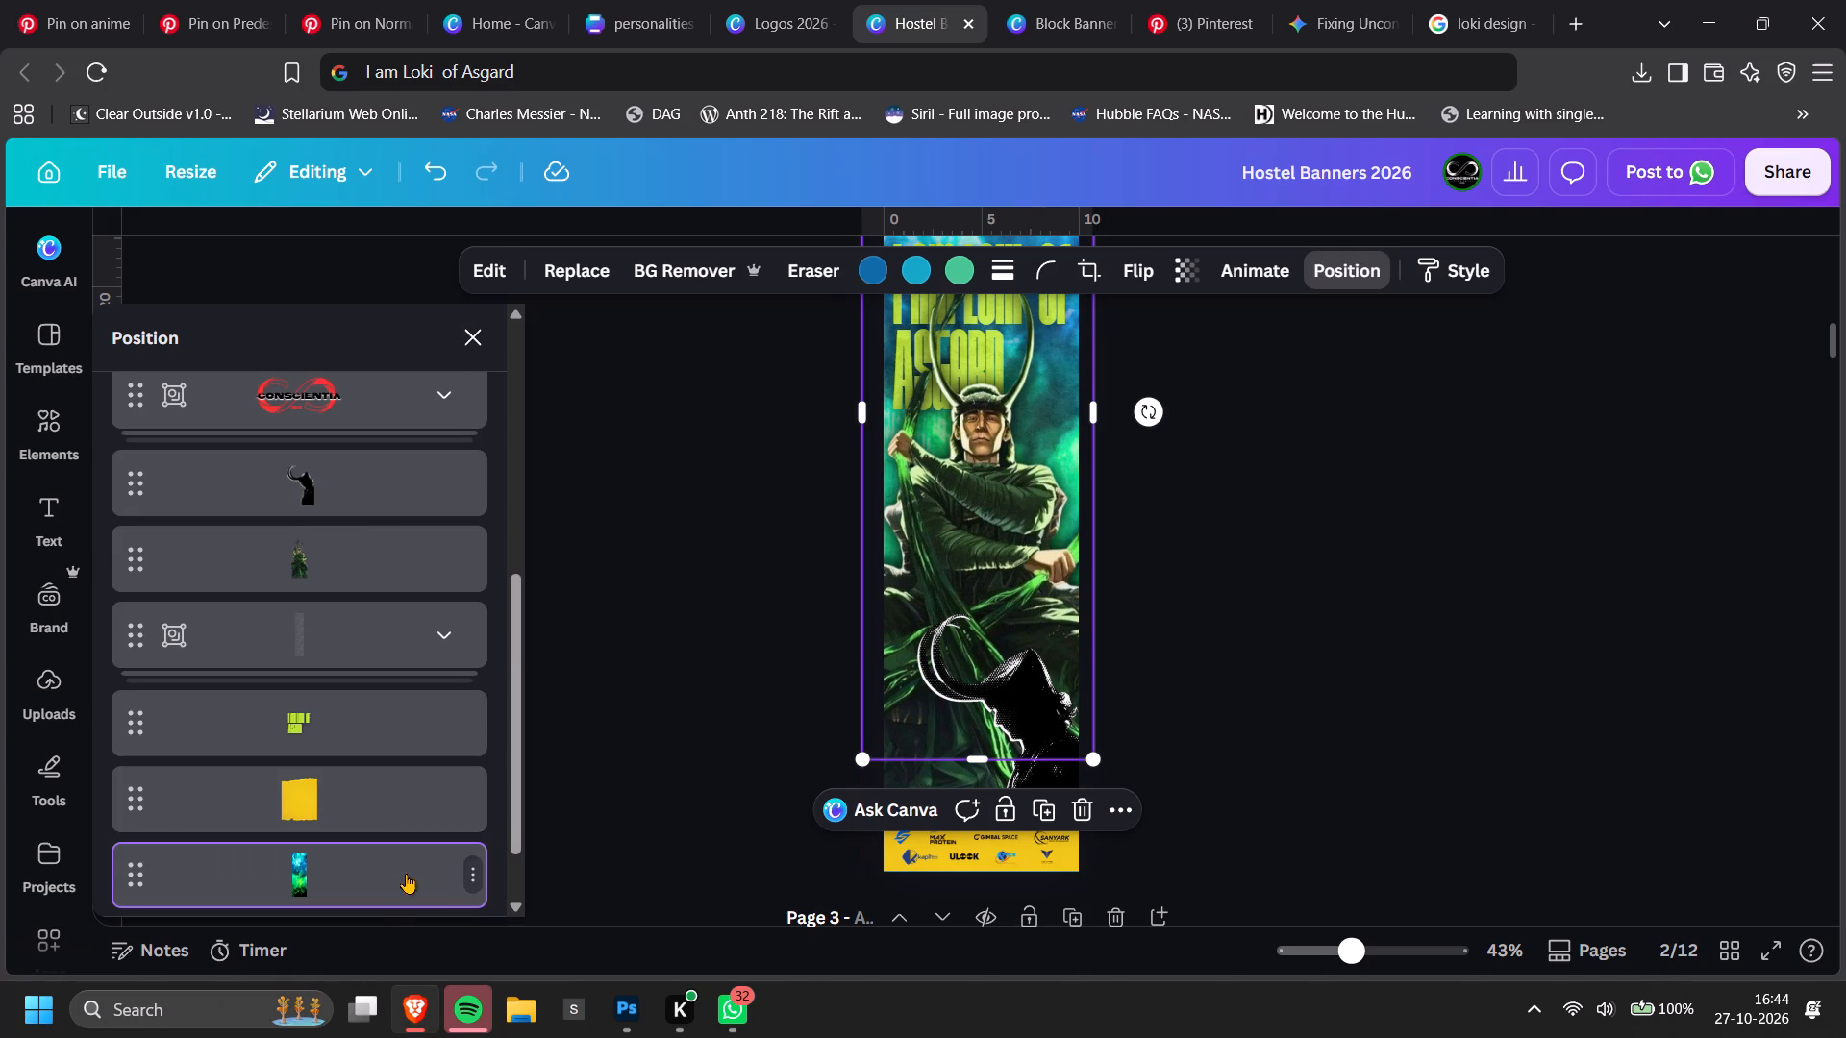
{"action": "scroll", "coordinate": [377, 898], "scroll_direction": "down", "scroll_amount": 3}
{"action": "left_click", "coordinate": [352, 864]}
{"action": "left_click", "coordinate": [1055, 261]}
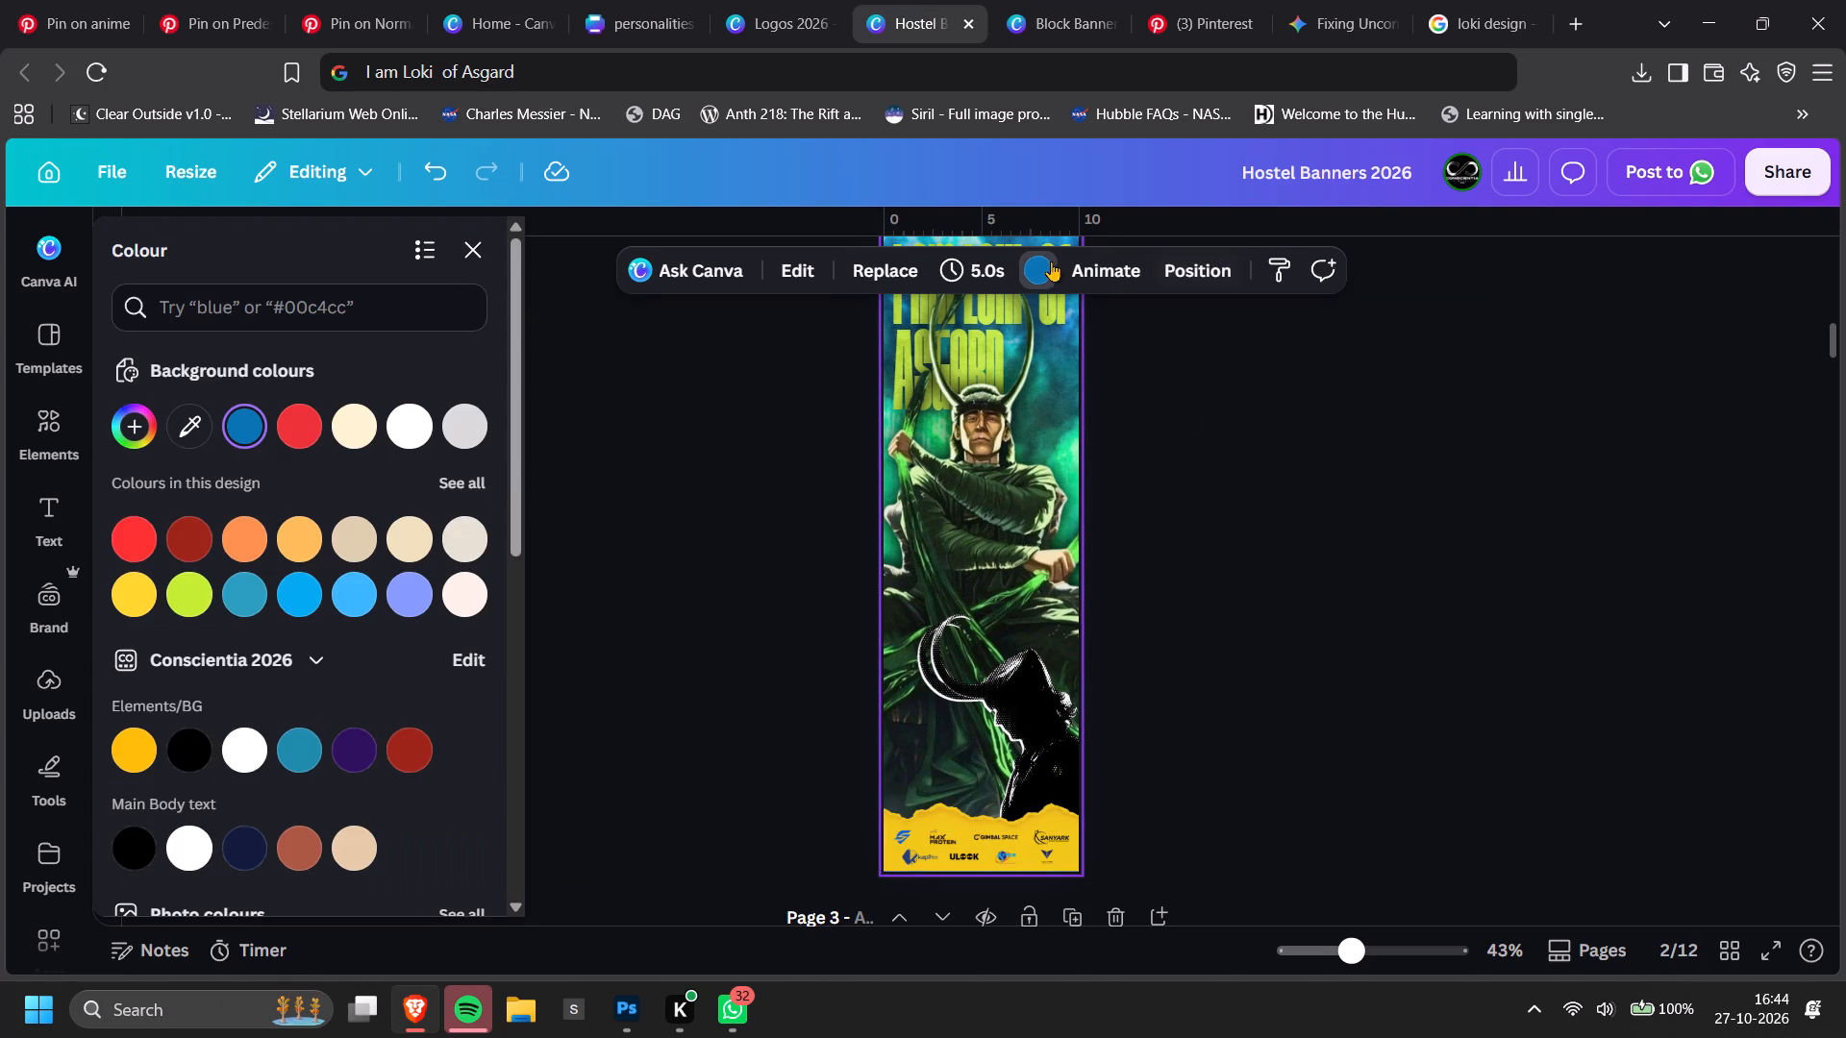
{"action": "left_click", "coordinate": [198, 766]}
{"action": "left_click", "coordinate": [603, 577]}
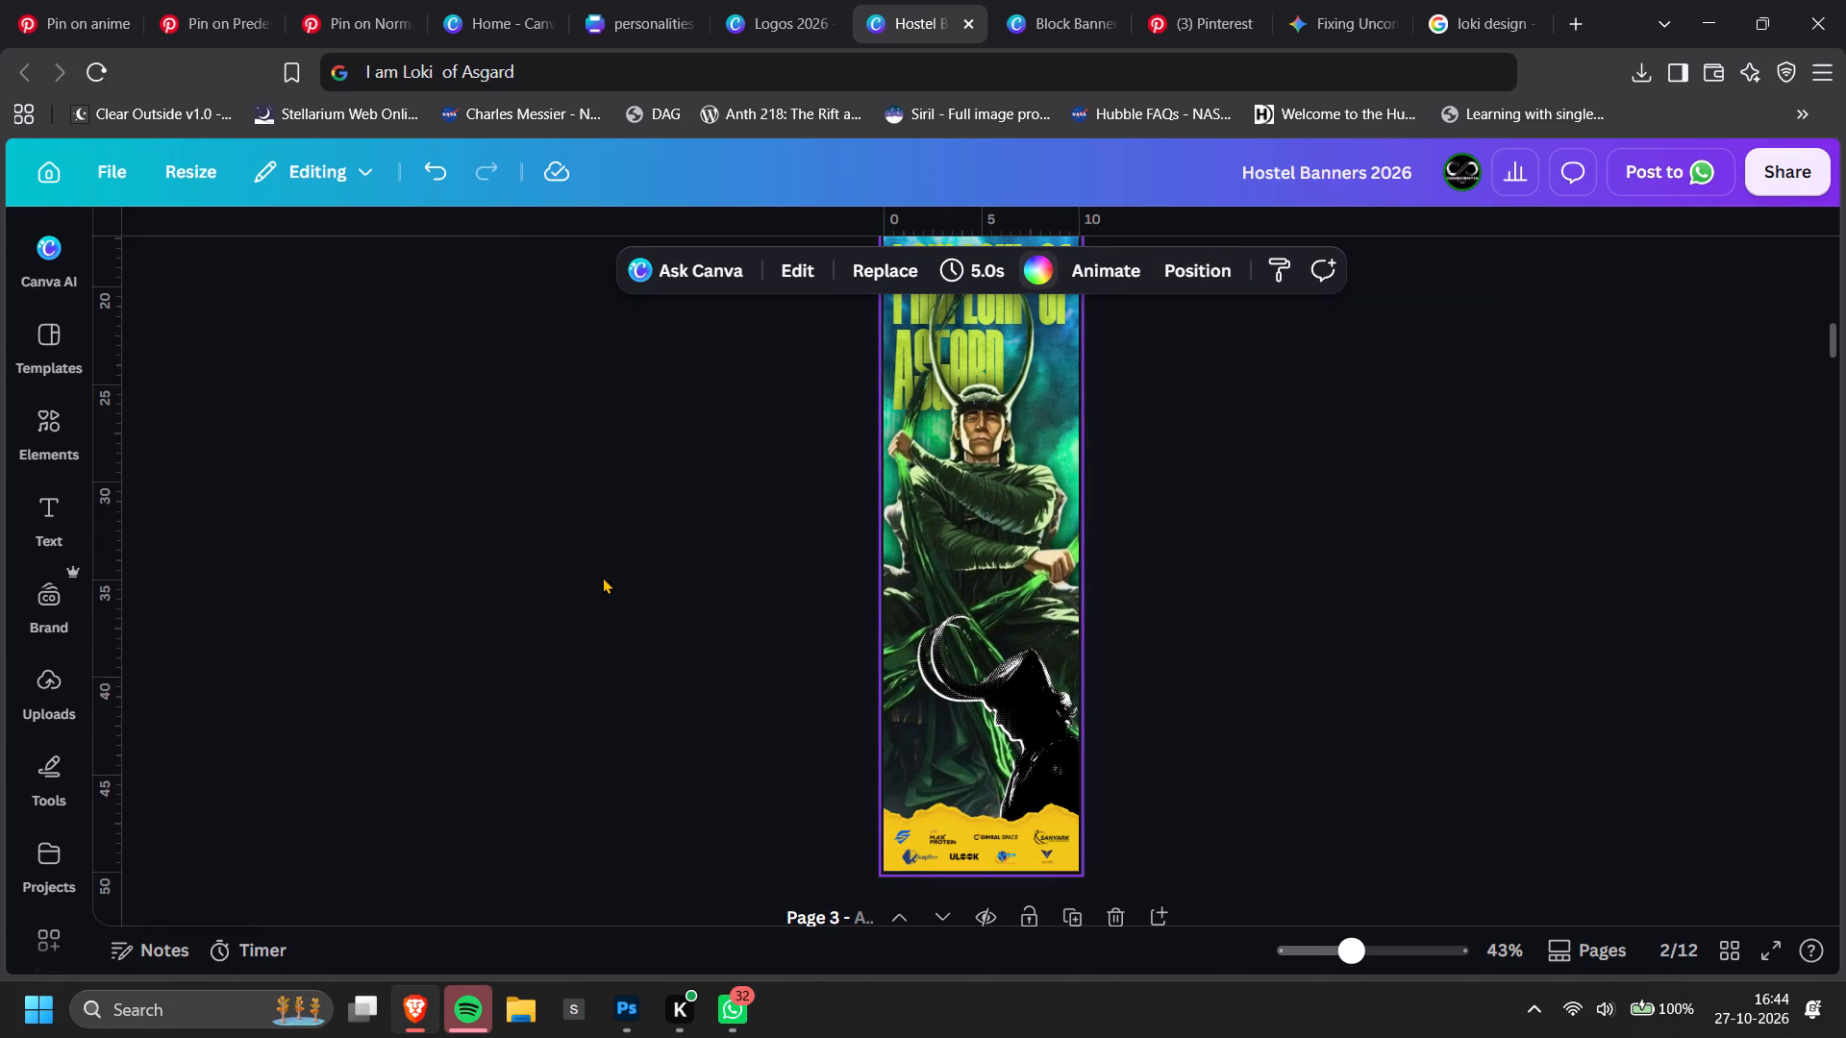
Reduce the opacity of the blue-green background image to about 79.
{"action": "key", "text": "alt+1"}
{"action": "scroll", "coordinate": [312, 706], "scroll_direction": "down", "scroll_amount": 5}
{"action": "left_click", "coordinate": [314, 782]}
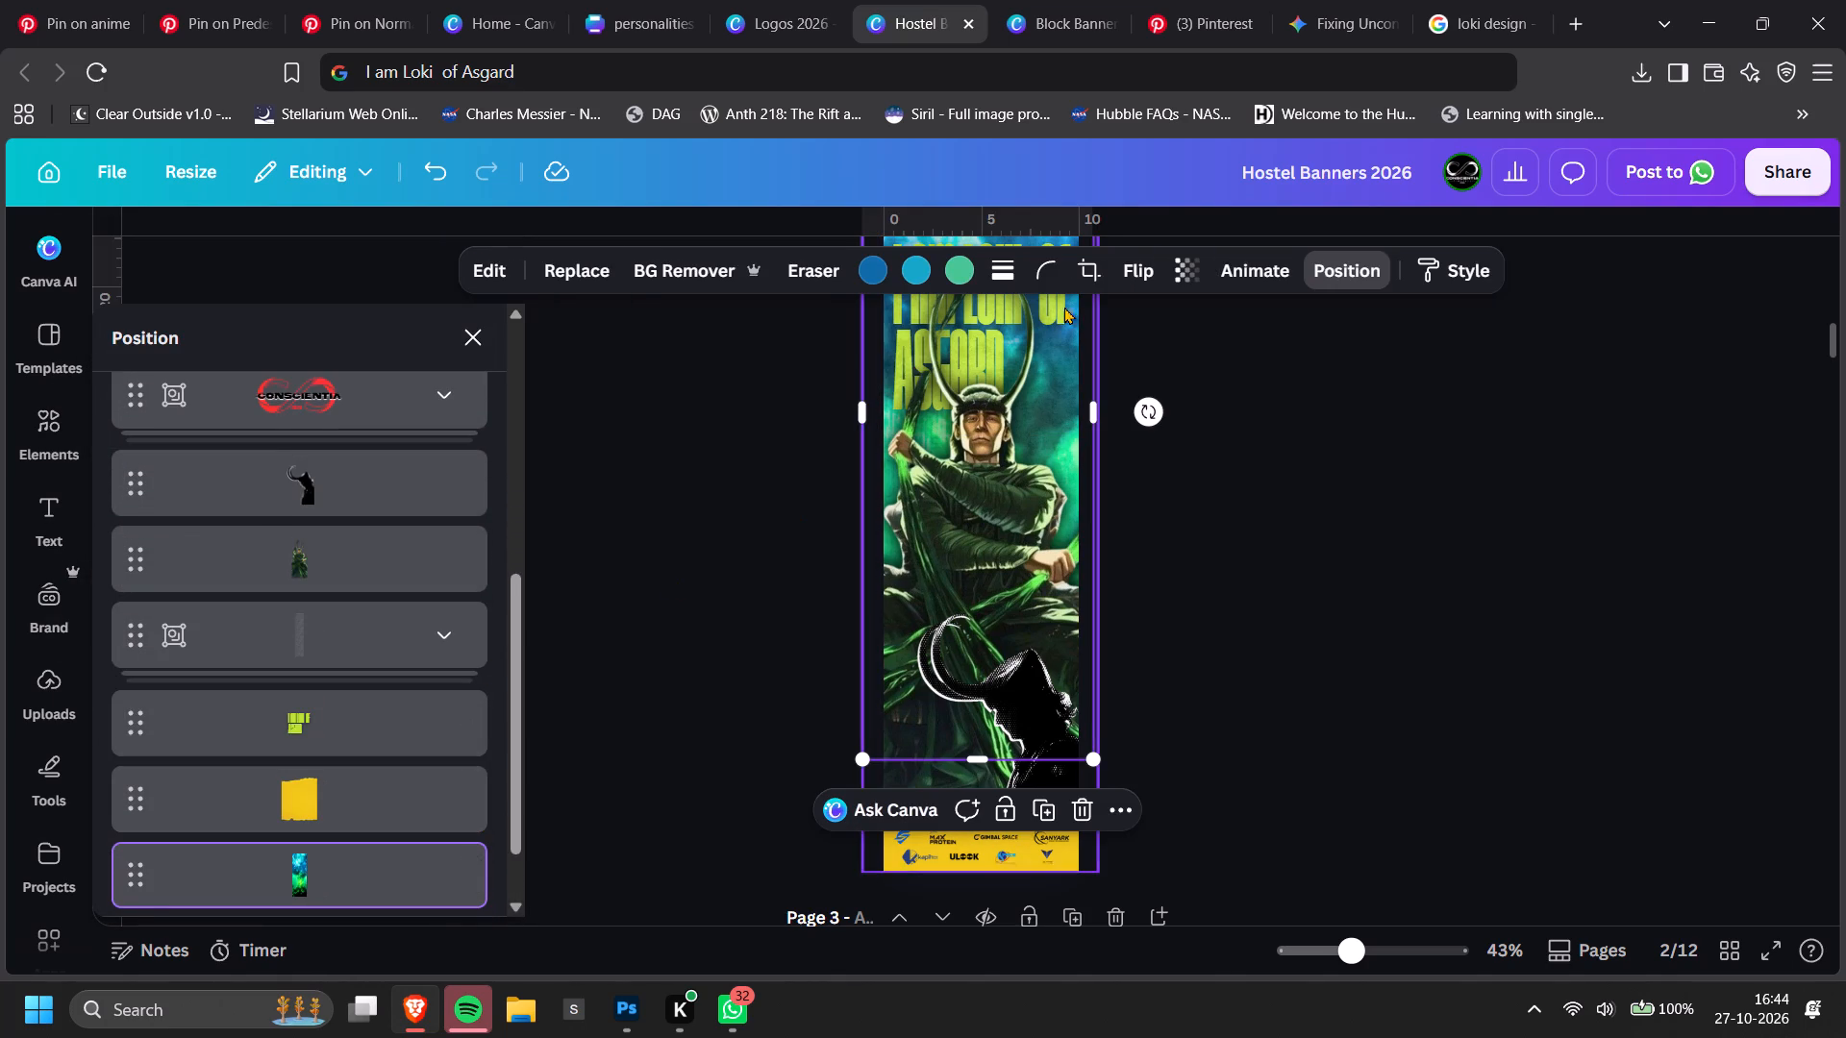
{"action": "left_click", "coordinate": [1171, 262]}
{"action": "left_click", "coordinate": [1185, 365]}
{"action": "scroll", "coordinate": [1200, 538], "scroll_direction": "up", "scroll_amount": 1}
{"action": "left_click_drag", "start_coordinate": [1199, 366], "coordinate": [1210, 375]}
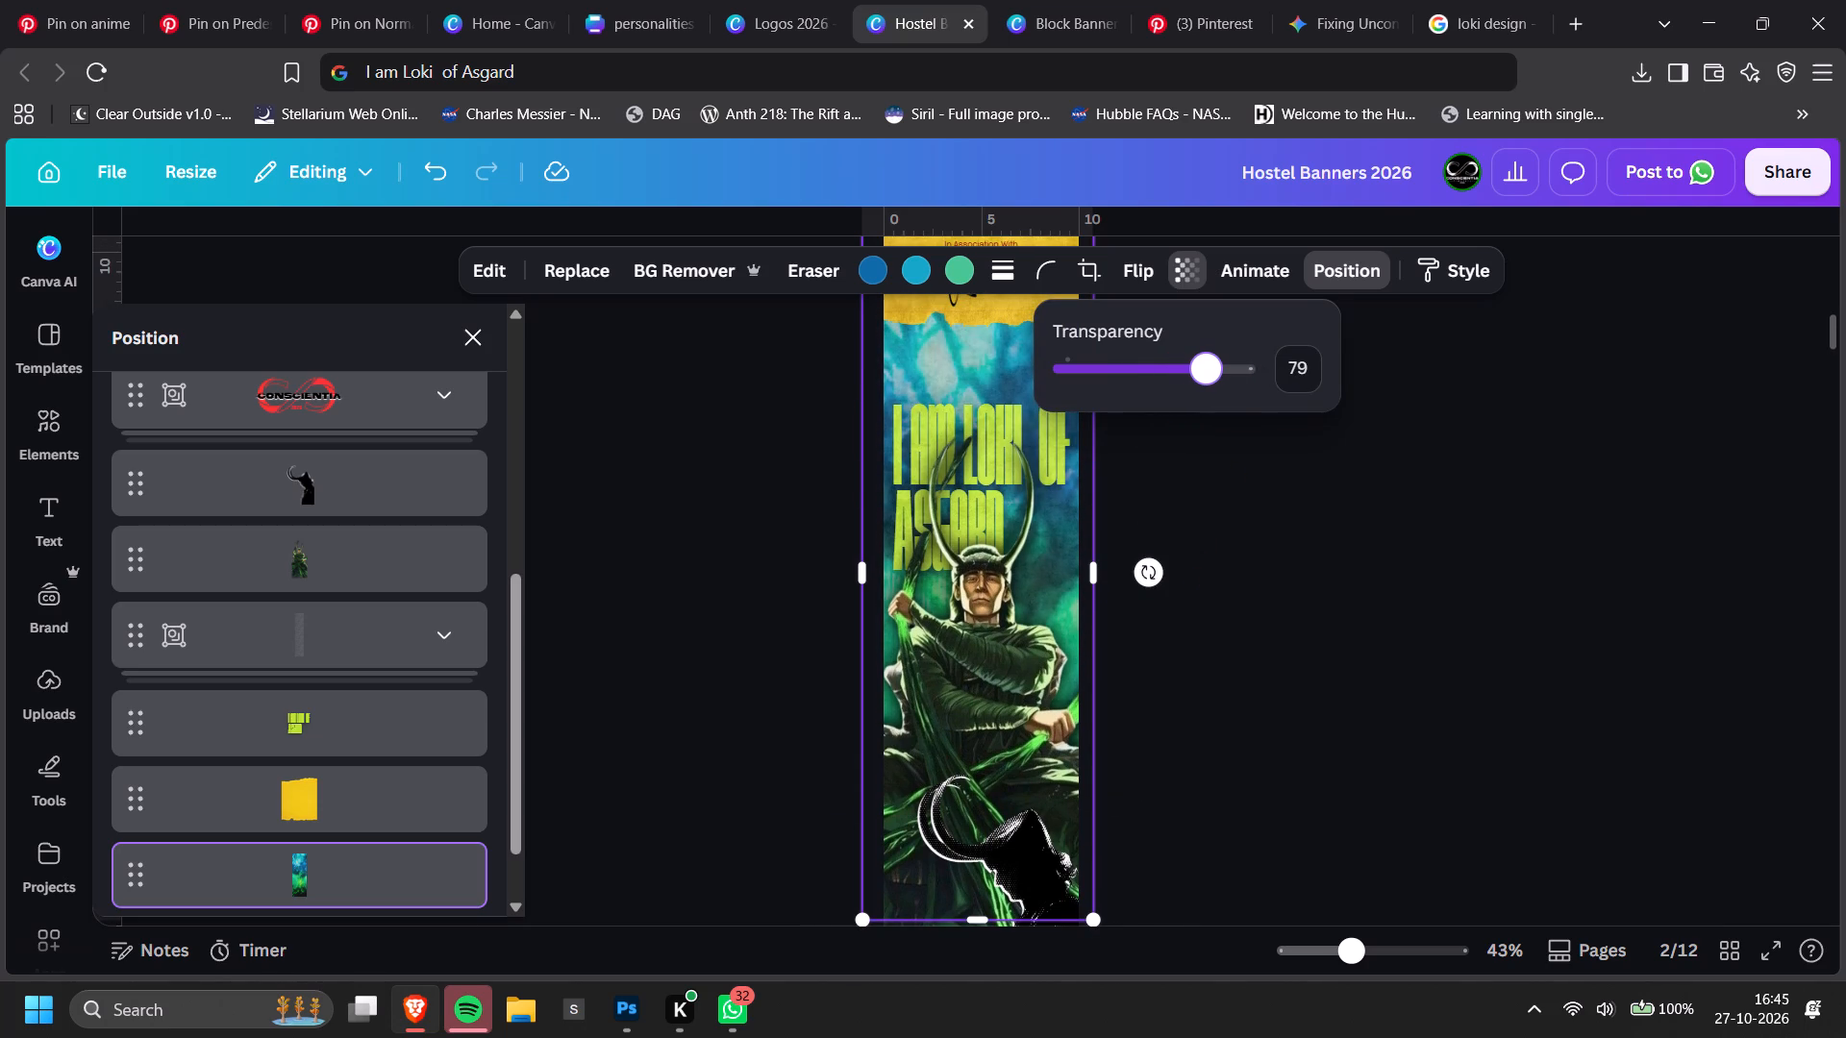
{"action": "left_click_drag", "start_coordinate": [1210, 375], "coordinate": [1207, 376]}
Set the sharpness of the blue-green background image to 35.
{"action": "left_click", "coordinate": [506, 273]}
{"action": "left_click", "coordinate": [162, 581]}
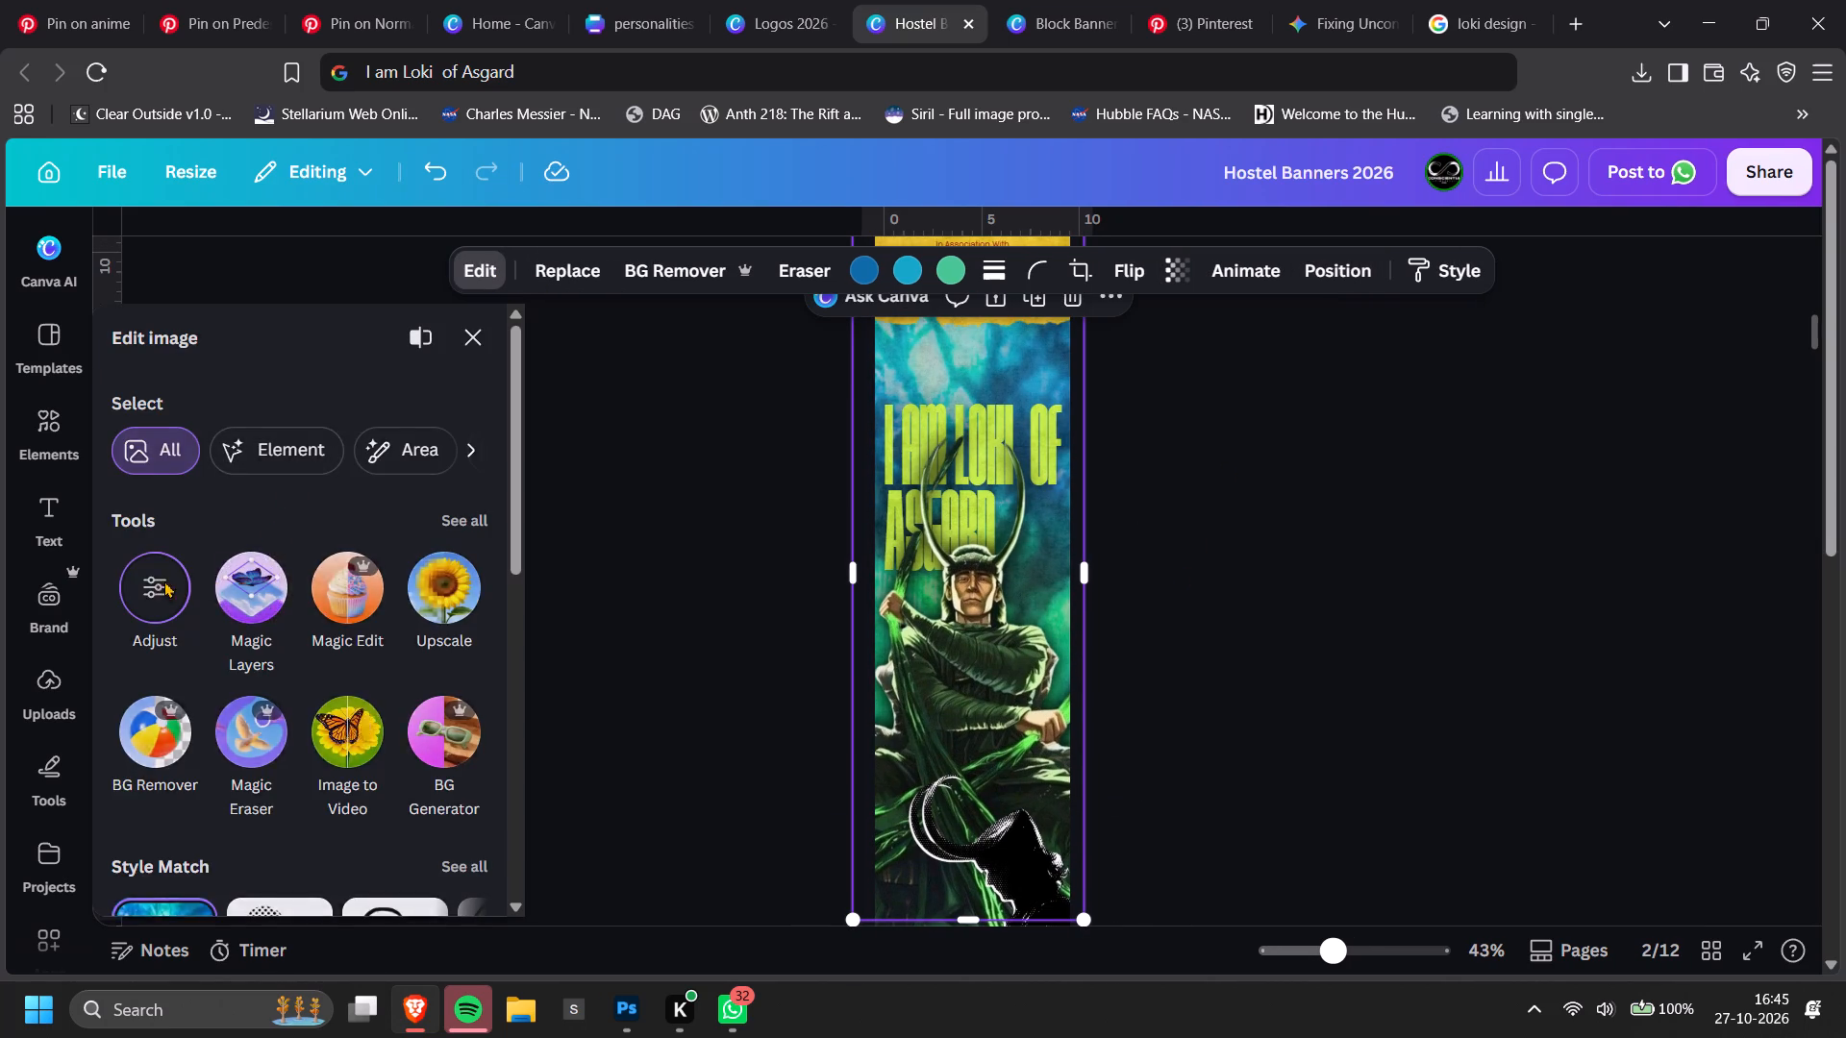
{"action": "scroll", "coordinate": [337, 610], "scroll_direction": "down", "scroll_amount": 11}
{"action": "left_click_drag", "start_coordinate": [278, 624], "coordinate": [317, 630]}
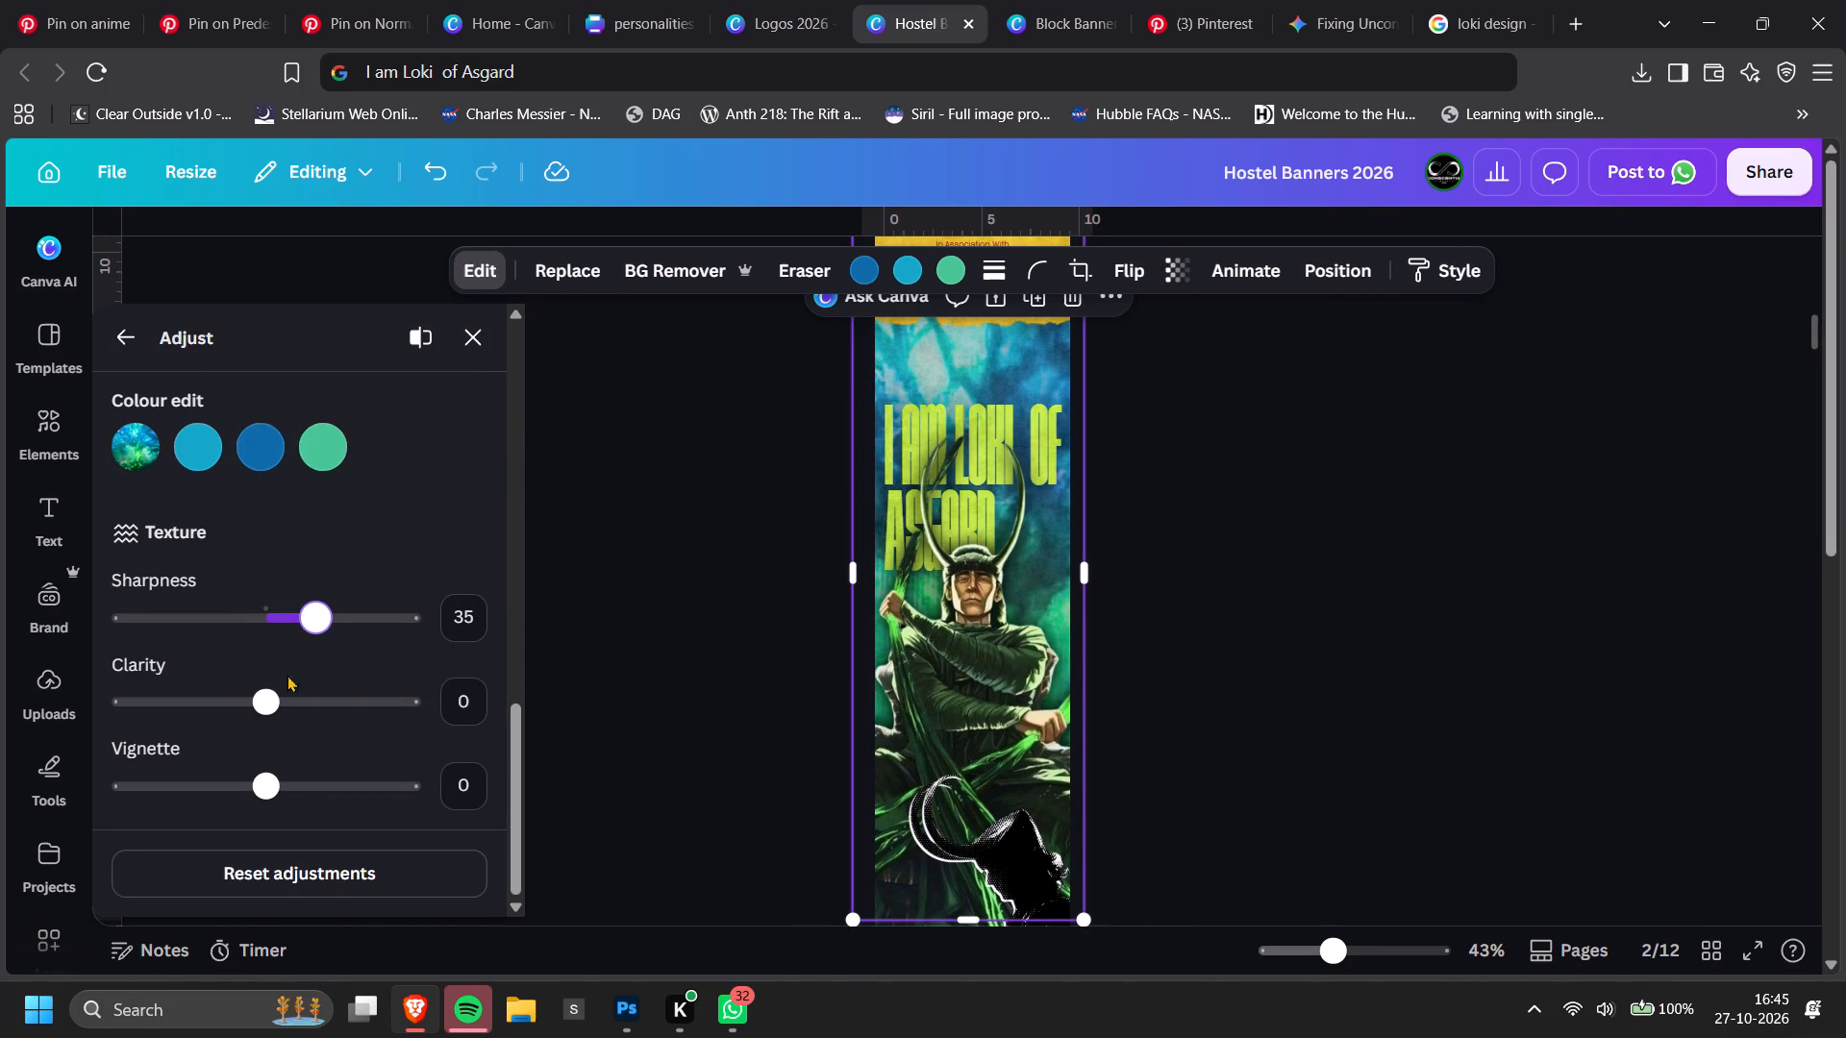
Increase the clarity of the blue-green background image on page 2.
{"action": "left_click_drag", "start_coordinate": [268, 712], "coordinate": [318, 716]}
{"action": "double_click", "coordinate": [1262, 547]}
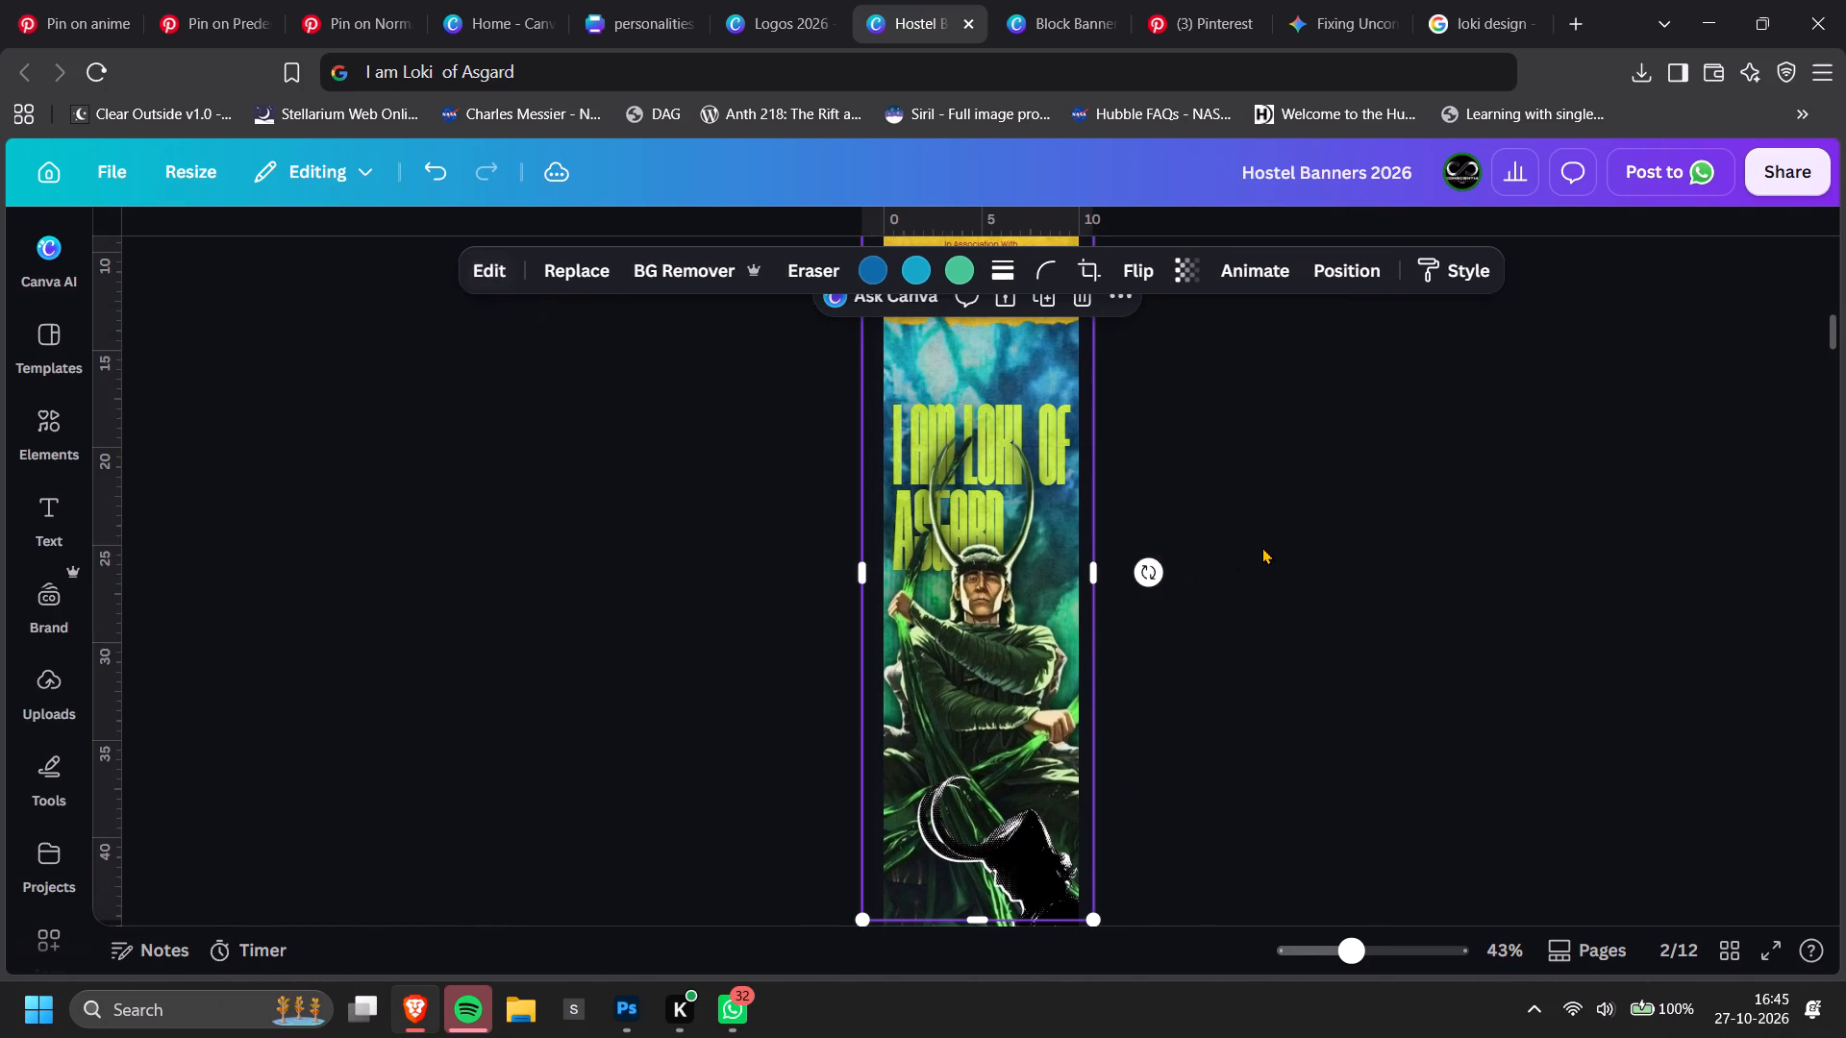
{"action": "scroll", "coordinate": [1262, 547], "scroll_direction": "down", "scroll_amount": 1}
{"action": "scroll", "coordinate": [1268, 631], "scroll_direction": "up", "scroll_amount": 1}
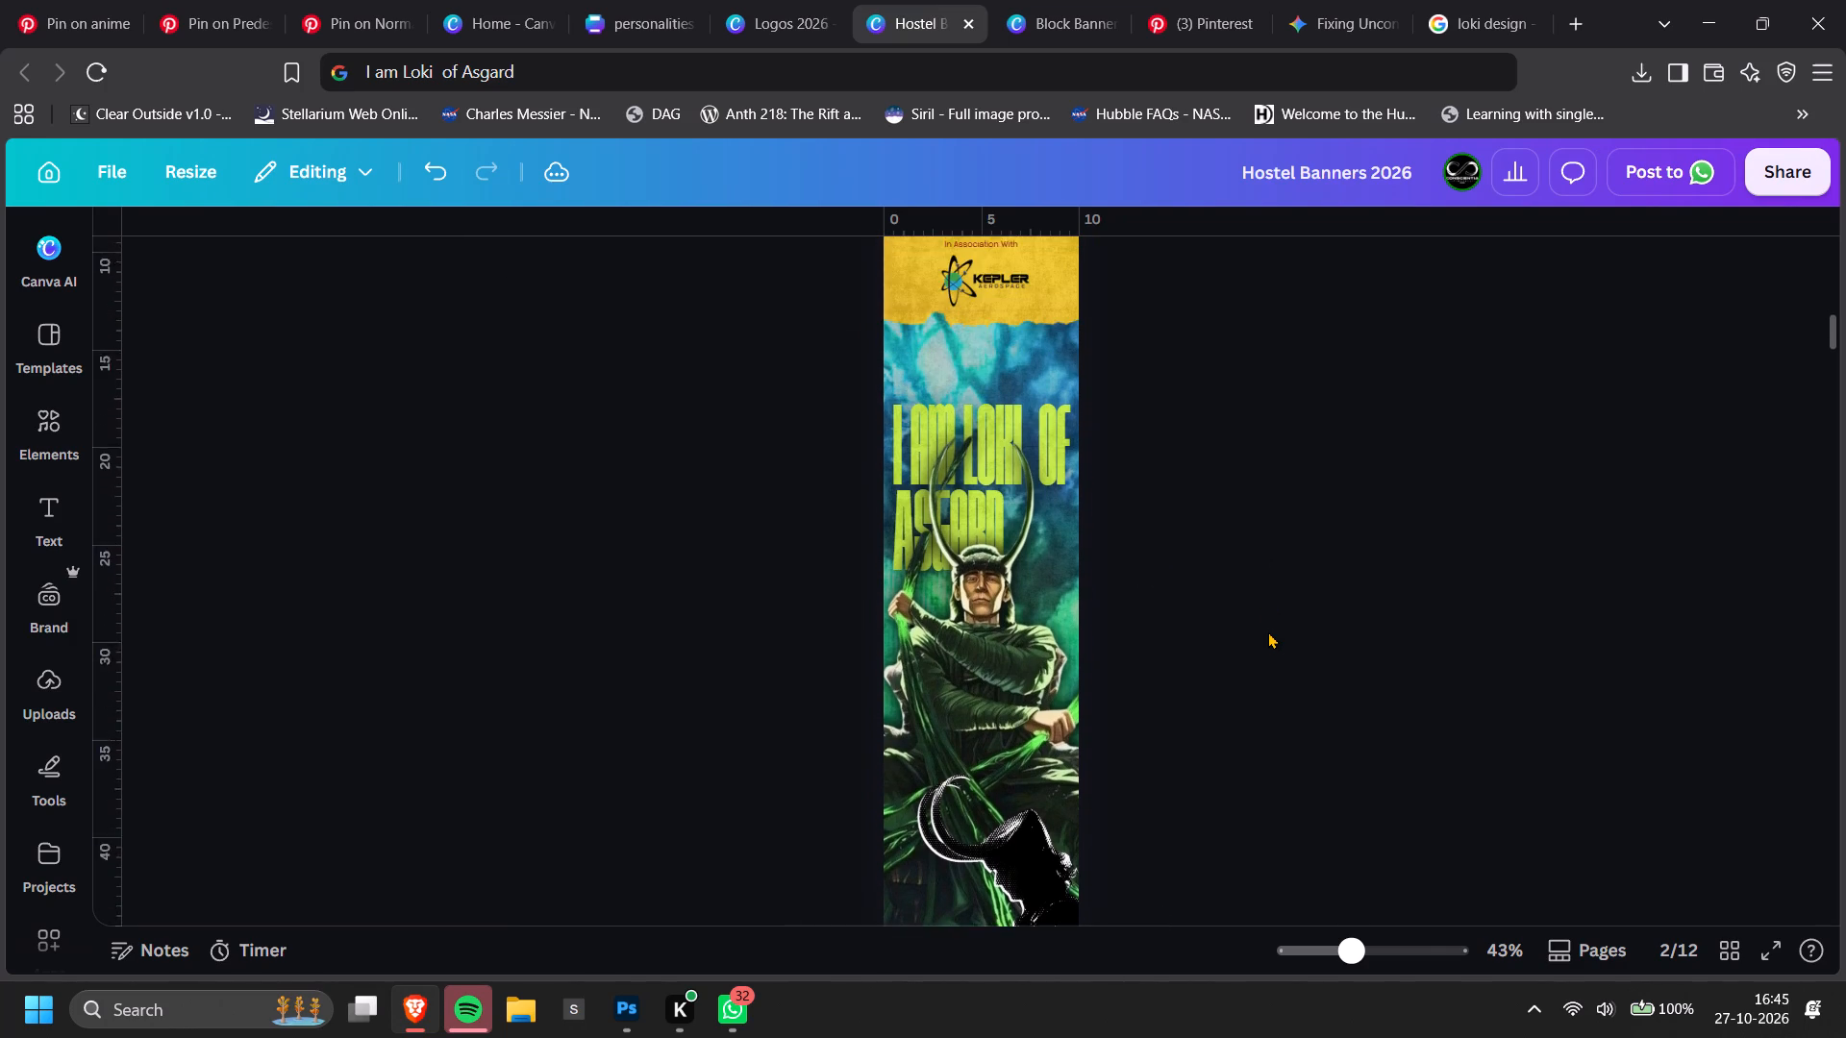
Duplicate the page 2 Loki banner as a new page directly below it.
{"action": "scroll", "coordinate": [1268, 631], "scroll_direction": "up", "scroll_amount": 1}
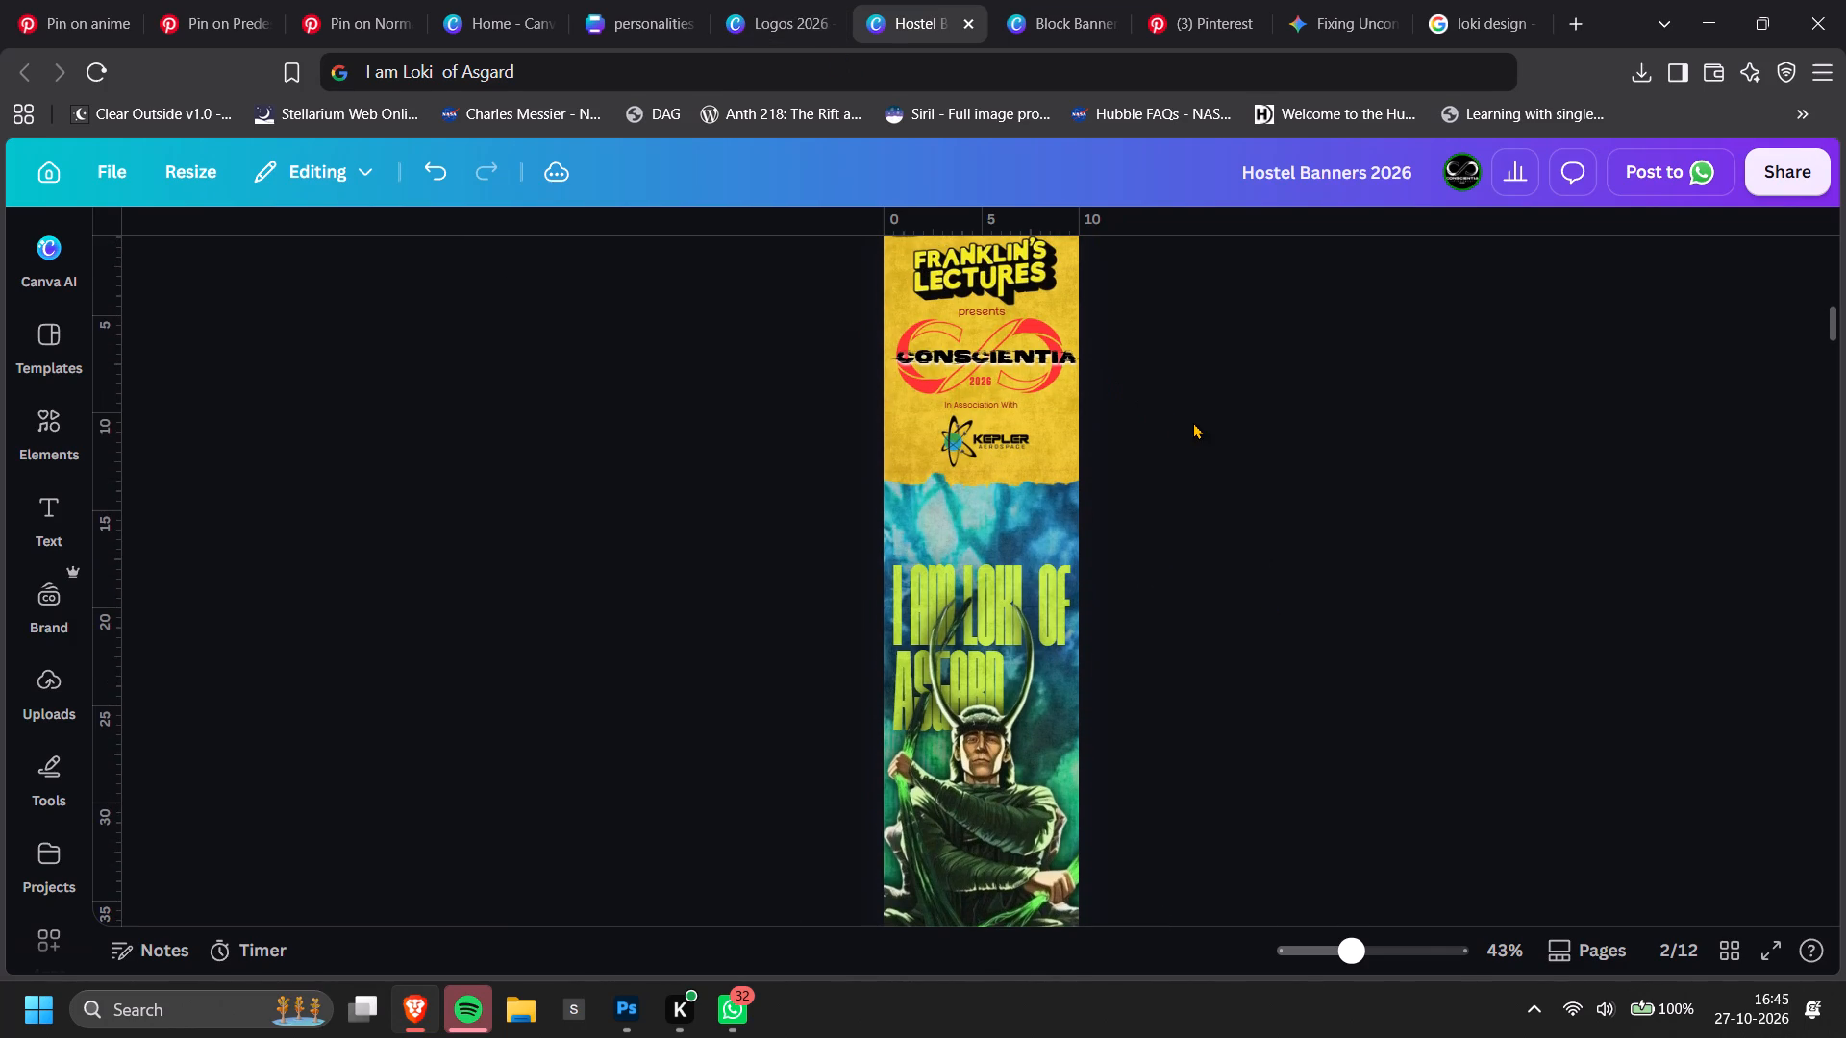
{"action": "scroll", "coordinate": [1193, 421], "scroll_direction": "up", "scroll_amount": 2}
{"action": "left_click", "coordinate": [1085, 508]}
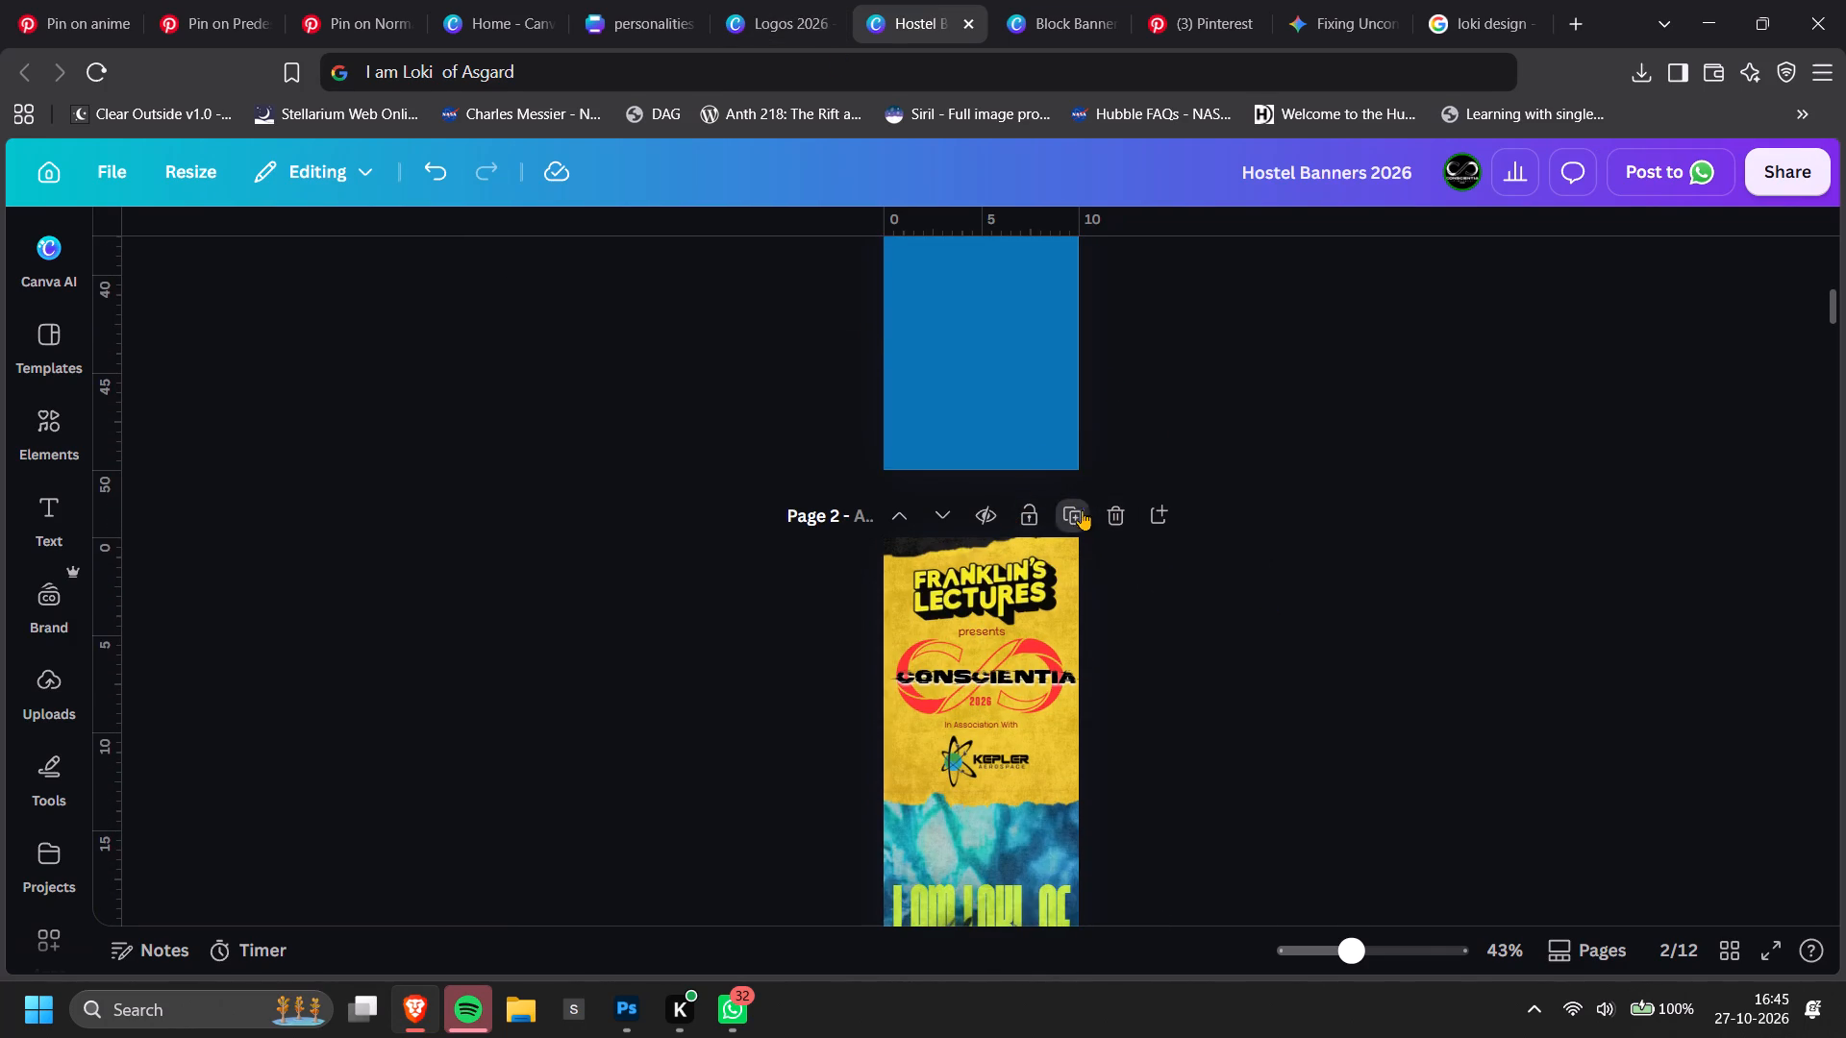
{"action": "scroll", "coordinate": [1396, 565], "scroll_direction": "down", "scroll_amount": 2}
{"action": "scroll", "coordinate": [1397, 565], "scroll_direction": "up", "scroll_amount": 1}
{"action": "scroll", "coordinate": [1393, 566], "scroll_direction": "down", "scroll_amount": 2}
{"action": "scroll", "coordinate": [1393, 566], "scroll_direction": "up", "scroll_amount": 1}
{"action": "scroll", "coordinate": [1393, 566], "scroll_direction": "down", "scroll_amount": 1}
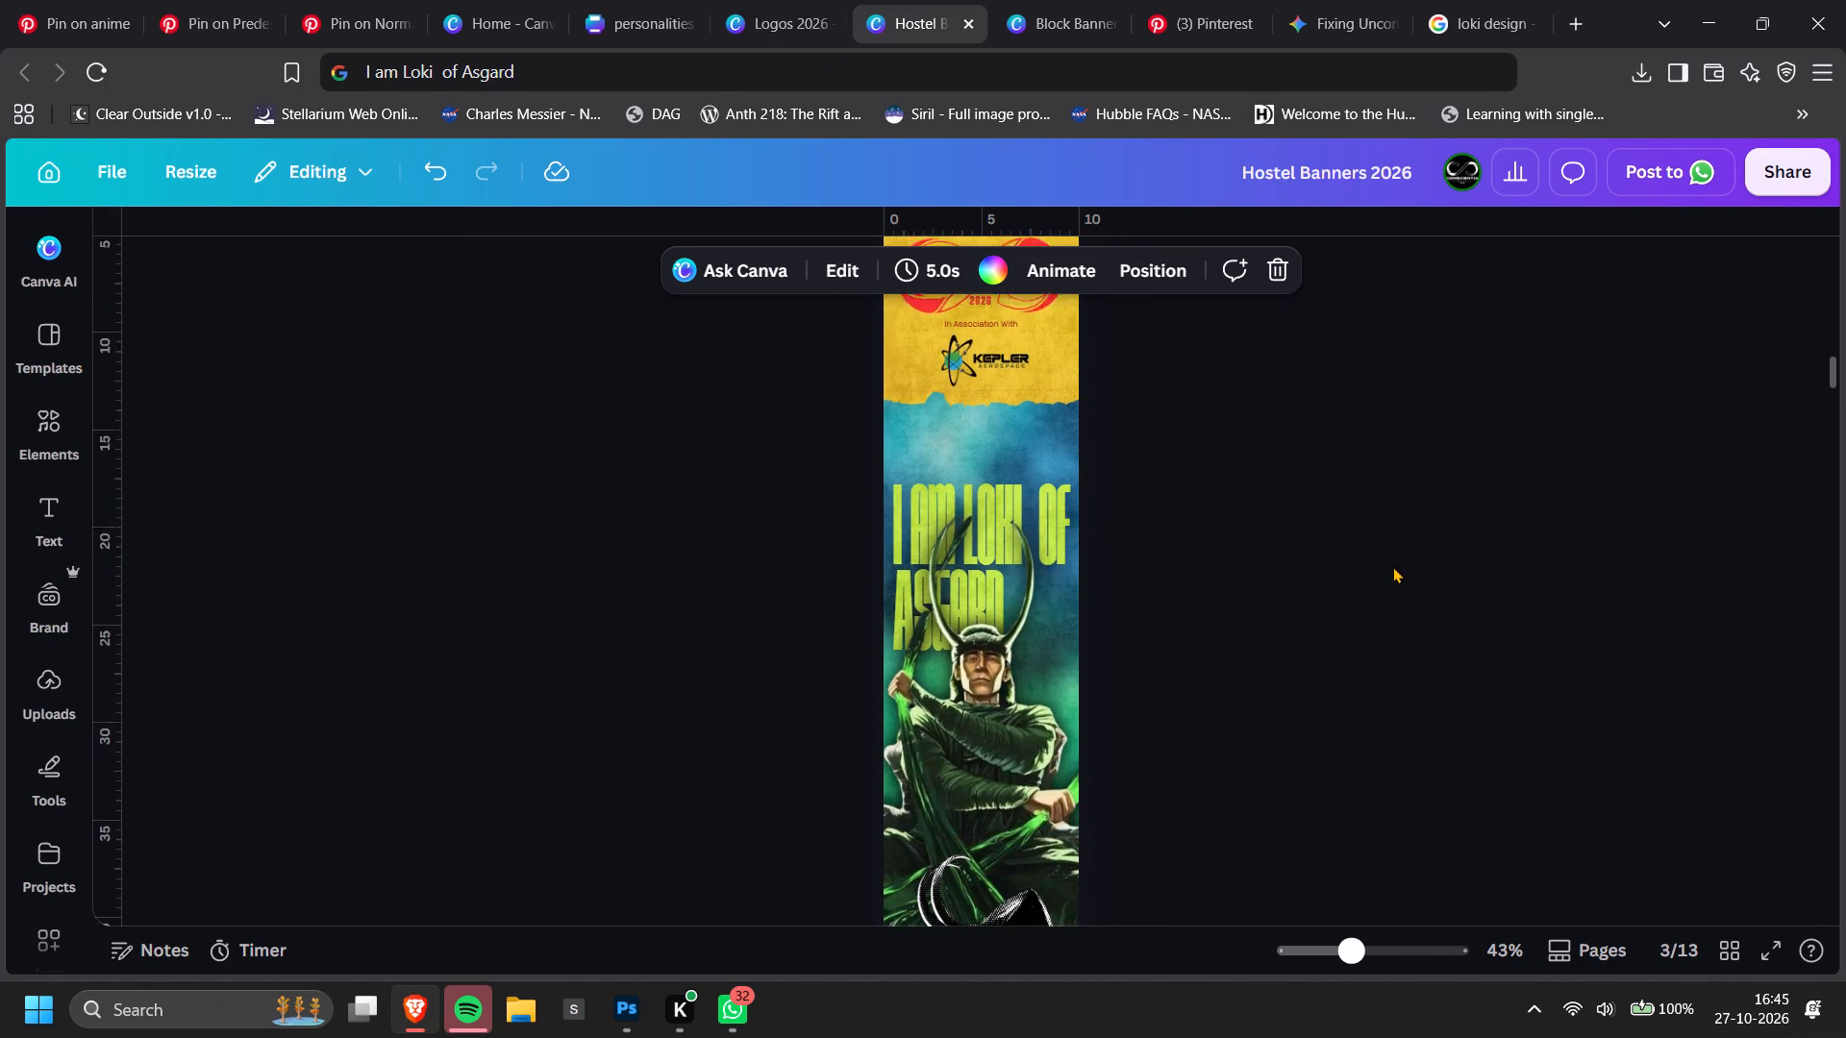
Delete the seated Loki figure and the black horned silhouette from the duplicated banner on page 3.
{"action": "left_click", "coordinate": [977, 553]}
{"action": "key", "text": "BackSpace"}
{"action": "left_click", "coordinate": [986, 818]}
{"action": "key", "text": "BackSpace"}
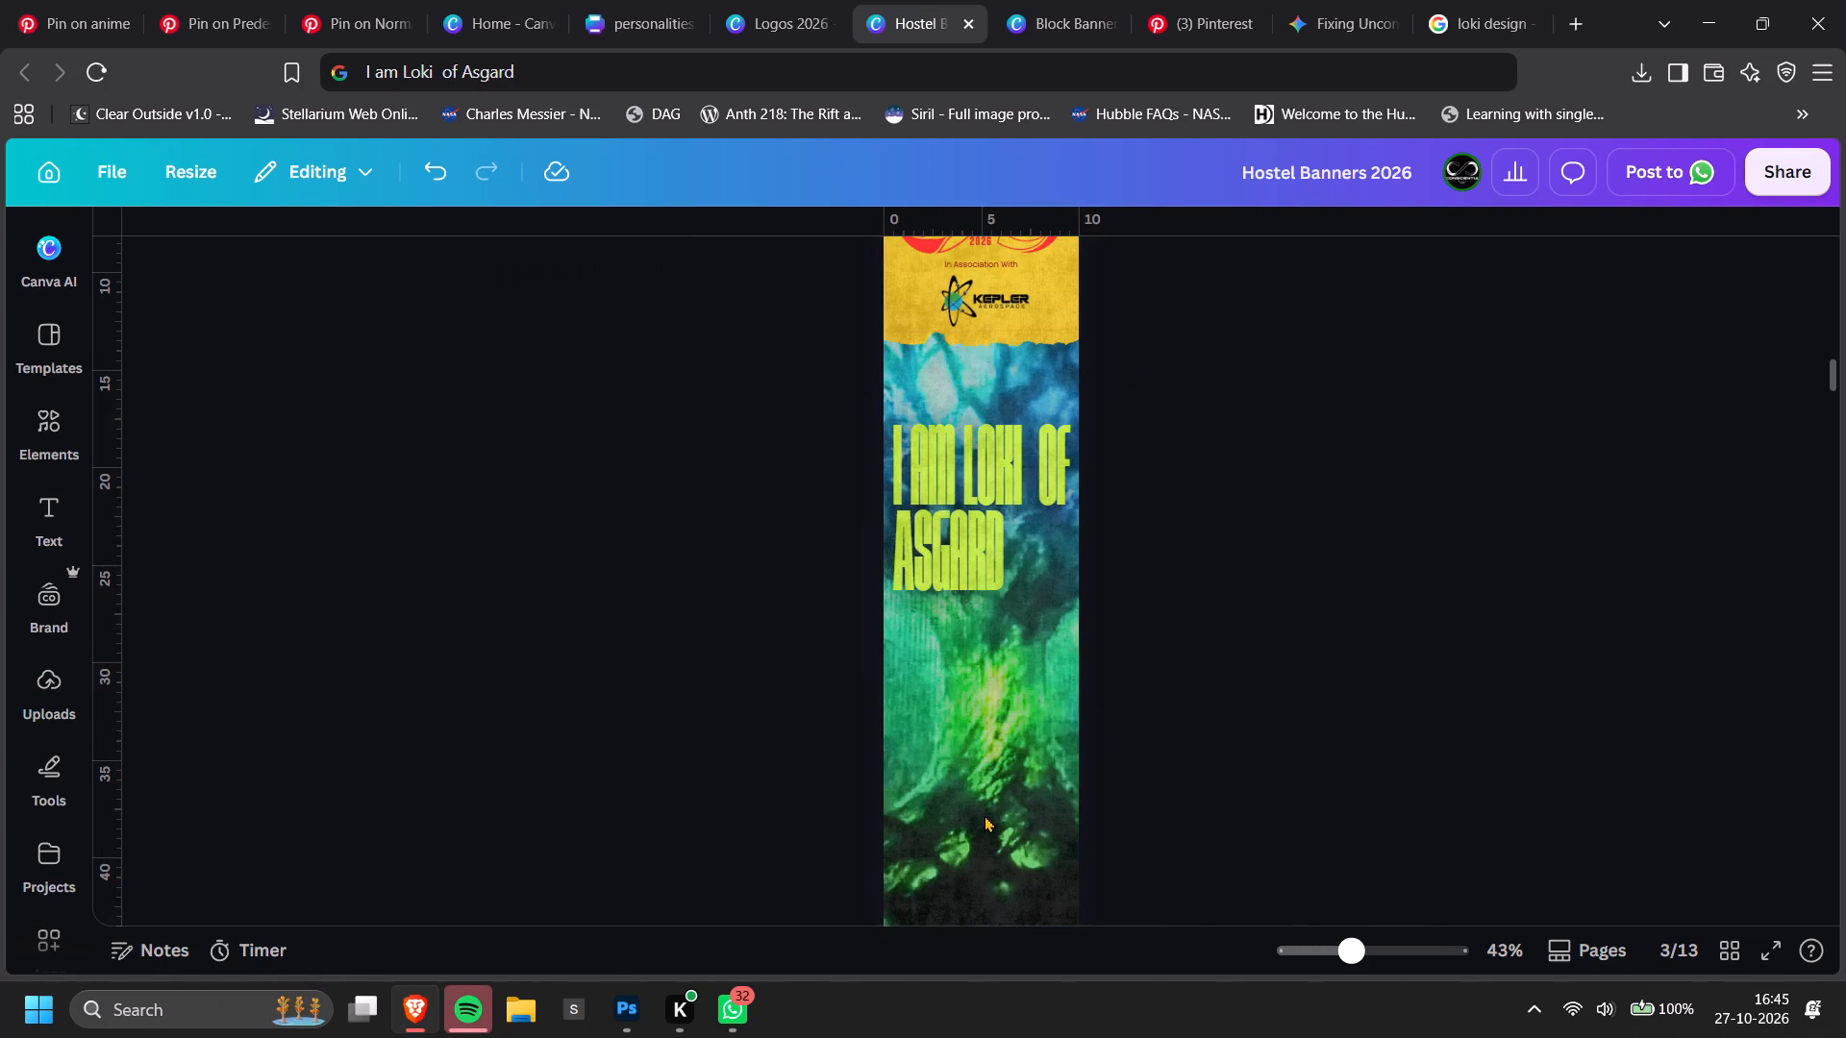
{"action": "left_click", "coordinate": [958, 523]}
{"action": "scroll", "coordinate": [1437, 579], "scroll_direction": "up", "scroll_amount": 2}
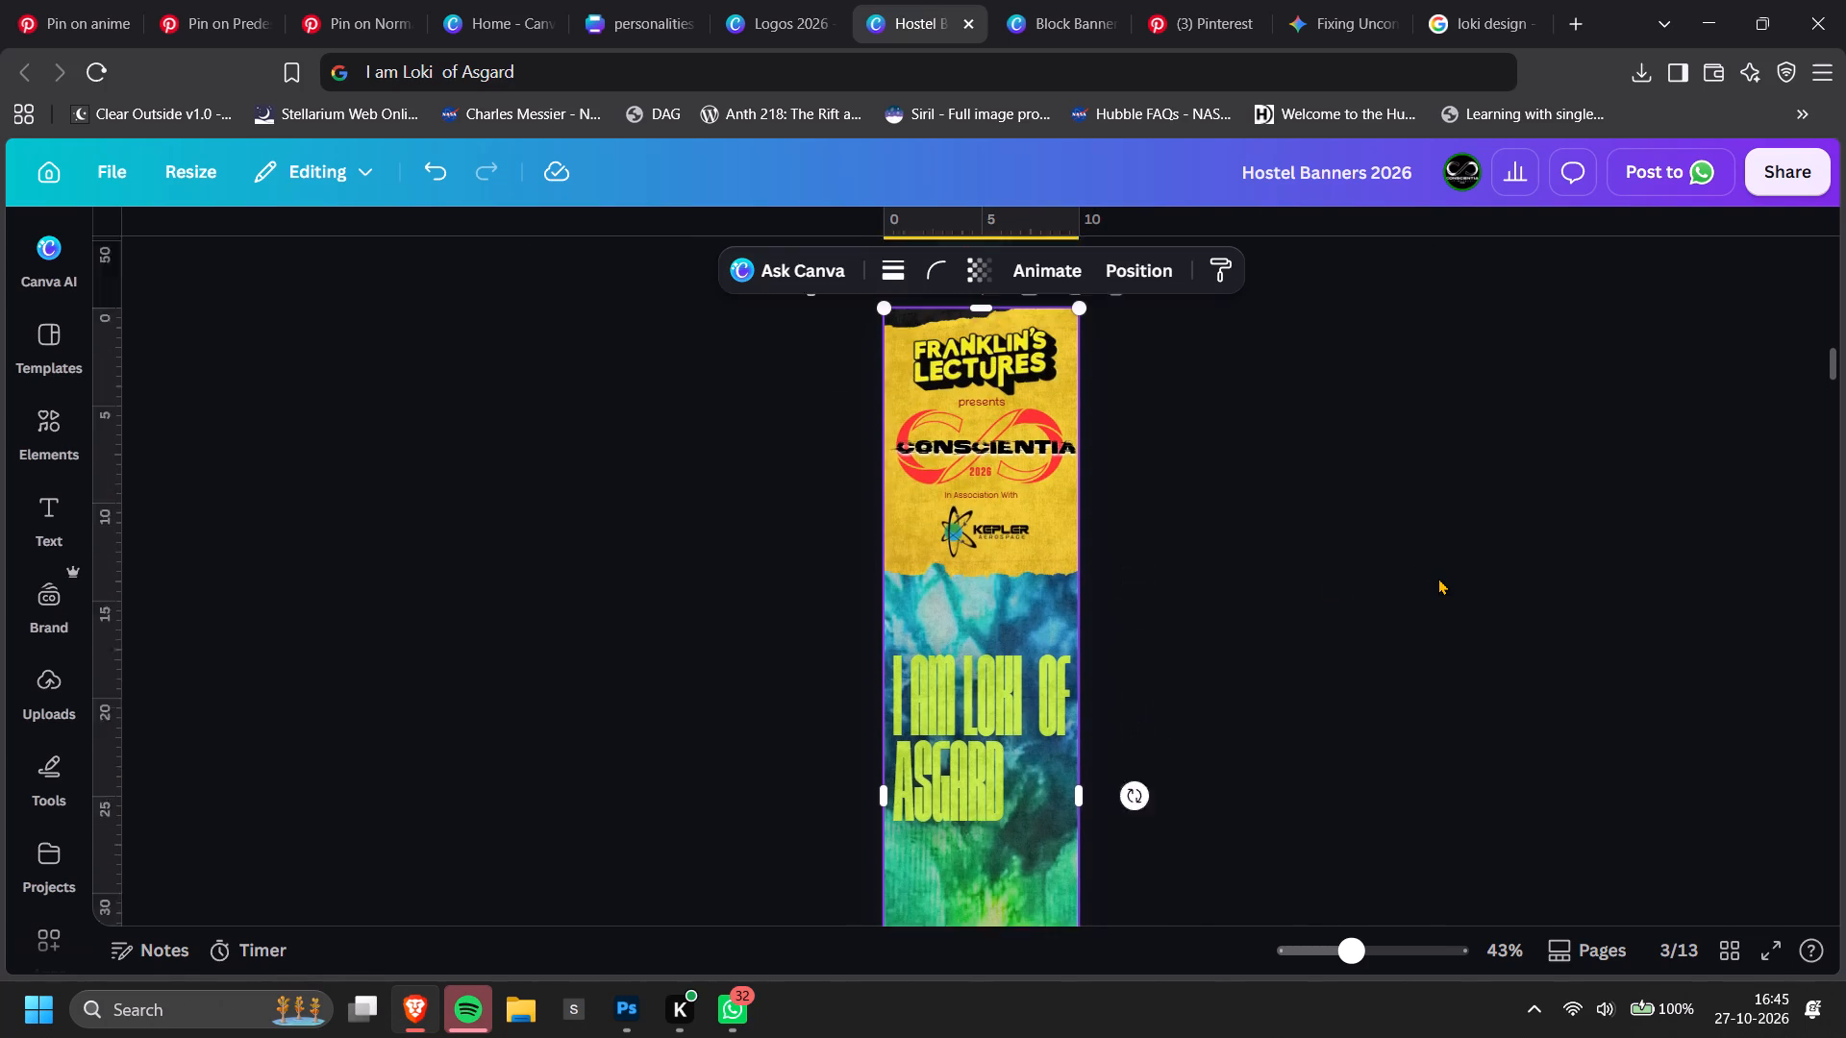
{"action": "scroll", "coordinate": [1438, 578], "scroll_direction": "up", "scroll_amount": 4}
{"action": "left_click", "coordinate": [1435, 568]}
Move page 2's blue-green background image upward and scale it down to roughly the banner's width, about 30.1 high.
{"action": "key", "text": "alt+1"}
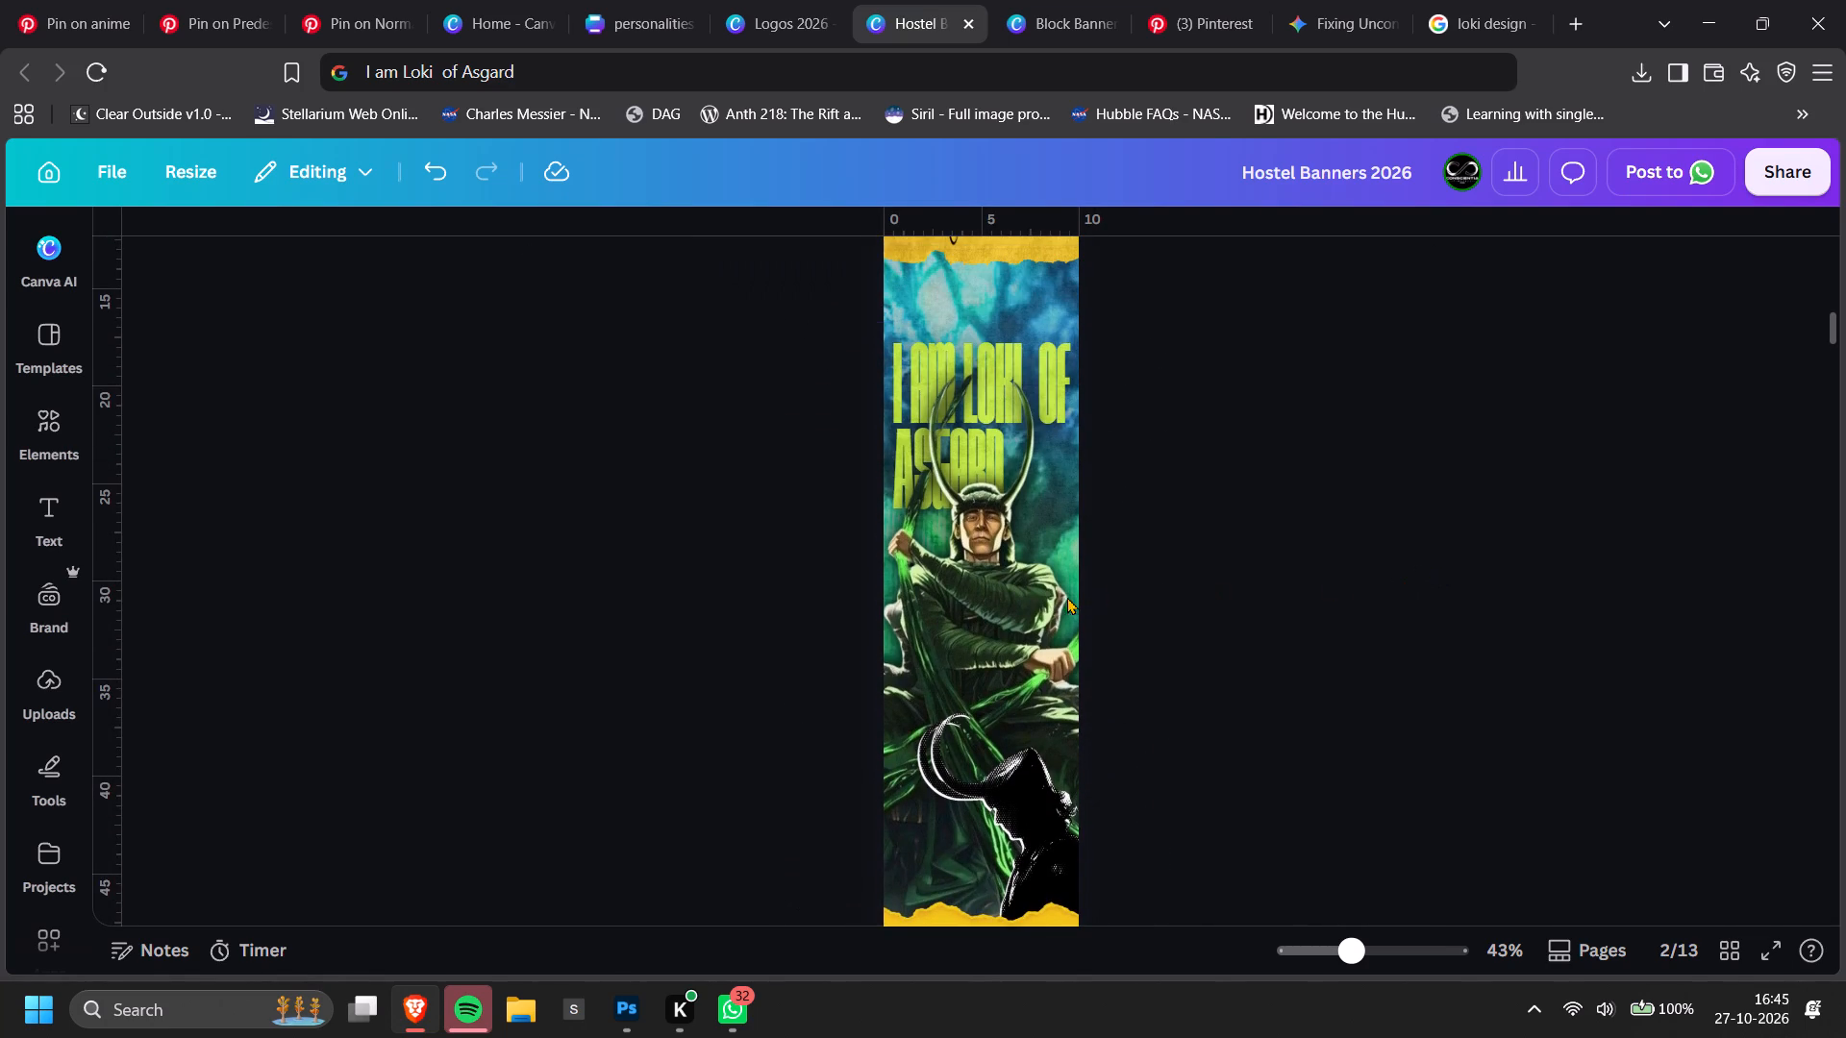
{"action": "scroll", "coordinate": [285, 674], "scroll_direction": "down", "scroll_amount": 9}
{"action": "left_click", "coordinate": [305, 782]}
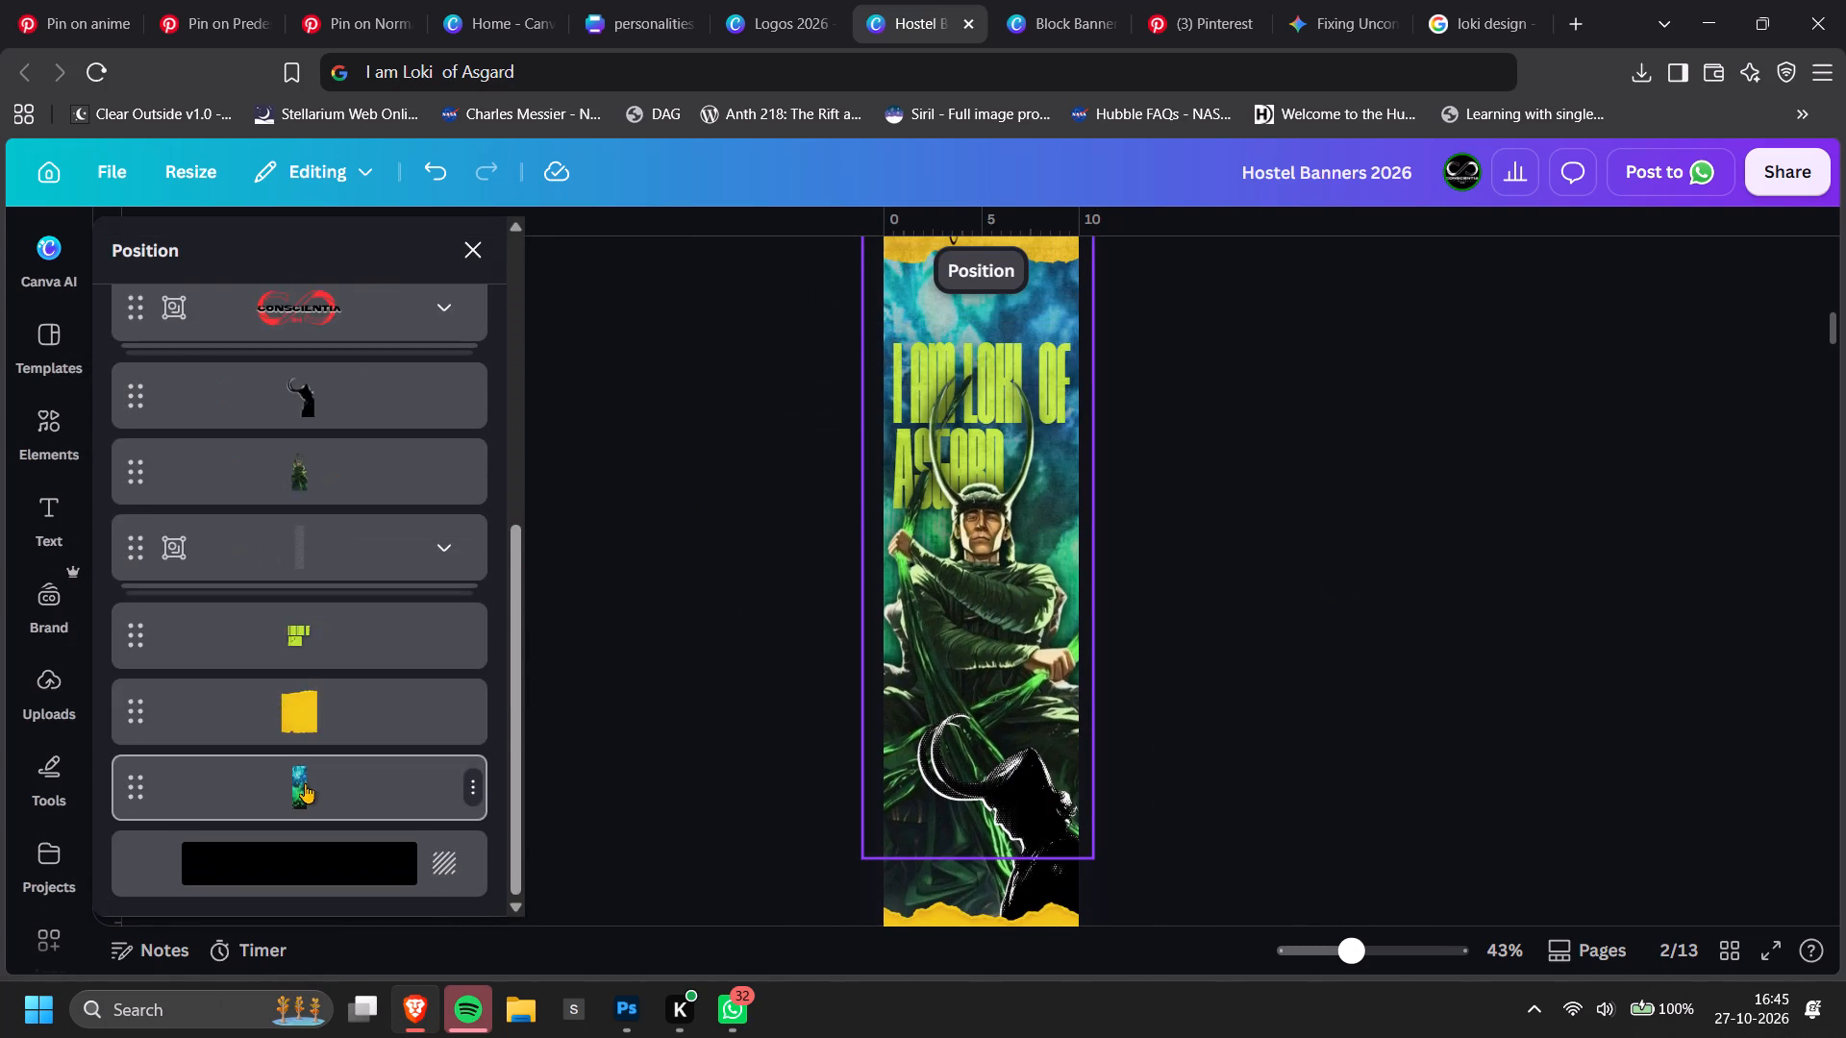
{"action": "left_click_drag", "start_coordinate": [1049, 490], "coordinate": [1043, 304]}
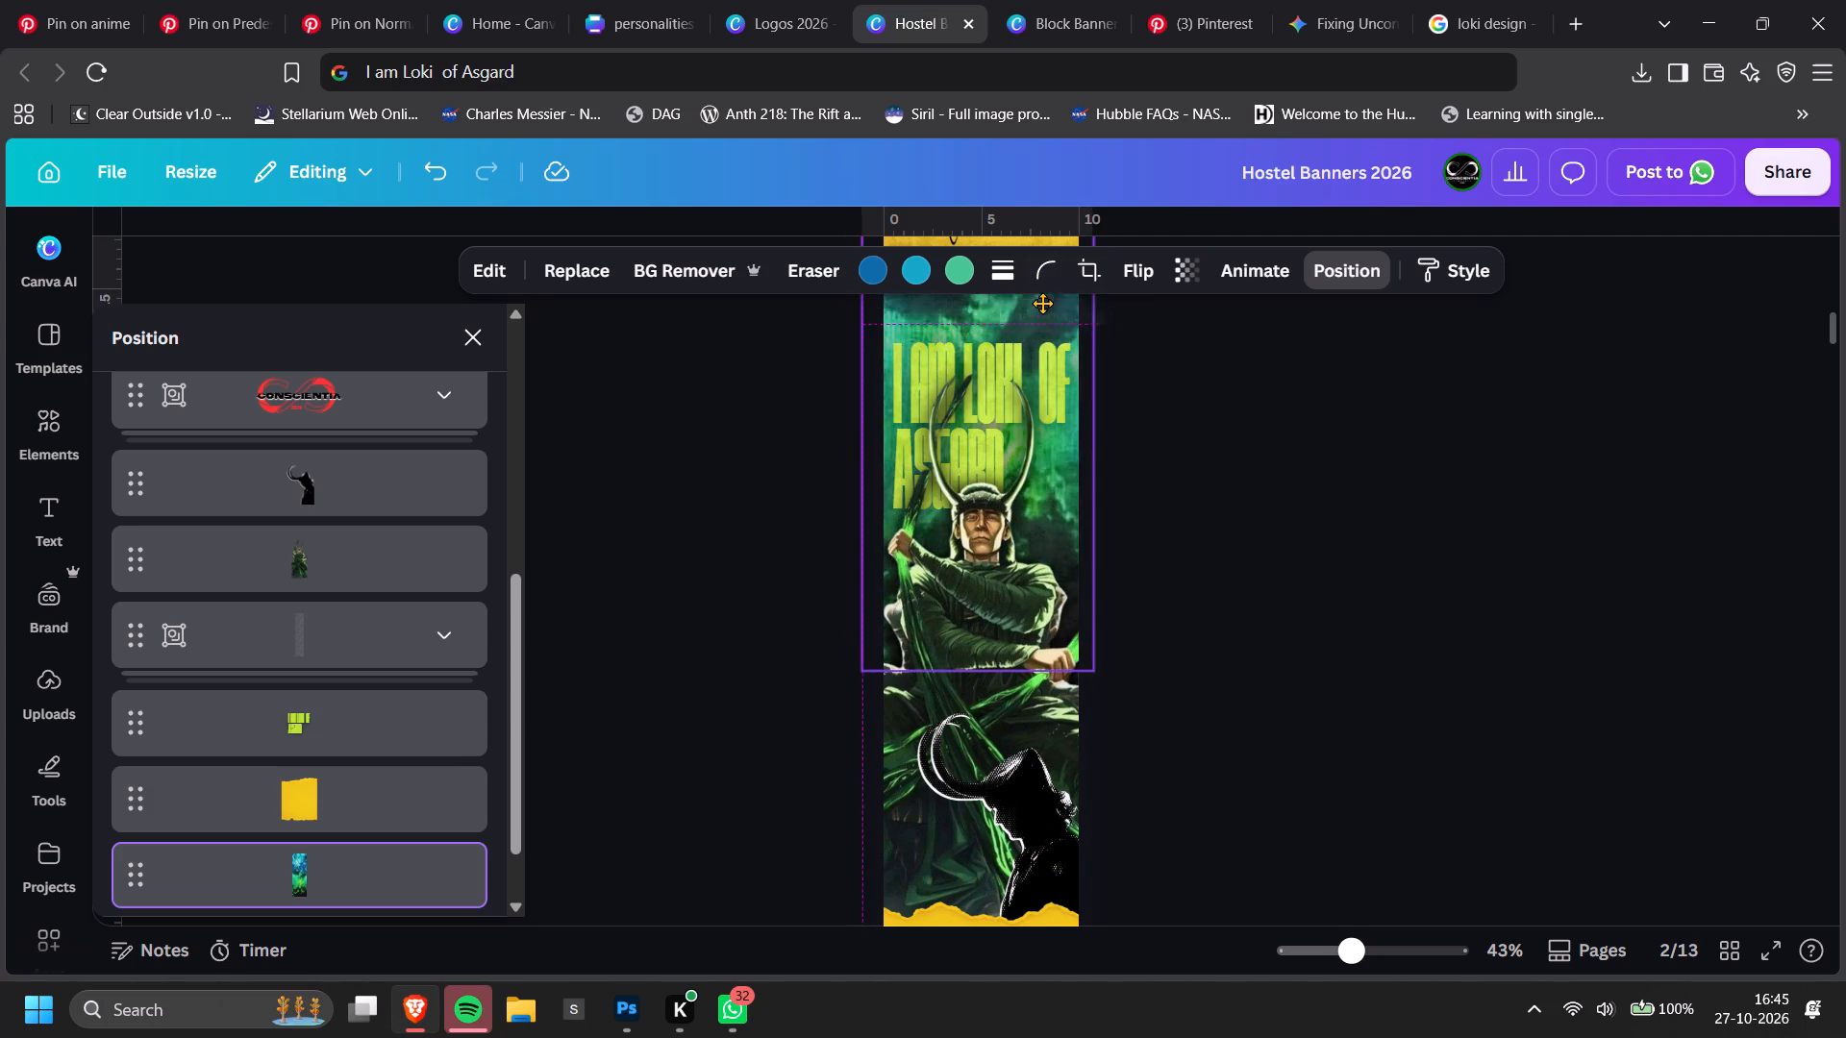
{"action": "left_click_drag", "start_coordinate": [1043, 304], "coordinate": [1040, 326]}
{"action": "scroll", "coordinate": [1104, 371], "scroll_direction": "up", "scroll_amount": 1}
{"action": "scroll", "coordinate": [1212, 442], "scroll_direction": "down", "scroll_amount": 2, "text": "ctrl"}
{"action": "scroll", "coordinate": [1198, 442], "scroll_direction": "up", "scroll_amount": 1}
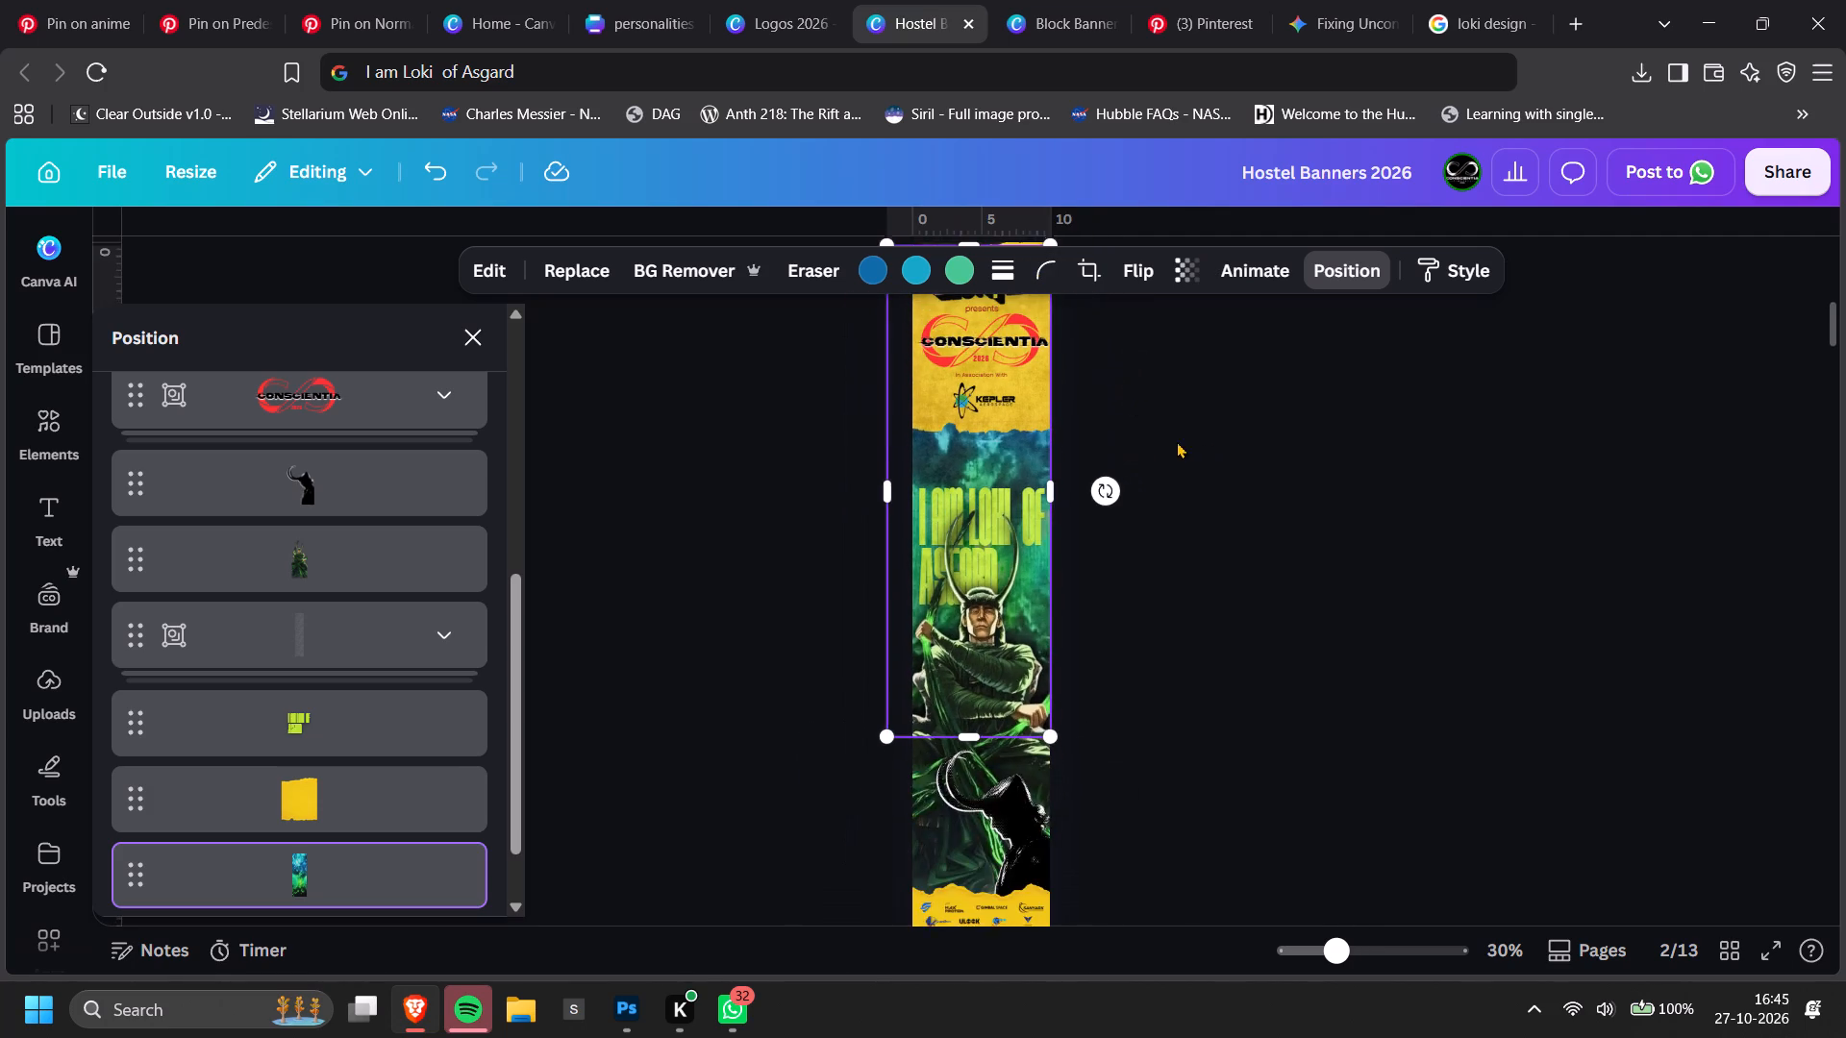
{"action": "left_click_drag", "start_coordinate": [889, 400], "coordinate": [936, 452]}
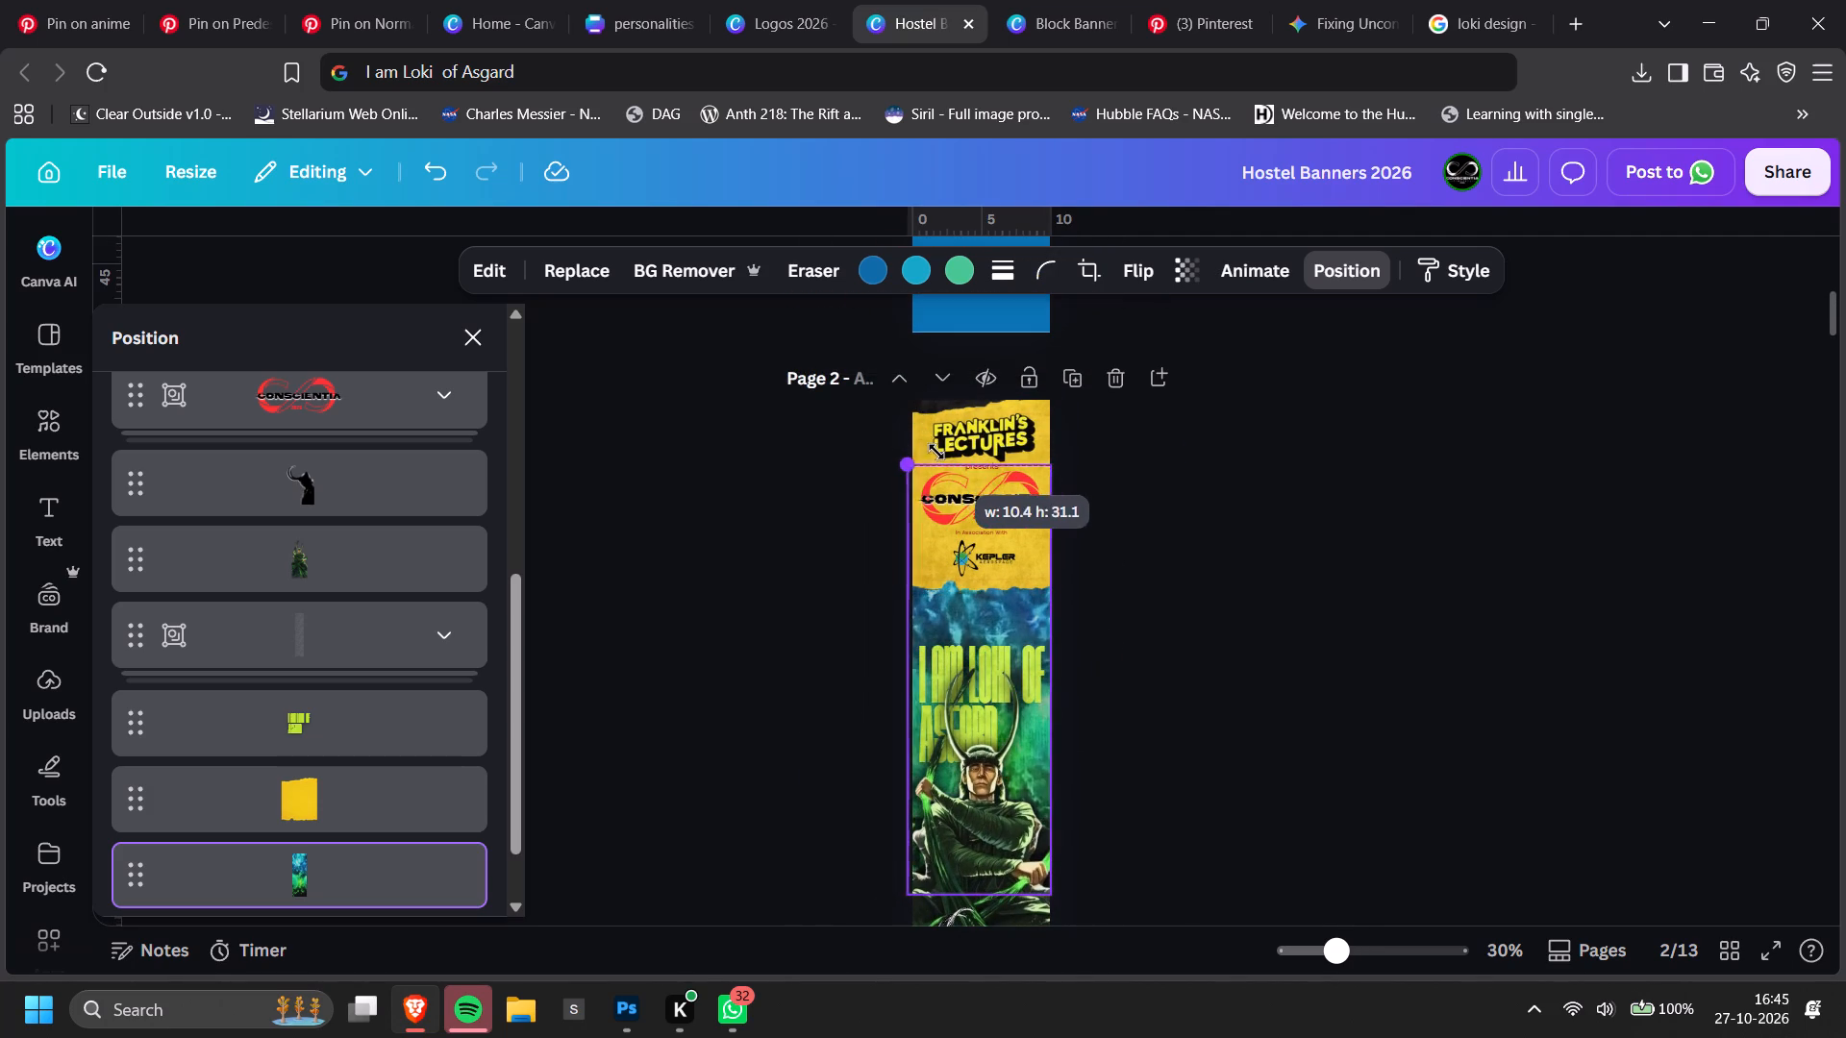
{"action": "left_click_drag", "start_coordinate": [936, 452], "coordinate": [943, 464]}
{"action": "scroll", "coordinate": [1036, 633], "scroll_direction": "up", "scroll_amount": 3, "text": "ctrl"}
{"action": "scroll", "coordinate": [1035, 627], "scroll_direction": "down", "scroll_amount": 1}
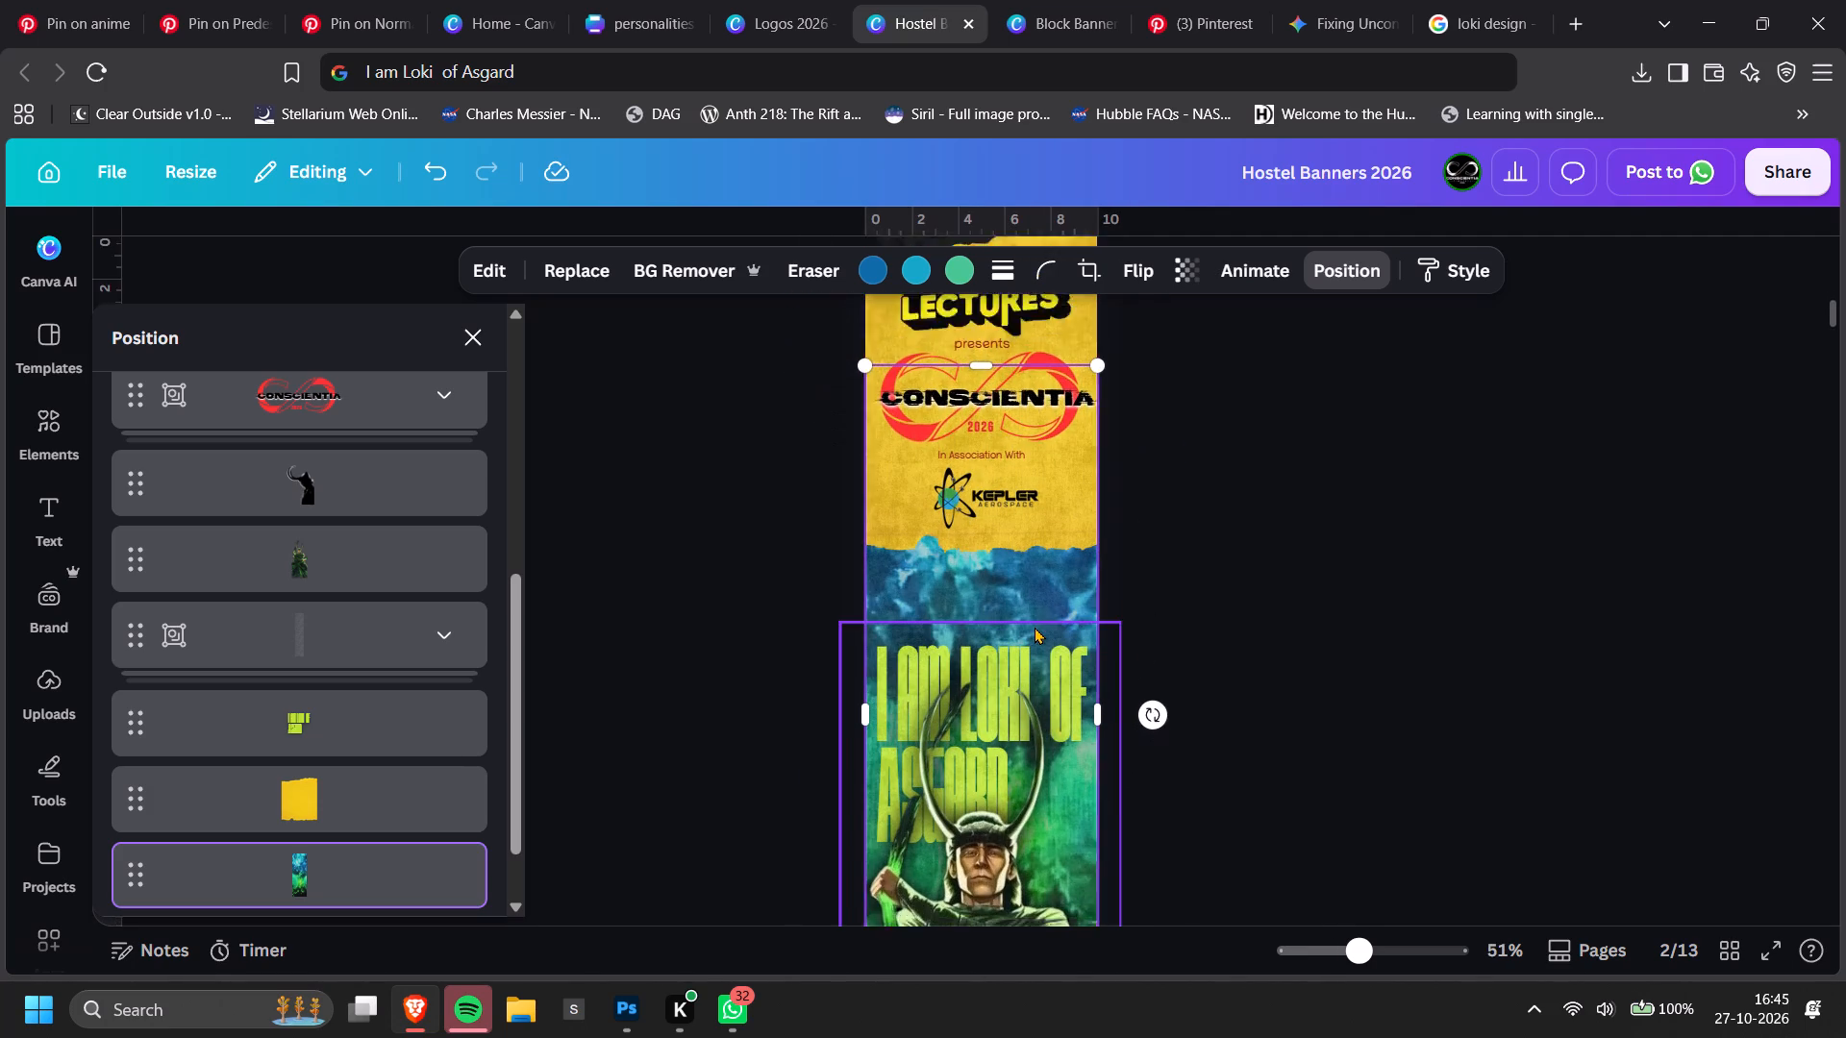
Move the blue-green background image back down so its light blue area shows just below the yellow header.
{"action": "left_click_drag", "start_coordinate": [1075, 669], "coordinate": [1077, 664]}
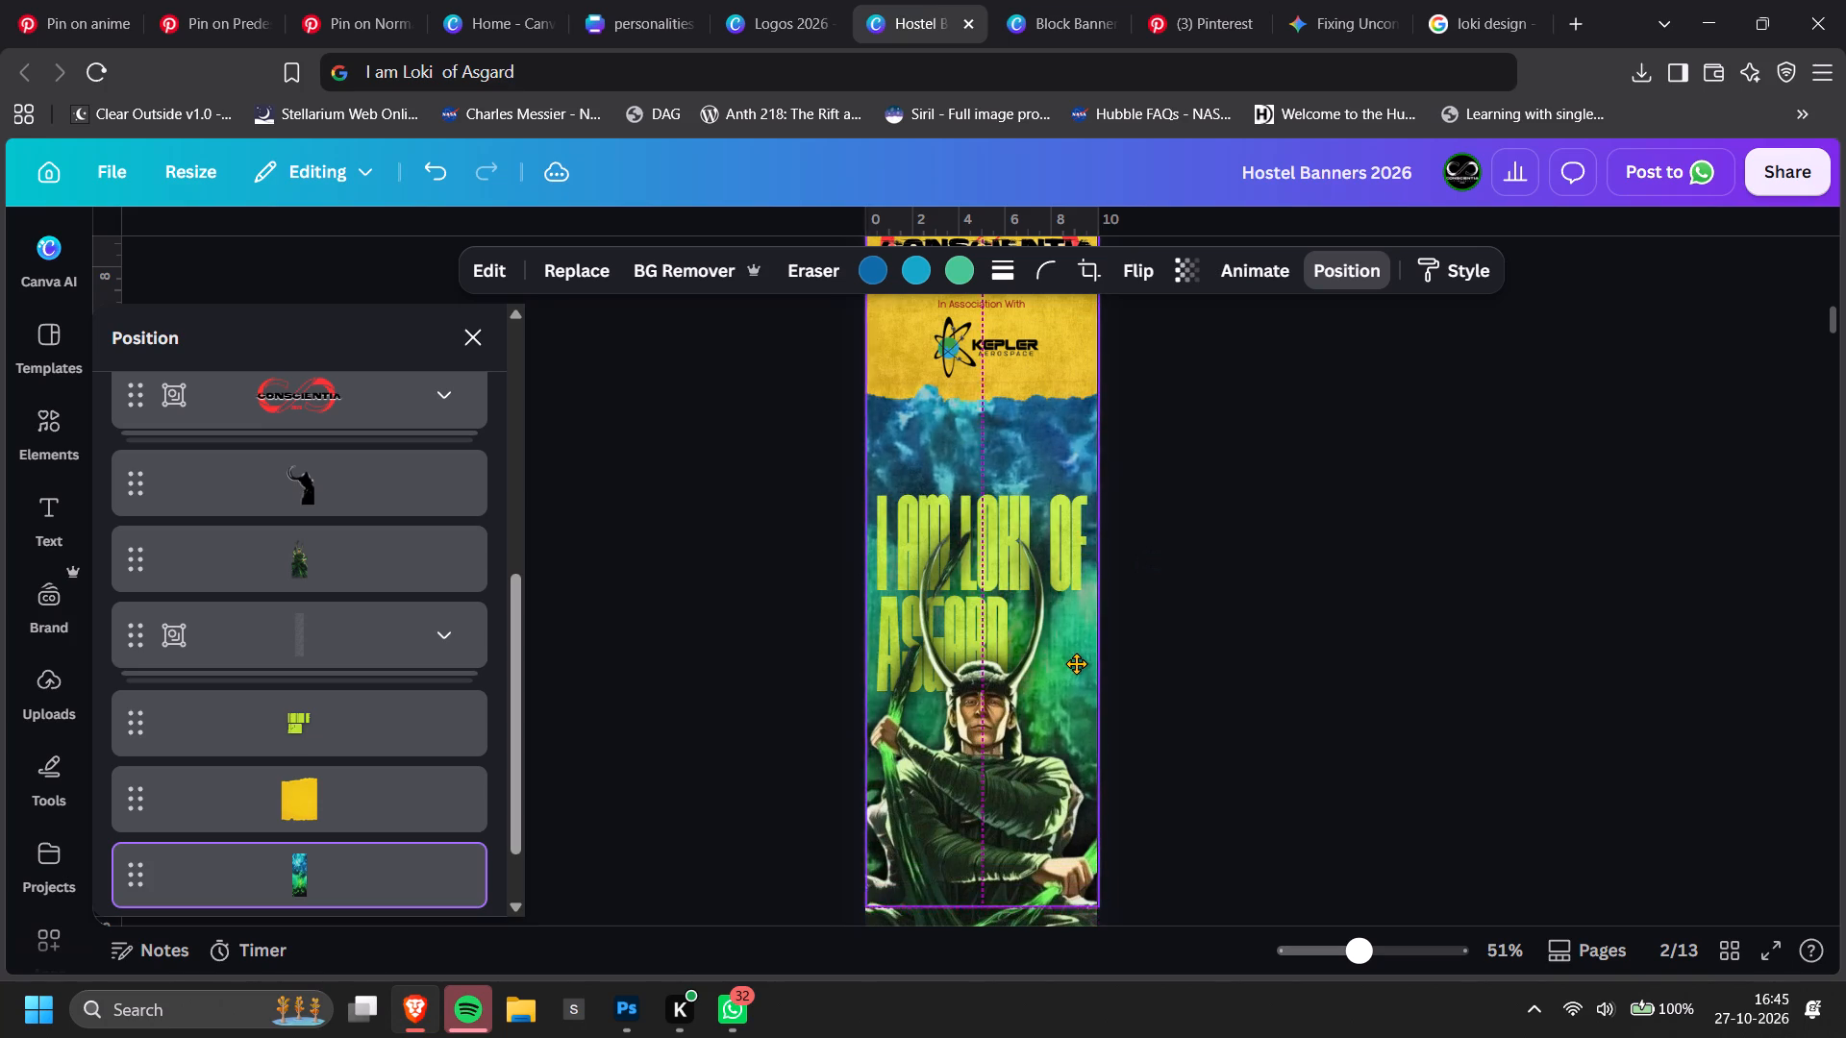
{"action": "left_click_drag", "start_coordinate": [1077, 664], "coordinate": [1074, 776]}
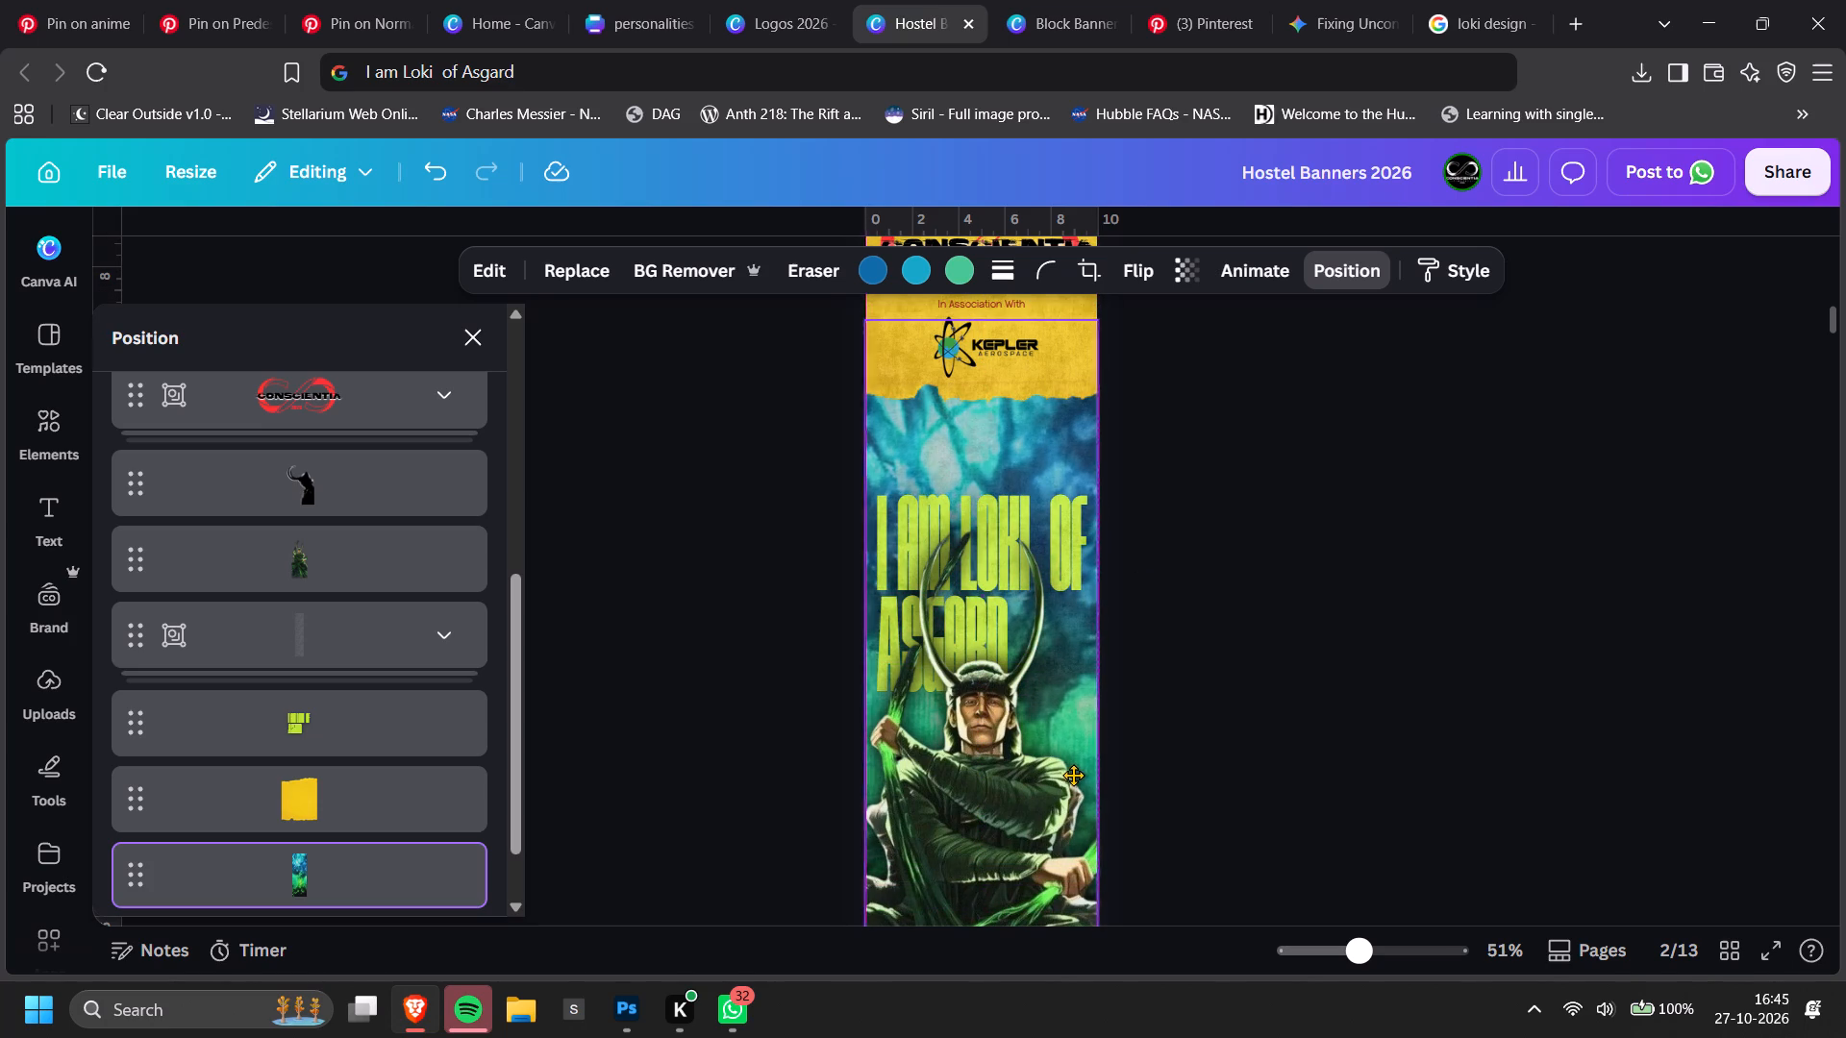
{"action": "left_click_drag", "start_coordinate": [1074, 776], "coordinate": [1062, 769]}
Adjust both side edges of the blue-green background image so it spans the full width of the page 2 banner.
{"action": "left_click_drag", "start_coordinate": [1085, 669], "coordinate": [1085, 669]}
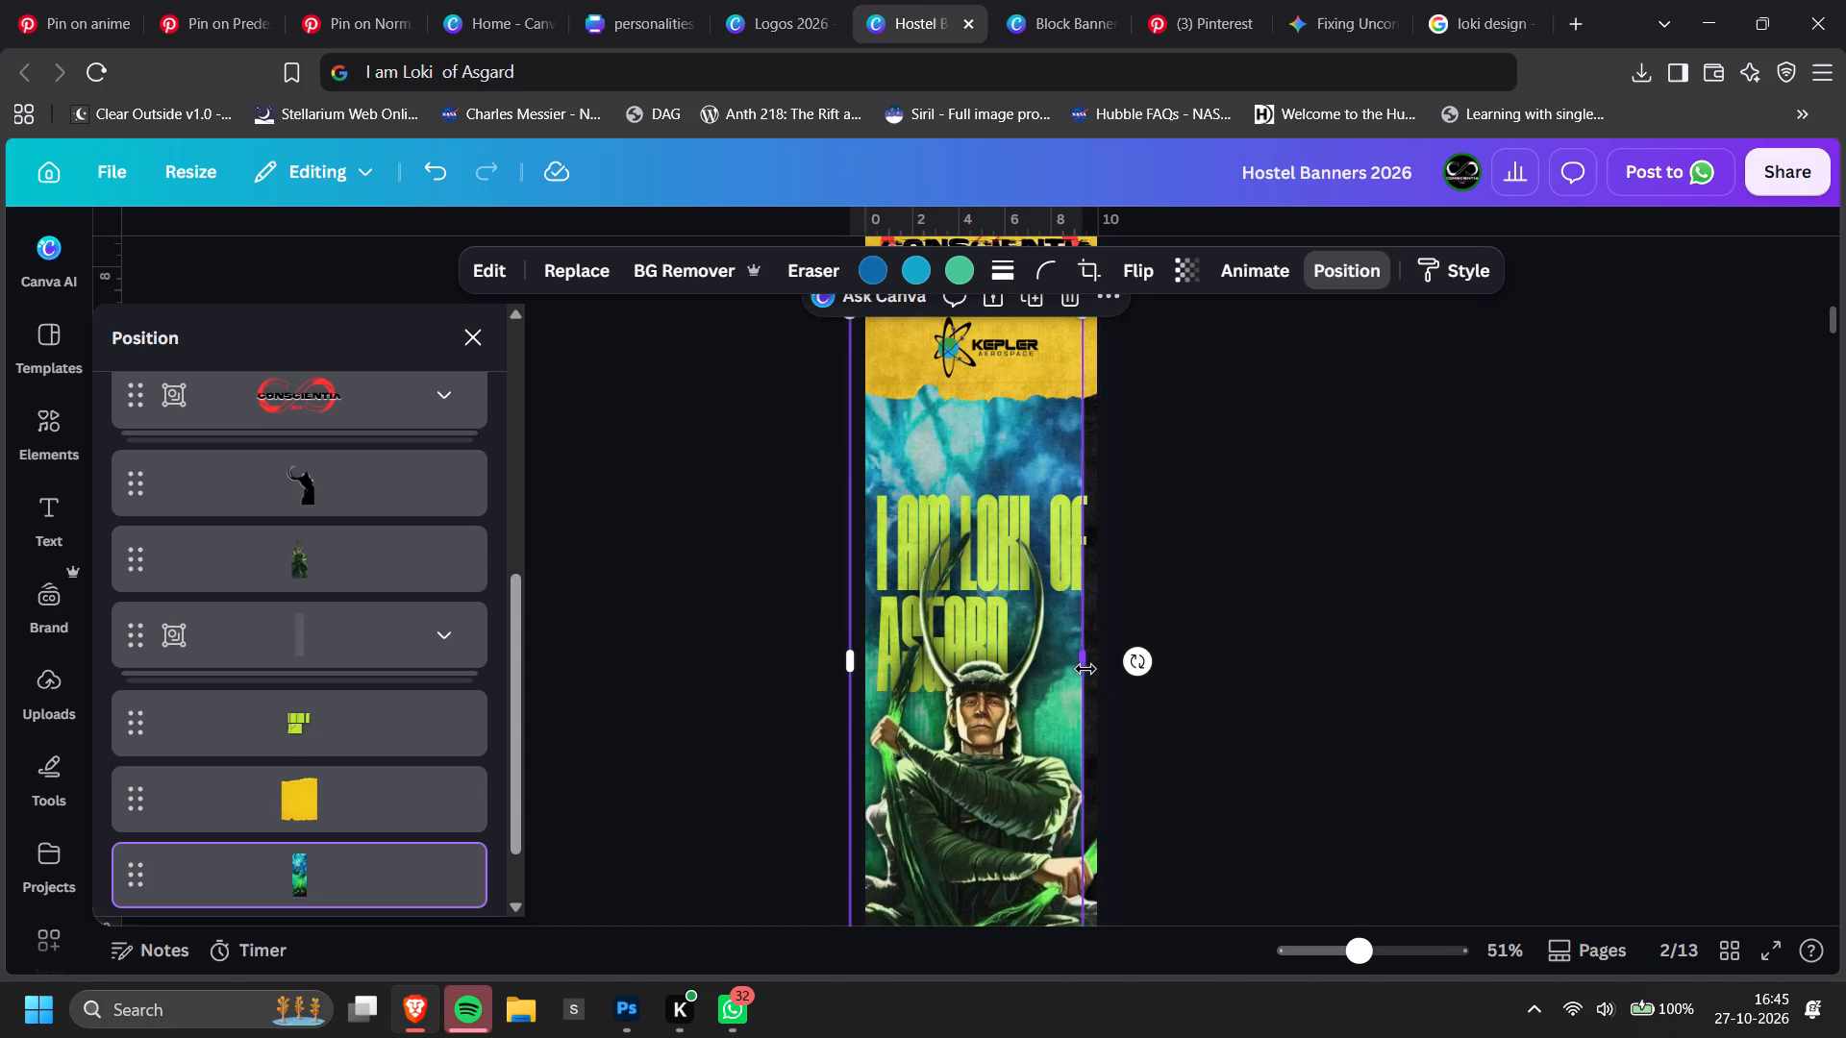
{"action": "left_click_drag", "start_coordinate": [1085, 669], "coordinate": [1094, 669]}
{"action": "left_click", "coordinate": [1331, 584]}
{"action": "left_click", "coordinate": [1331, 584]}
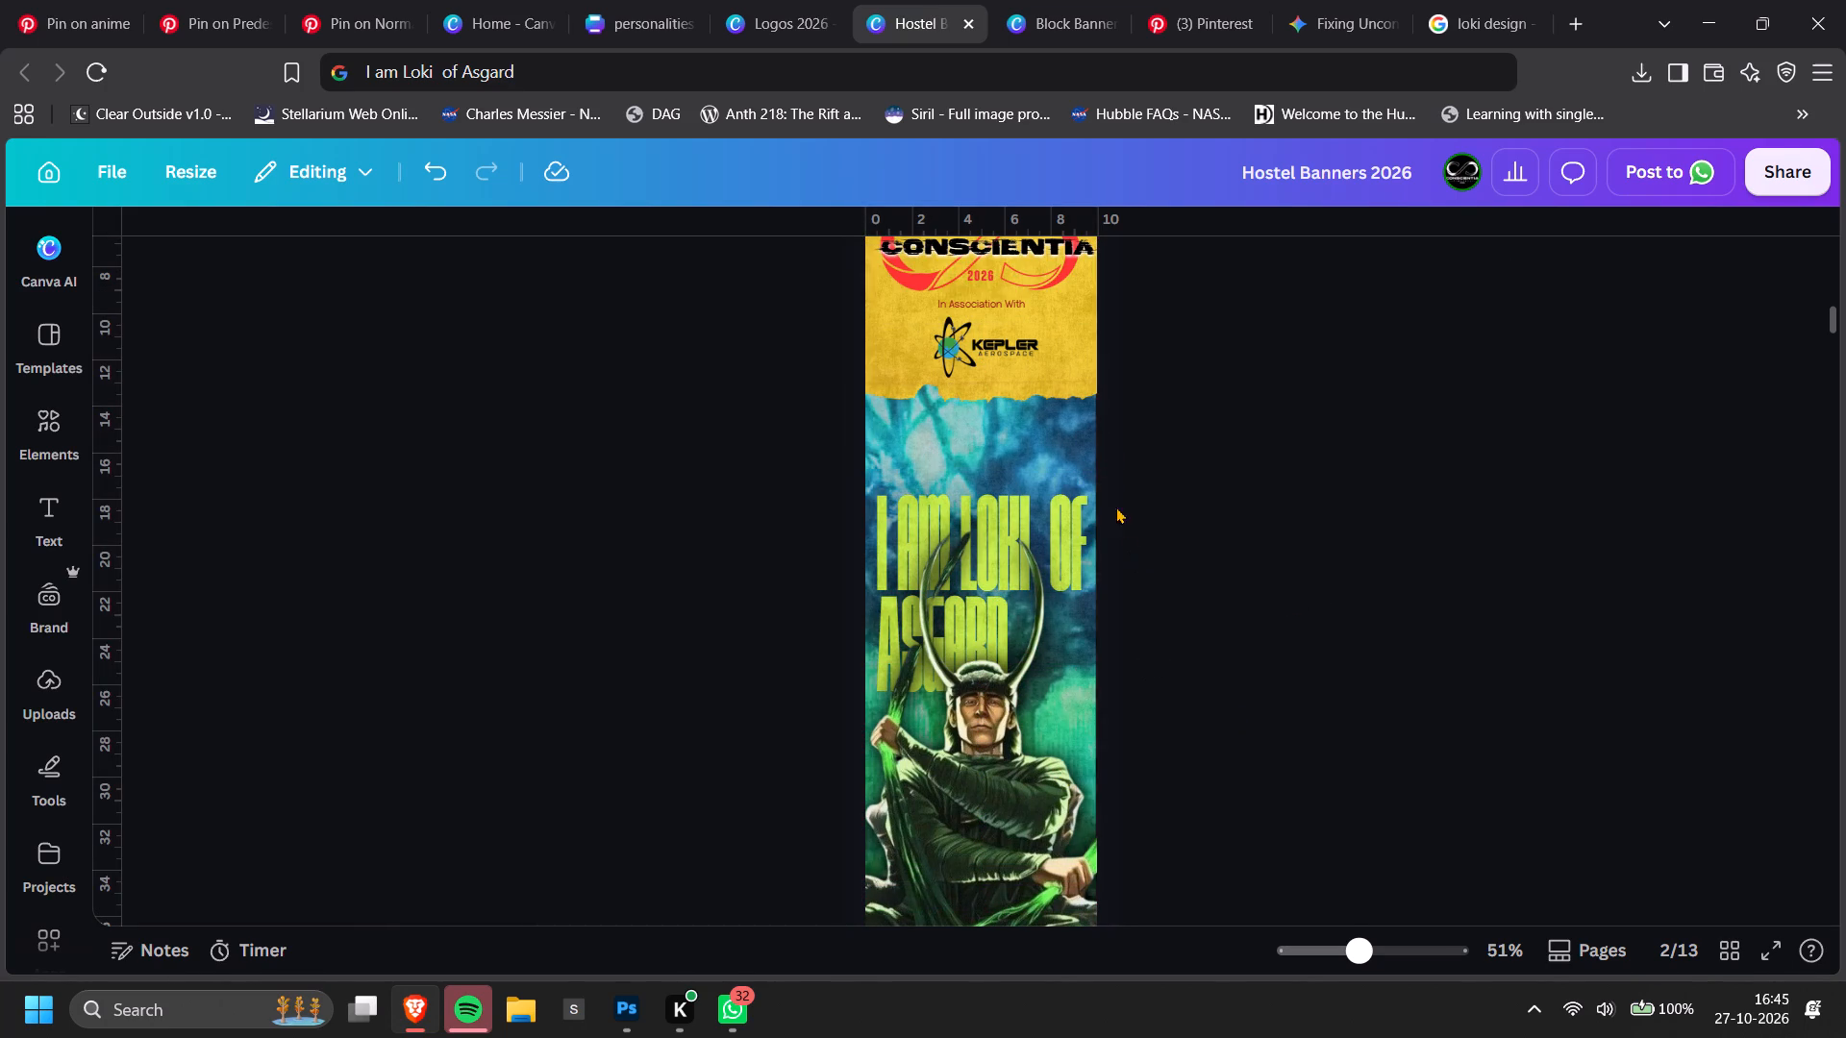
{"action": "key", "text": "alt+1"}
{"action": "scroll", "coordinate": [330, 621], "scroll_direction": "down", "scroll_amount": 4}
{"action": "left_click", "coordinate": [321, 765]}
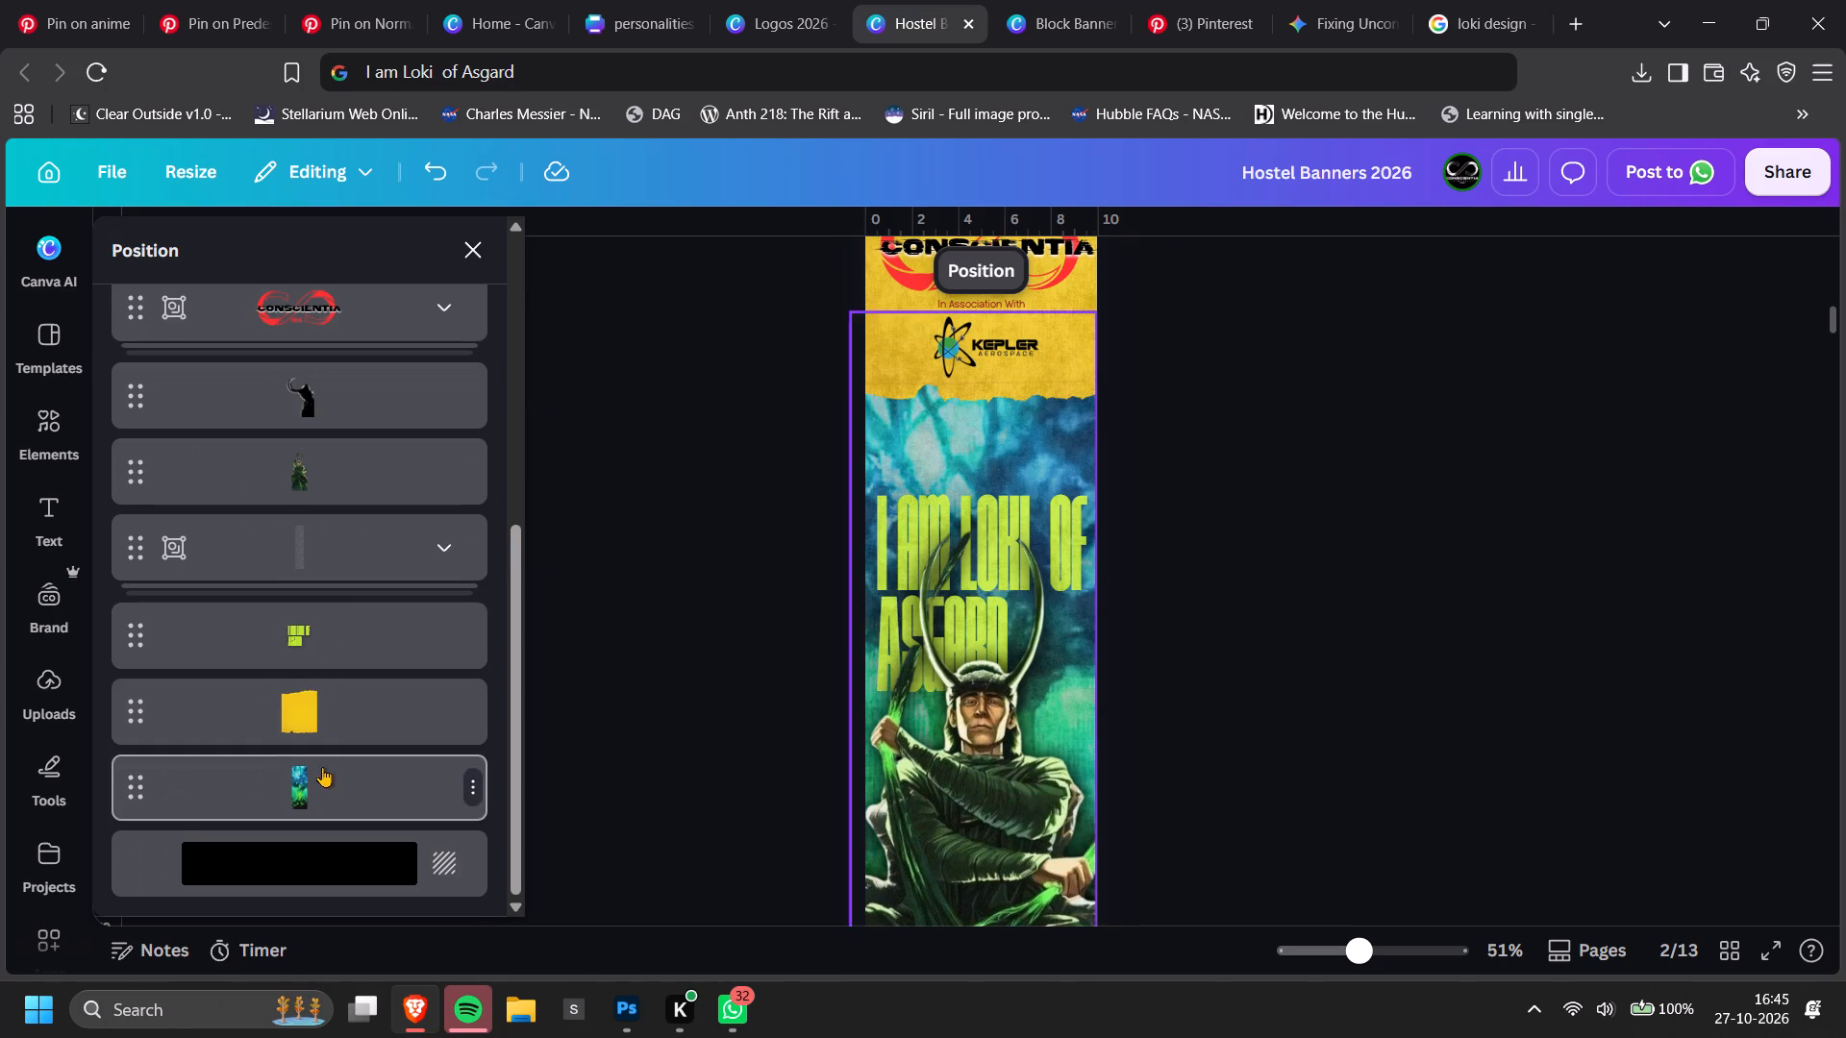
{"action": "left_click", "coordinate": [1100, 621]}
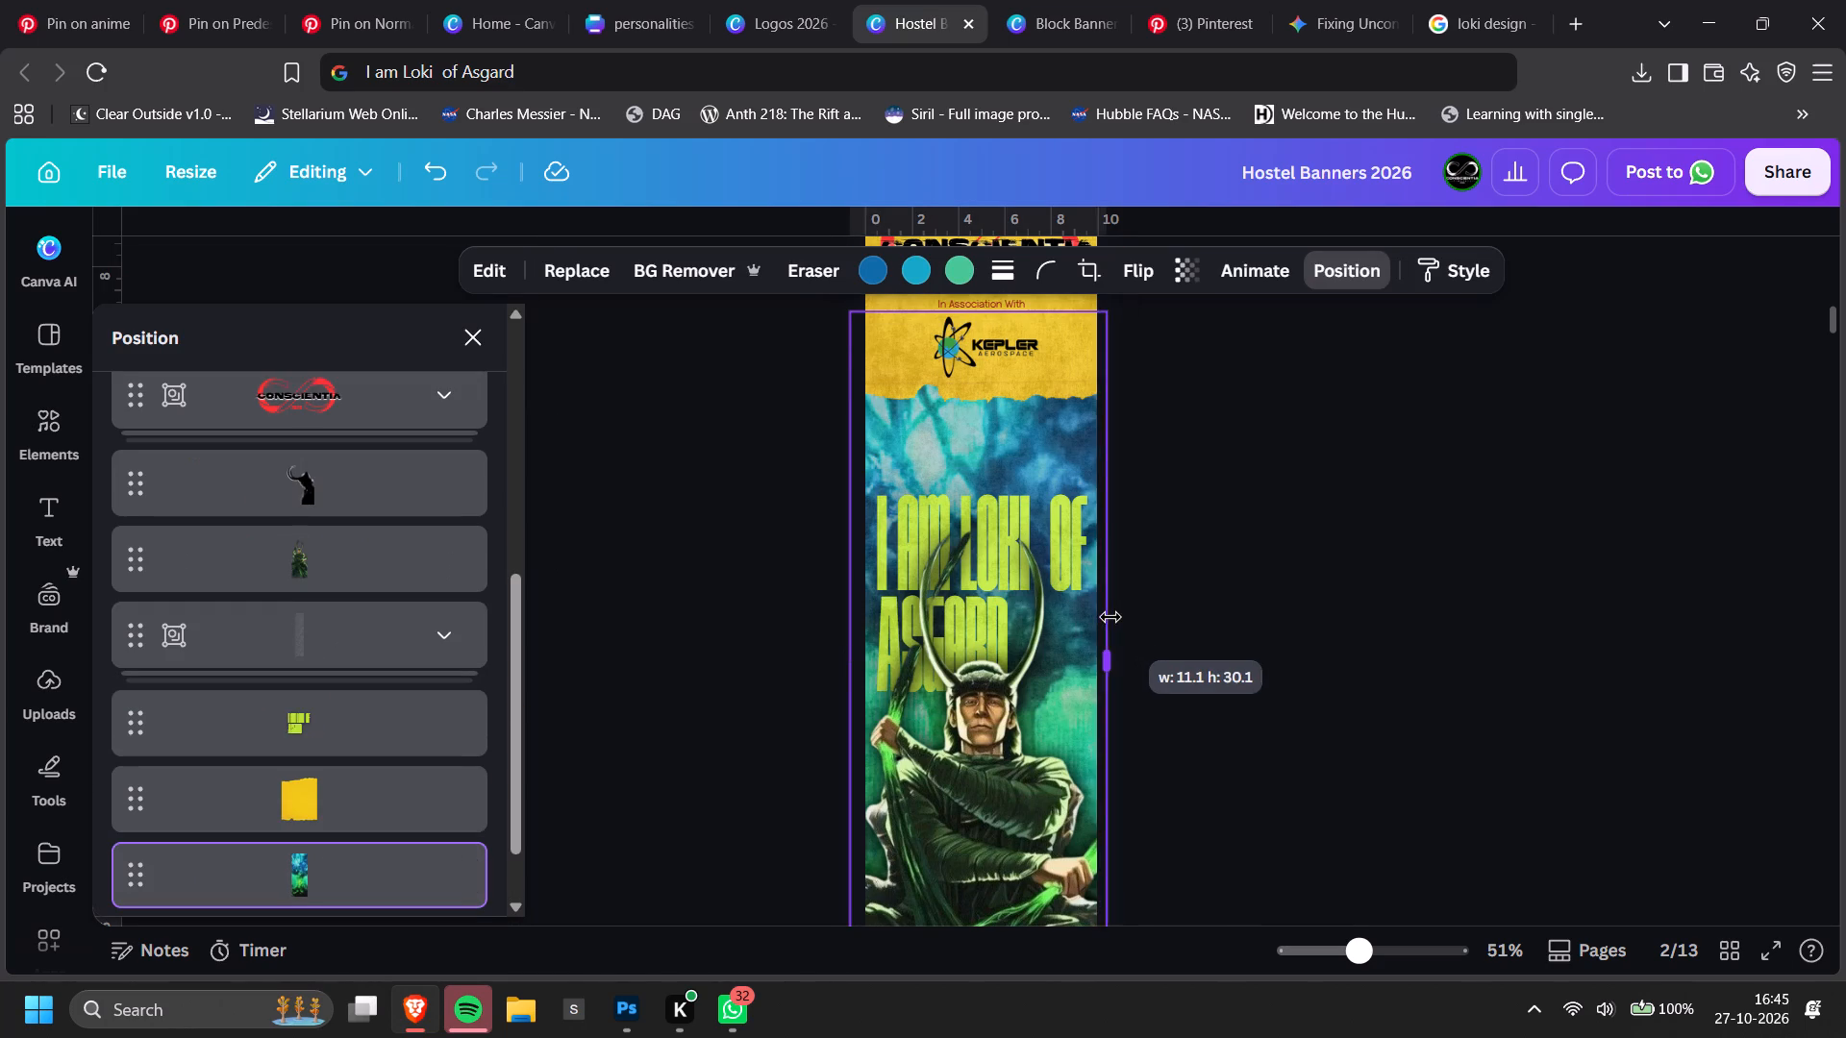
{"action": "left_click_drag", "start_coordinate": [848, 641], "coordinate": [860, 644]}
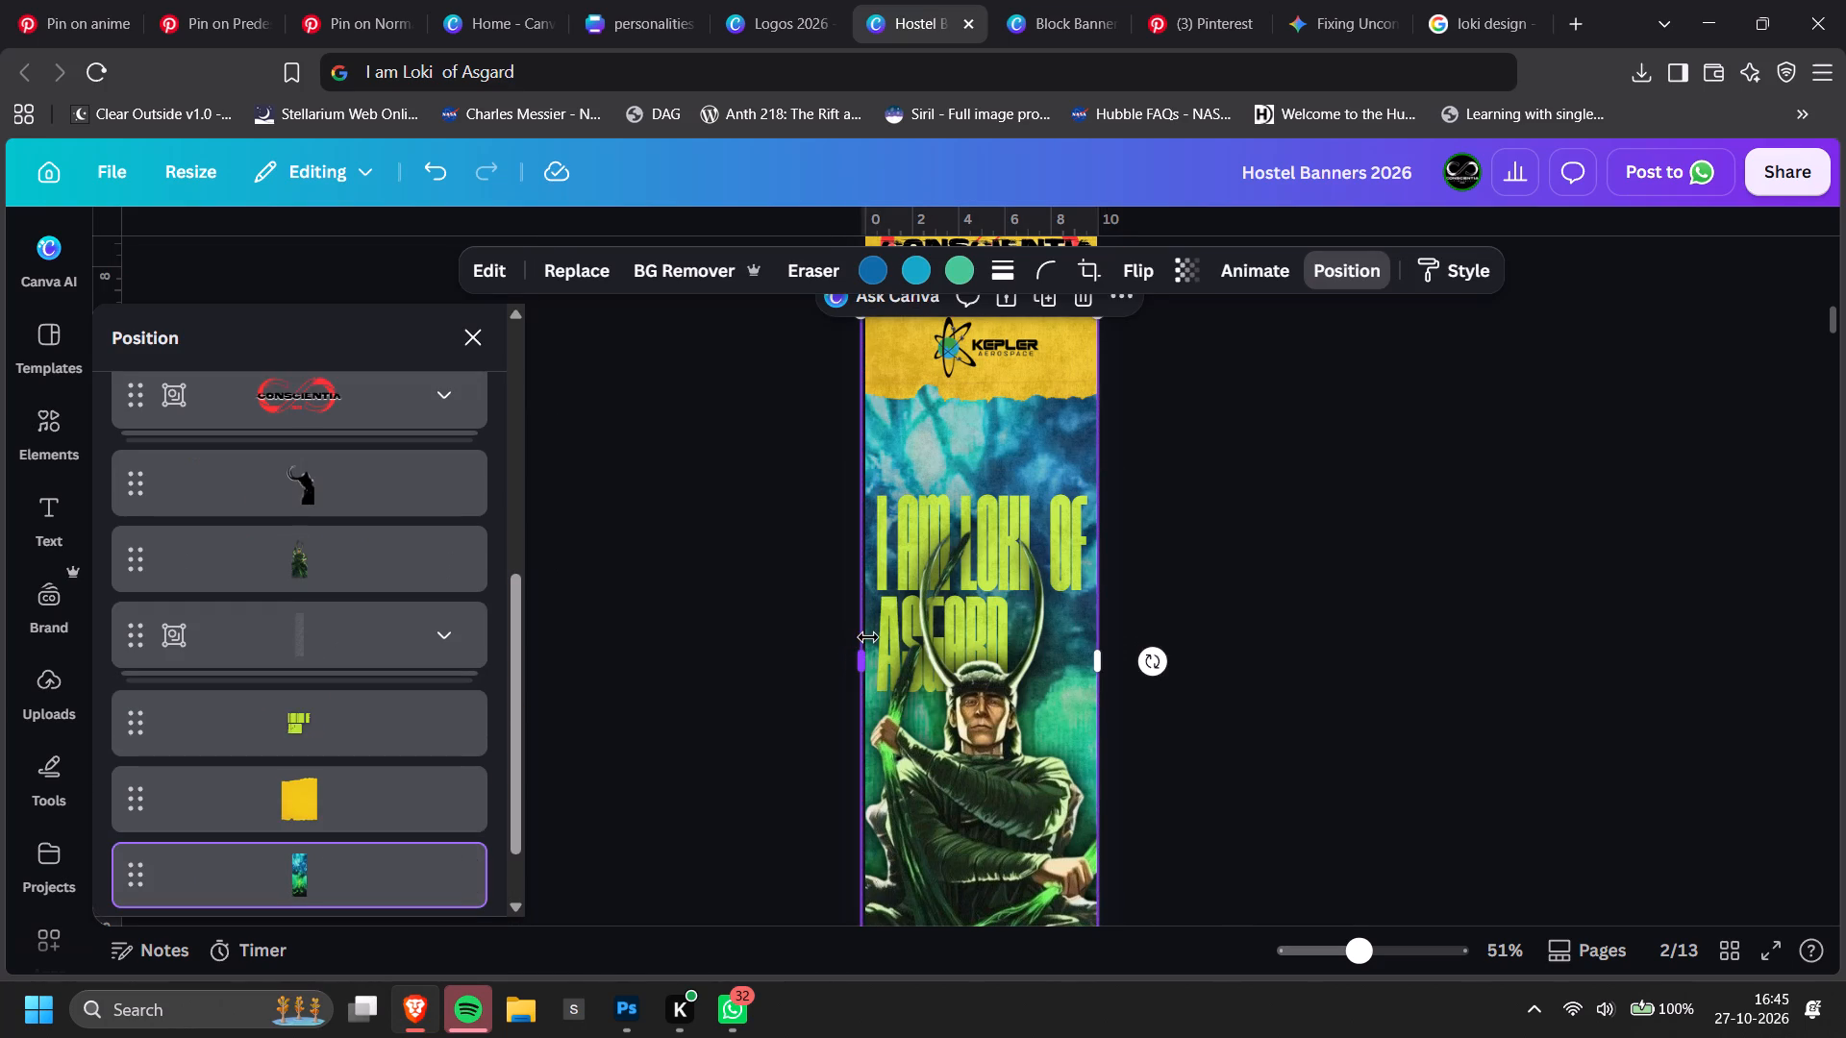
{"action": "left_click", "coordinate": [856, 640]}
{"action": "double_click", "coordinate": [1375, 524]}
Set the brightness of the seated Loki image on page 2 to 29 and its contrast to 5.
{"action": "scroll", "coordinate": [1380, 526], "scroll_direction": "down", "scroll_amount": 2, "text": "ctrl"}
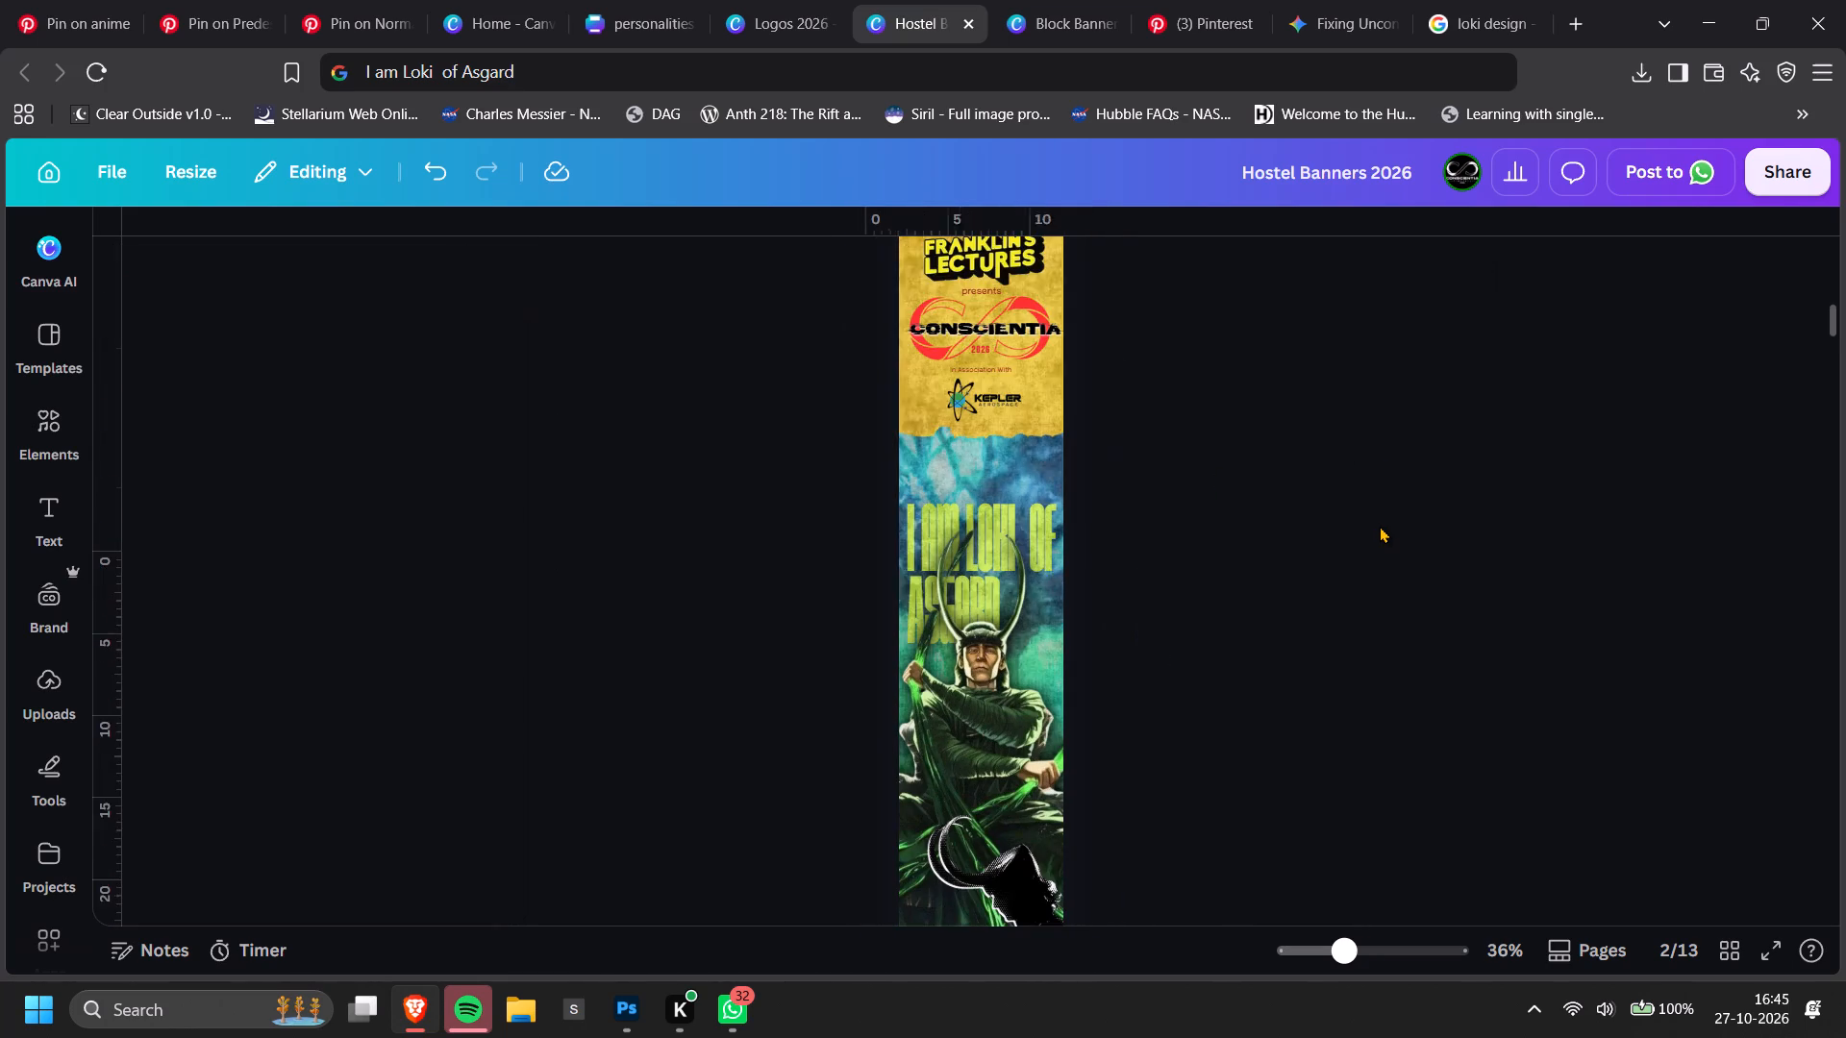
{"action": "scroll", "coordinate": [1380, 526], "scroll_direction": "down", "scroll_amount": 1}
{"action": "scroll", "coordinate": [1380, 526], "scroll_direction": "down", "scroll_amount": 1, "text": "ctrl"}
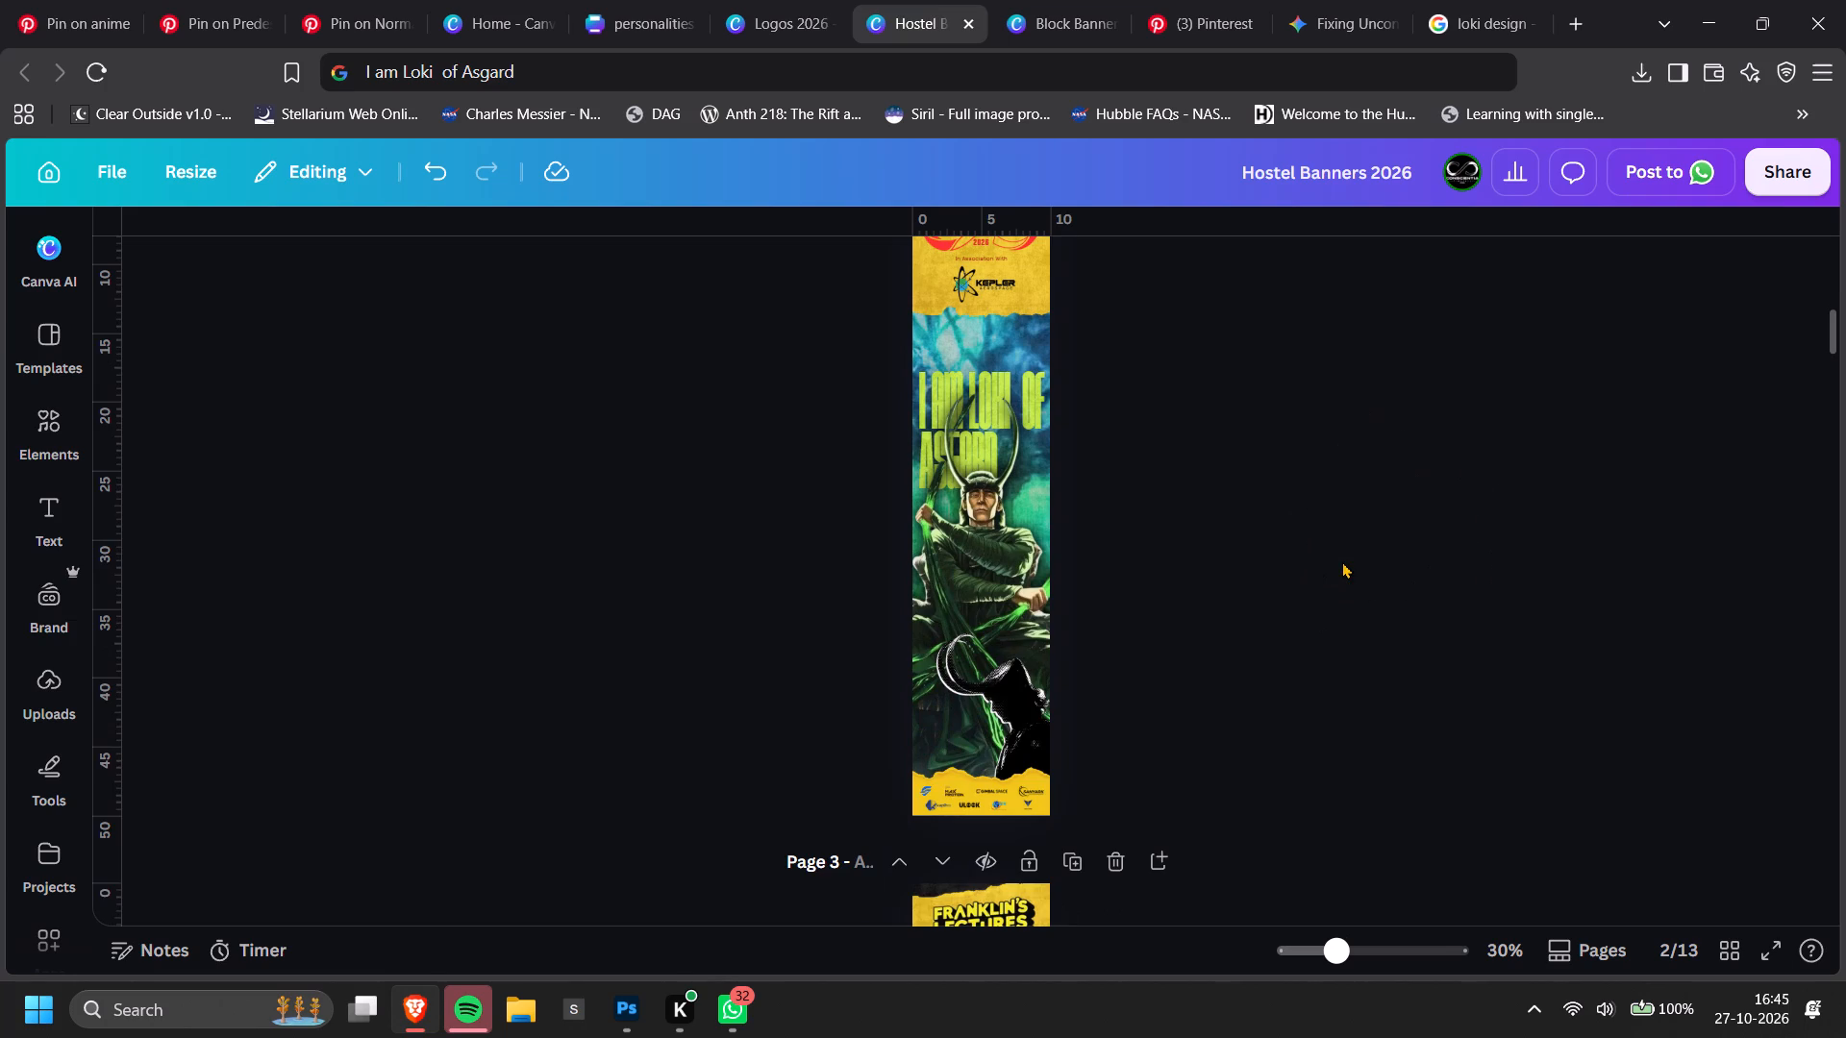
{"action": "scroll", "coordinate": [1342, 561], "scroll_direction": "up", "scroll_amount": 2}
{"action": "scroll", "coordinate": [1342, 561], "scroll_direction": "down", "scroll_amount": 2}
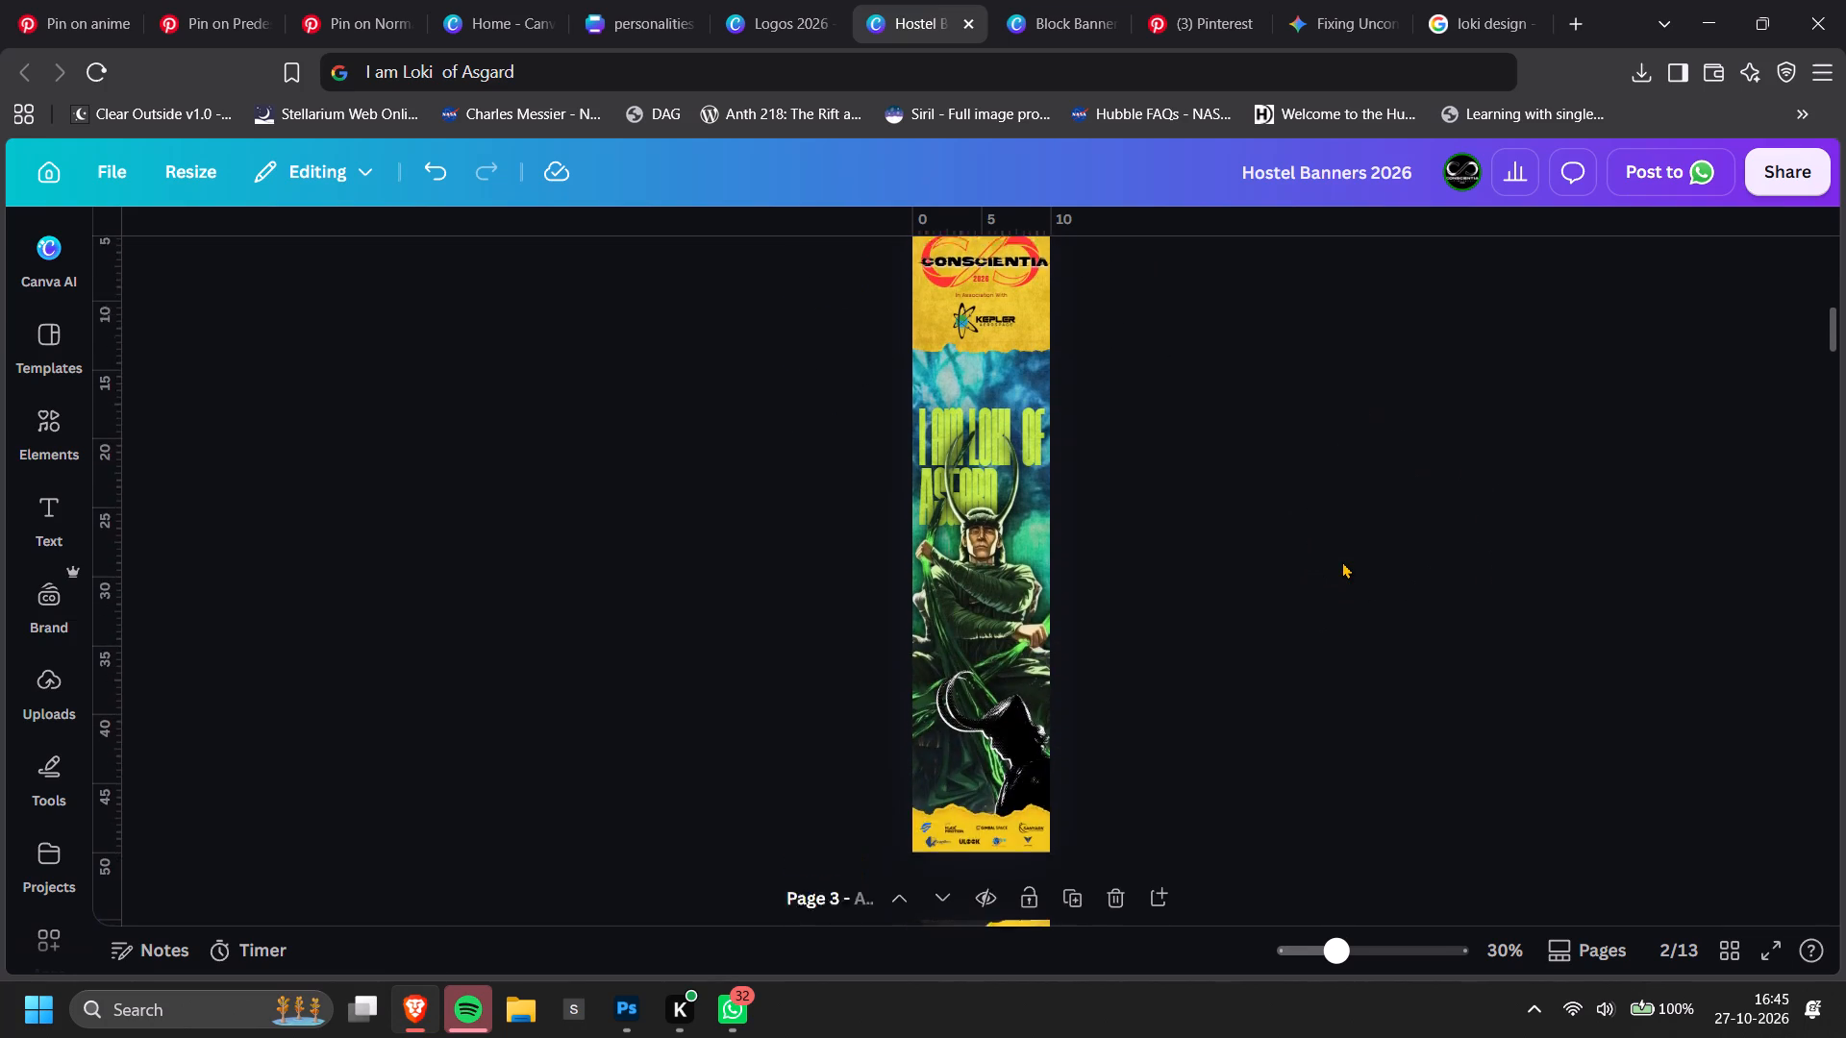
{"action": "scroll", "coordinate": [944, 561], "scroll_direction": "up", "scroll_amount": 2, "text": "ctrl"}
{"action": "left_click", "coordinate": [988, 519]}
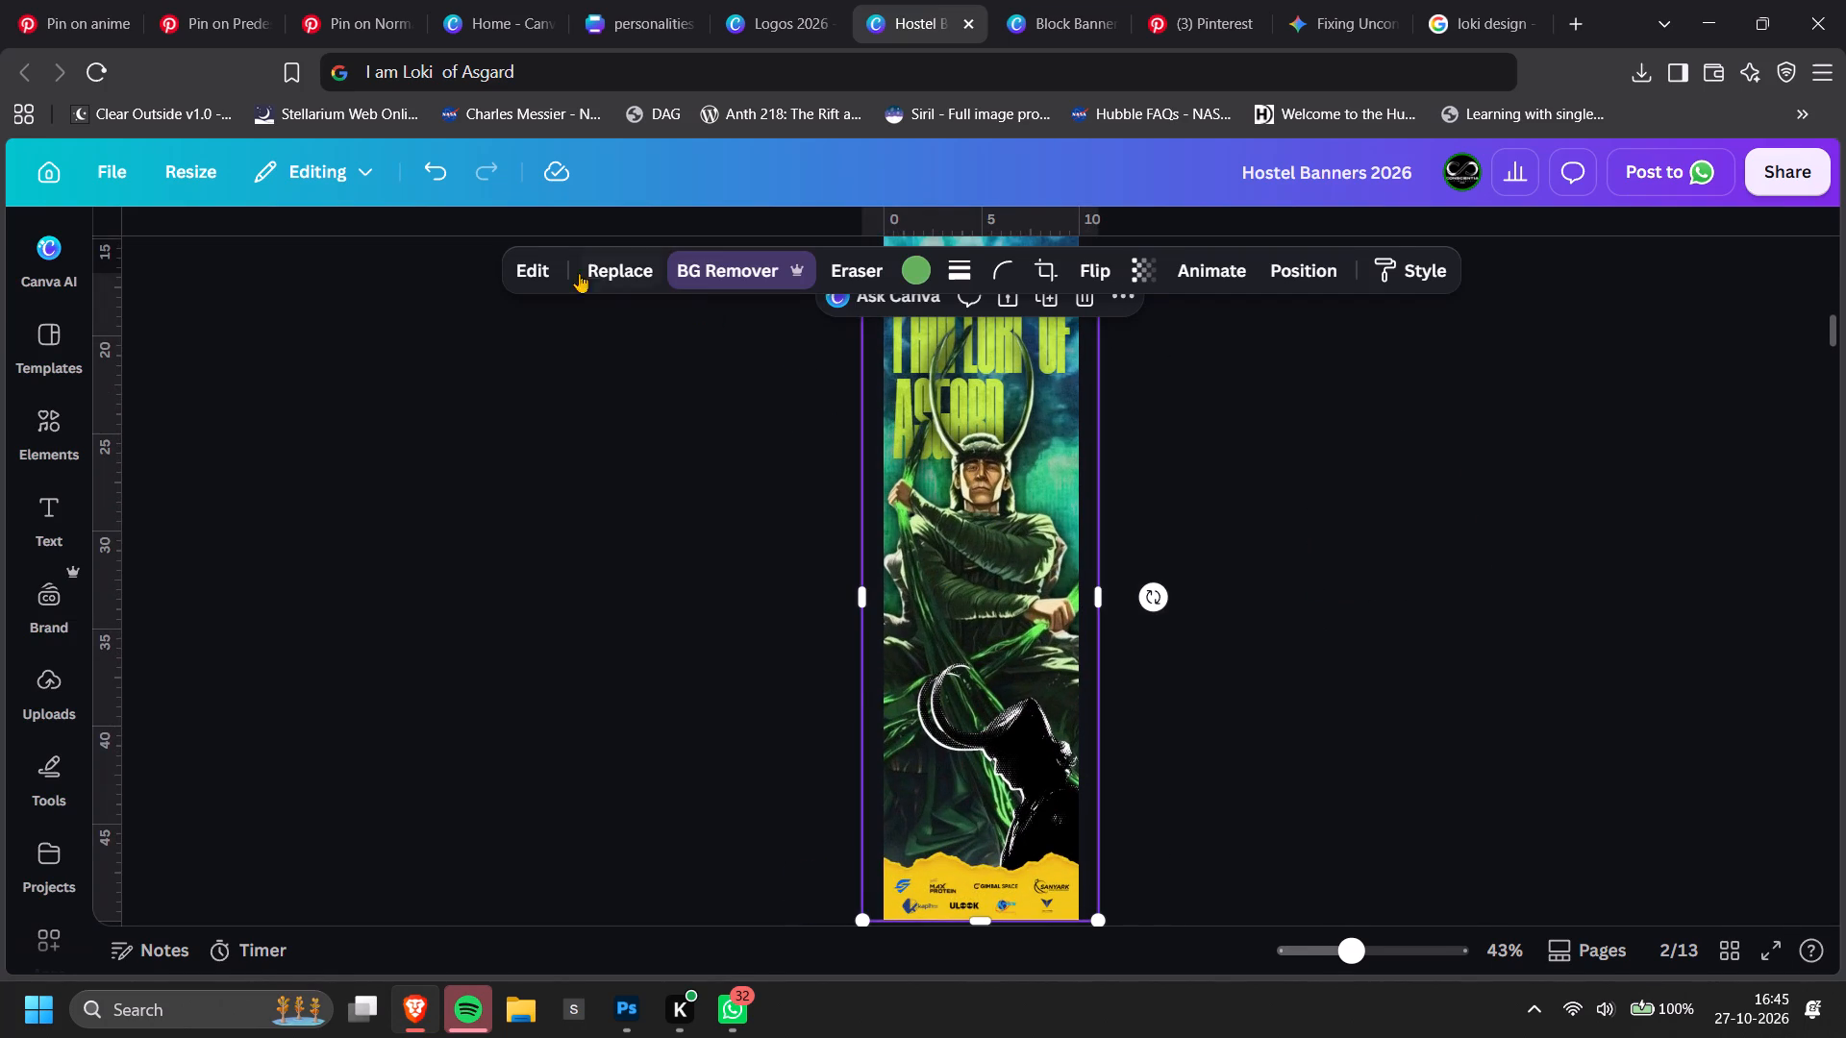
{"action": "left_click", "coordinate": [536, 259]}
{"action": "left_click", "coordinate": [169, 588]}
{"action": "scroll", "coordinate": [333, 653], "scroll_direction": "down", "scroll_amount": 1}
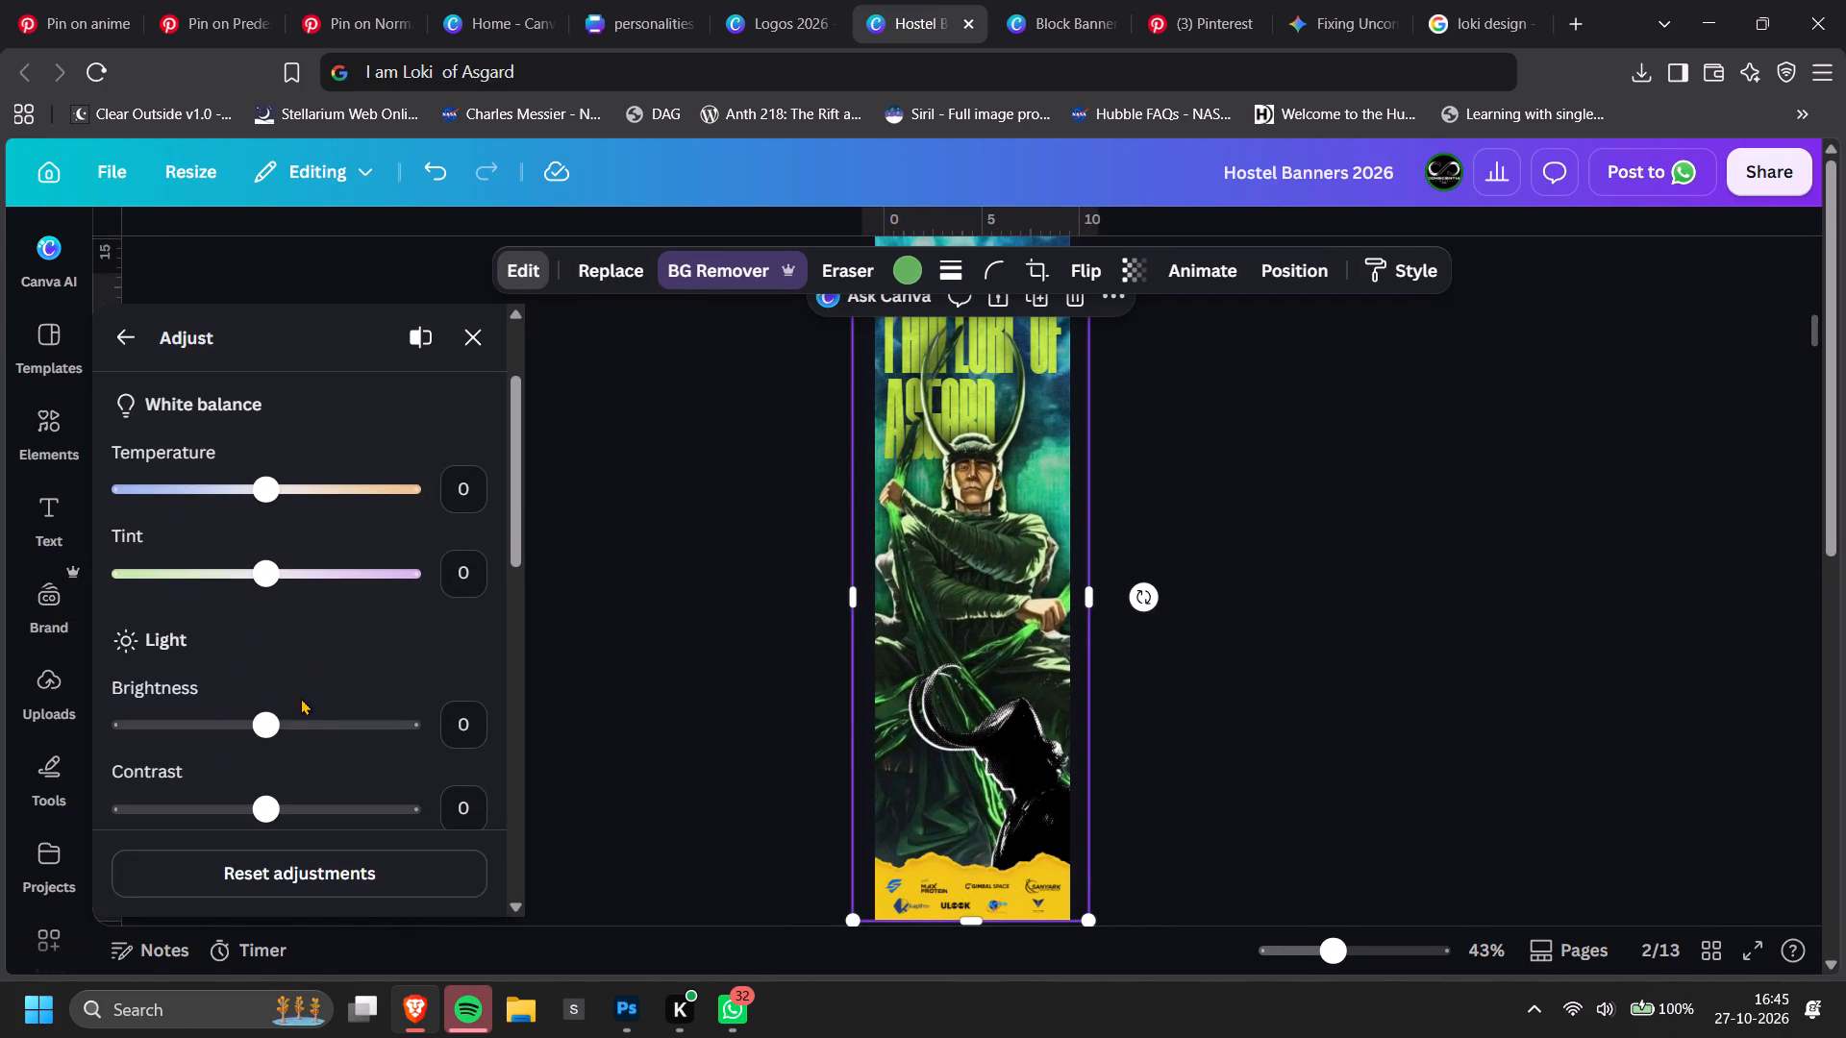
{"action": "left_click_drag", "start_coordinate": [284, 714], "coordinate": [304, 724]}
{"action": "scroll", "coordinate": [302, 724], "scroll_direction": "down", "scroll_amount": 2}
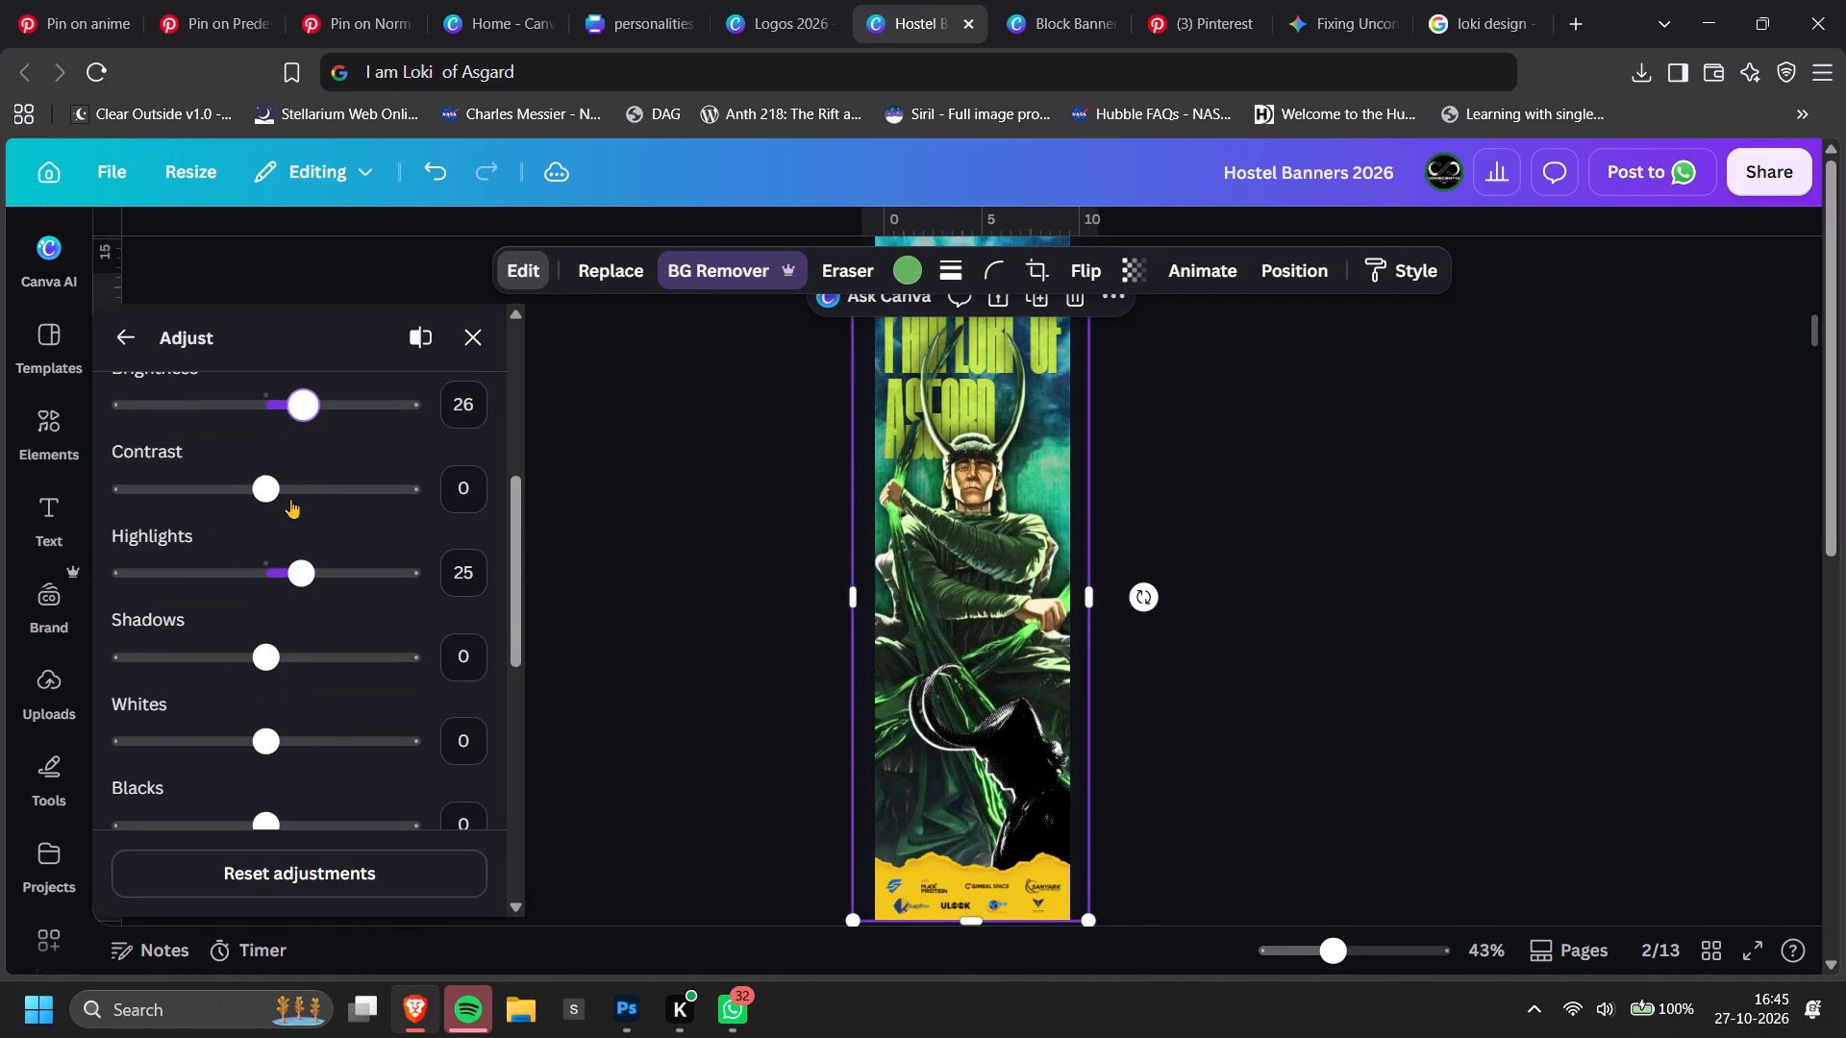
{"action": "left_click_drag", "start_coordinate": [284, 492], "coordinate": [257, 502]}
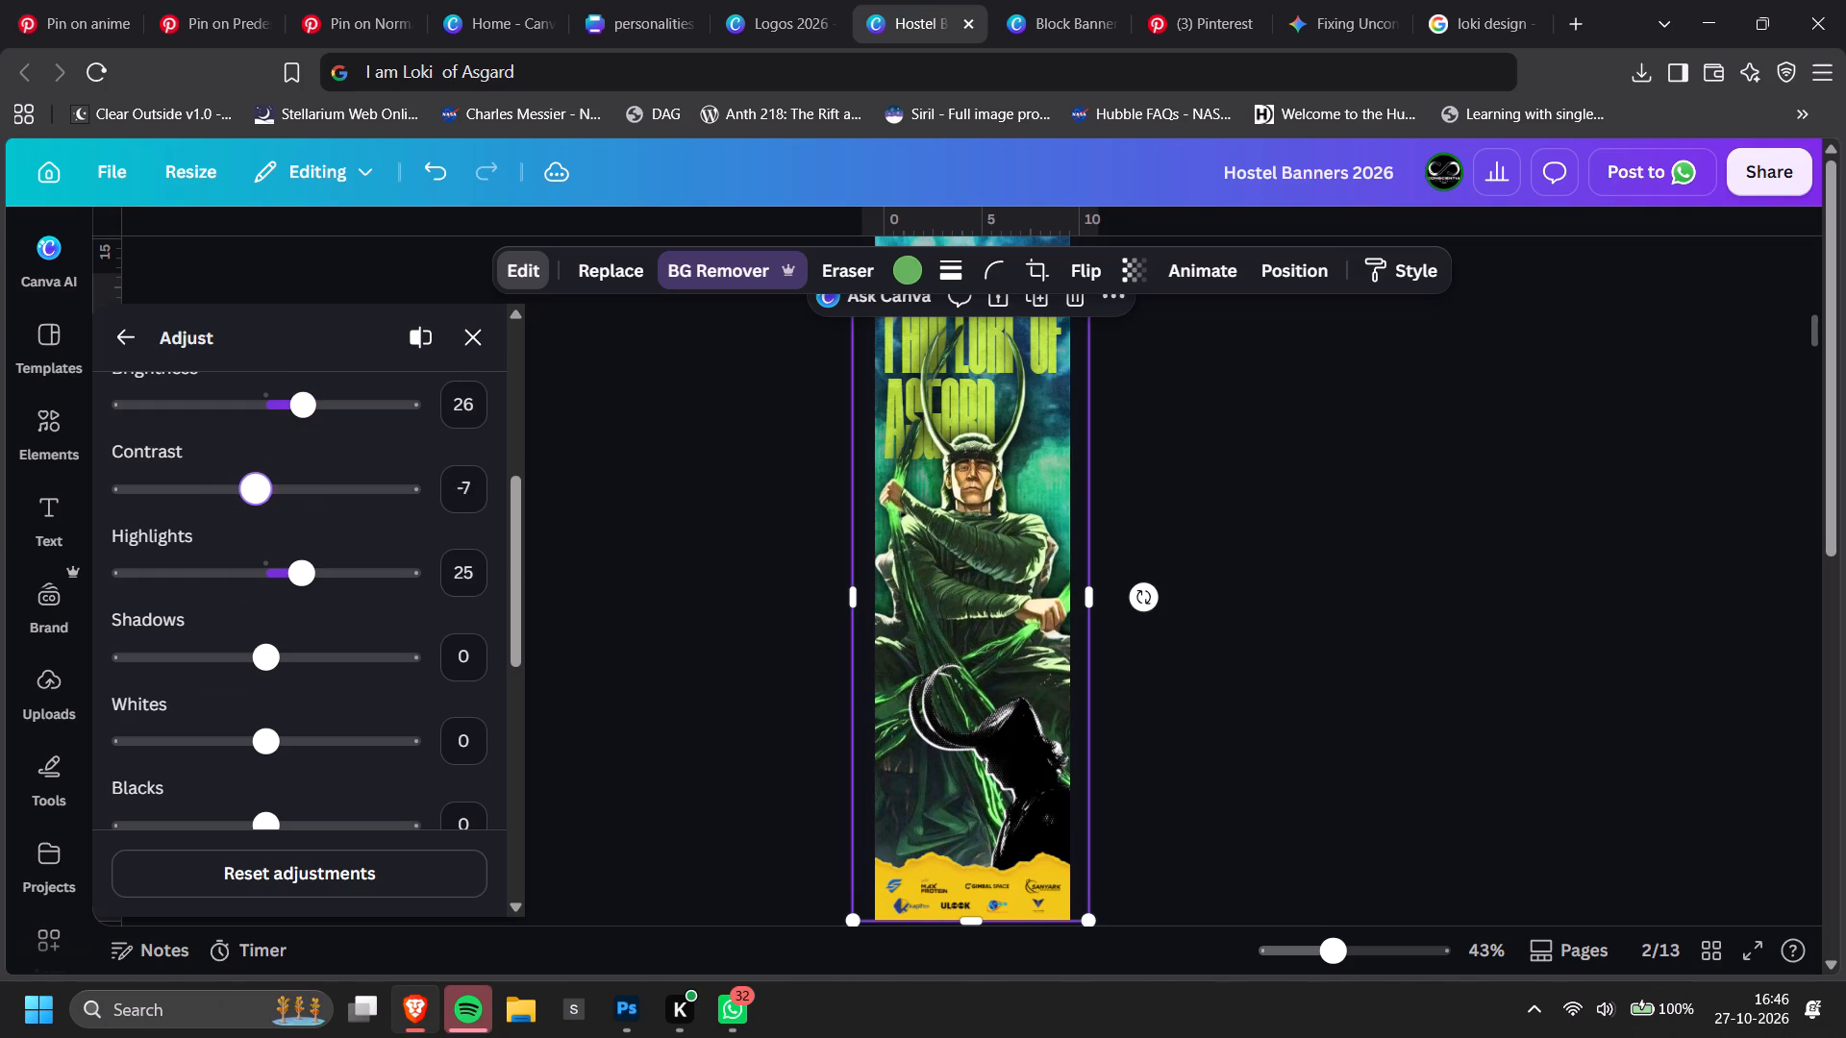
{"action": "left_click_drag", "start_coordinate": [257, 502], "coordinate": [273, 512]}
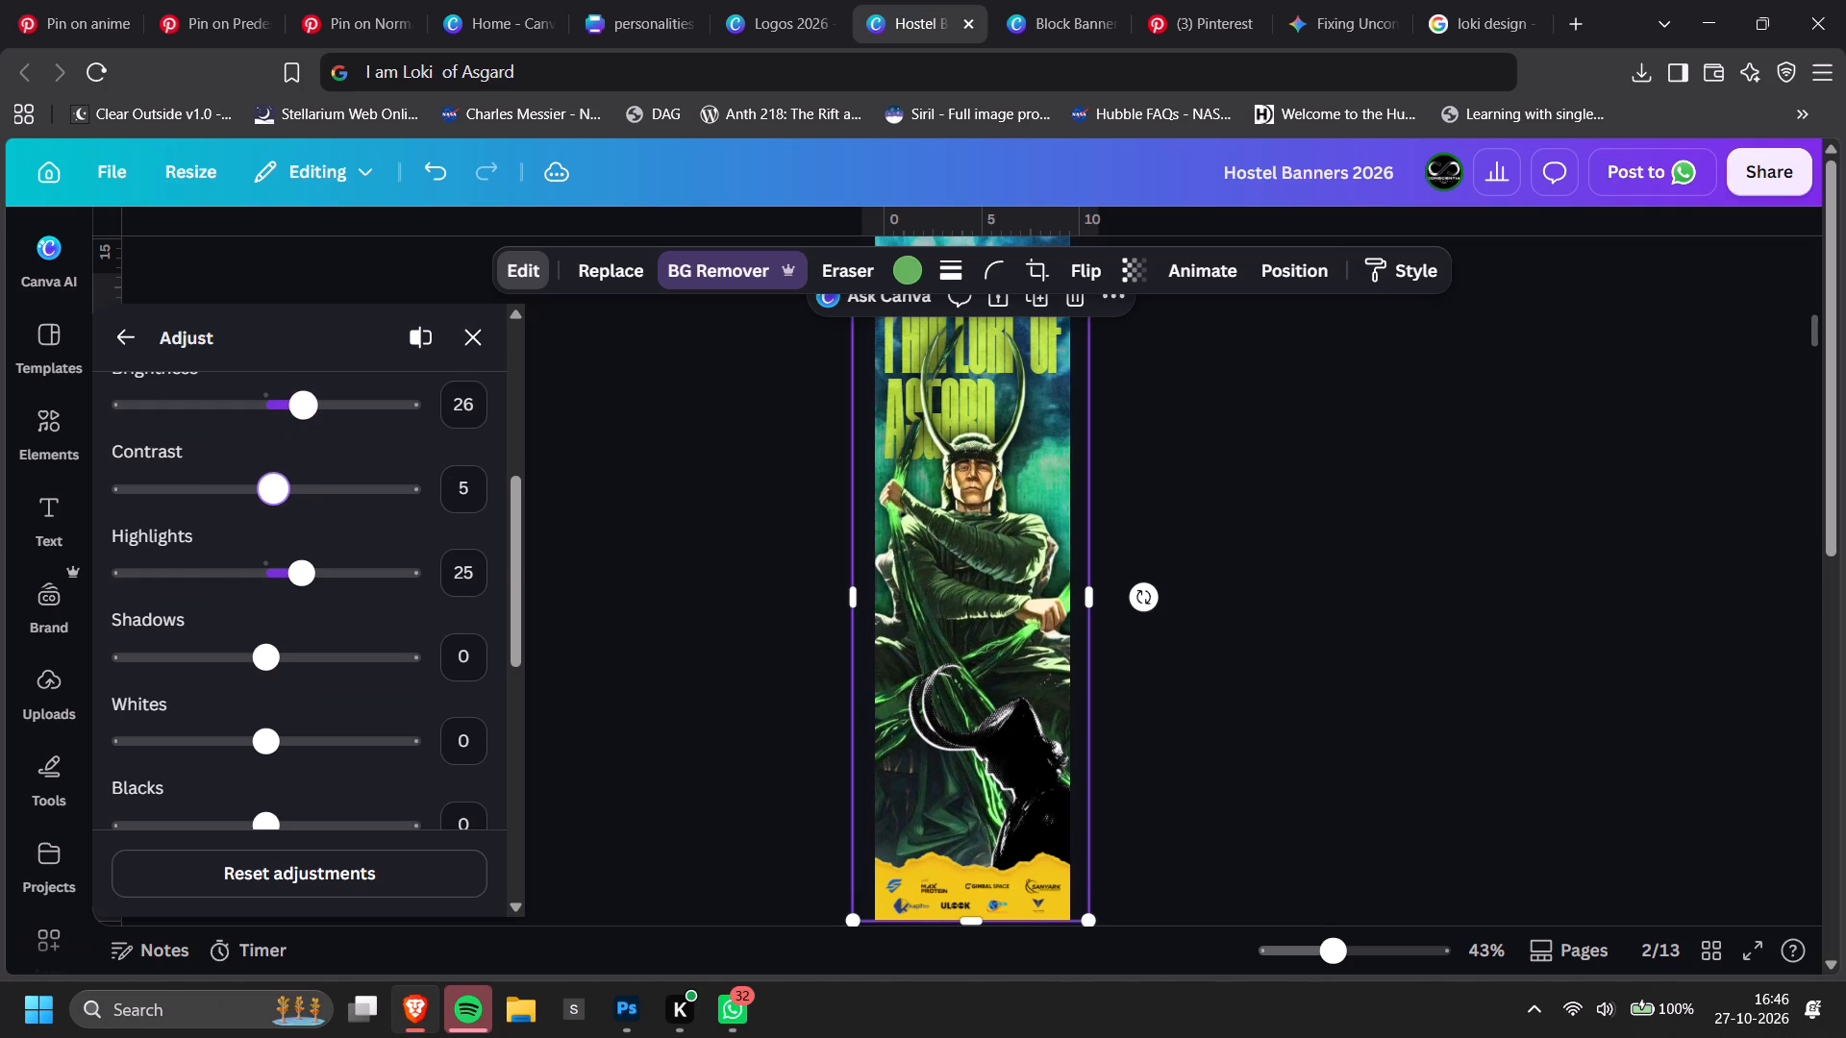
{"action": "left_click", "coordinate": [302, 408]}
Set the seated Loki image's shadows to 15 and raise its whites slightly.
{"action": "left_click_drag", "start_coordinate": [273, 666], "coordinate": [288, 670]}
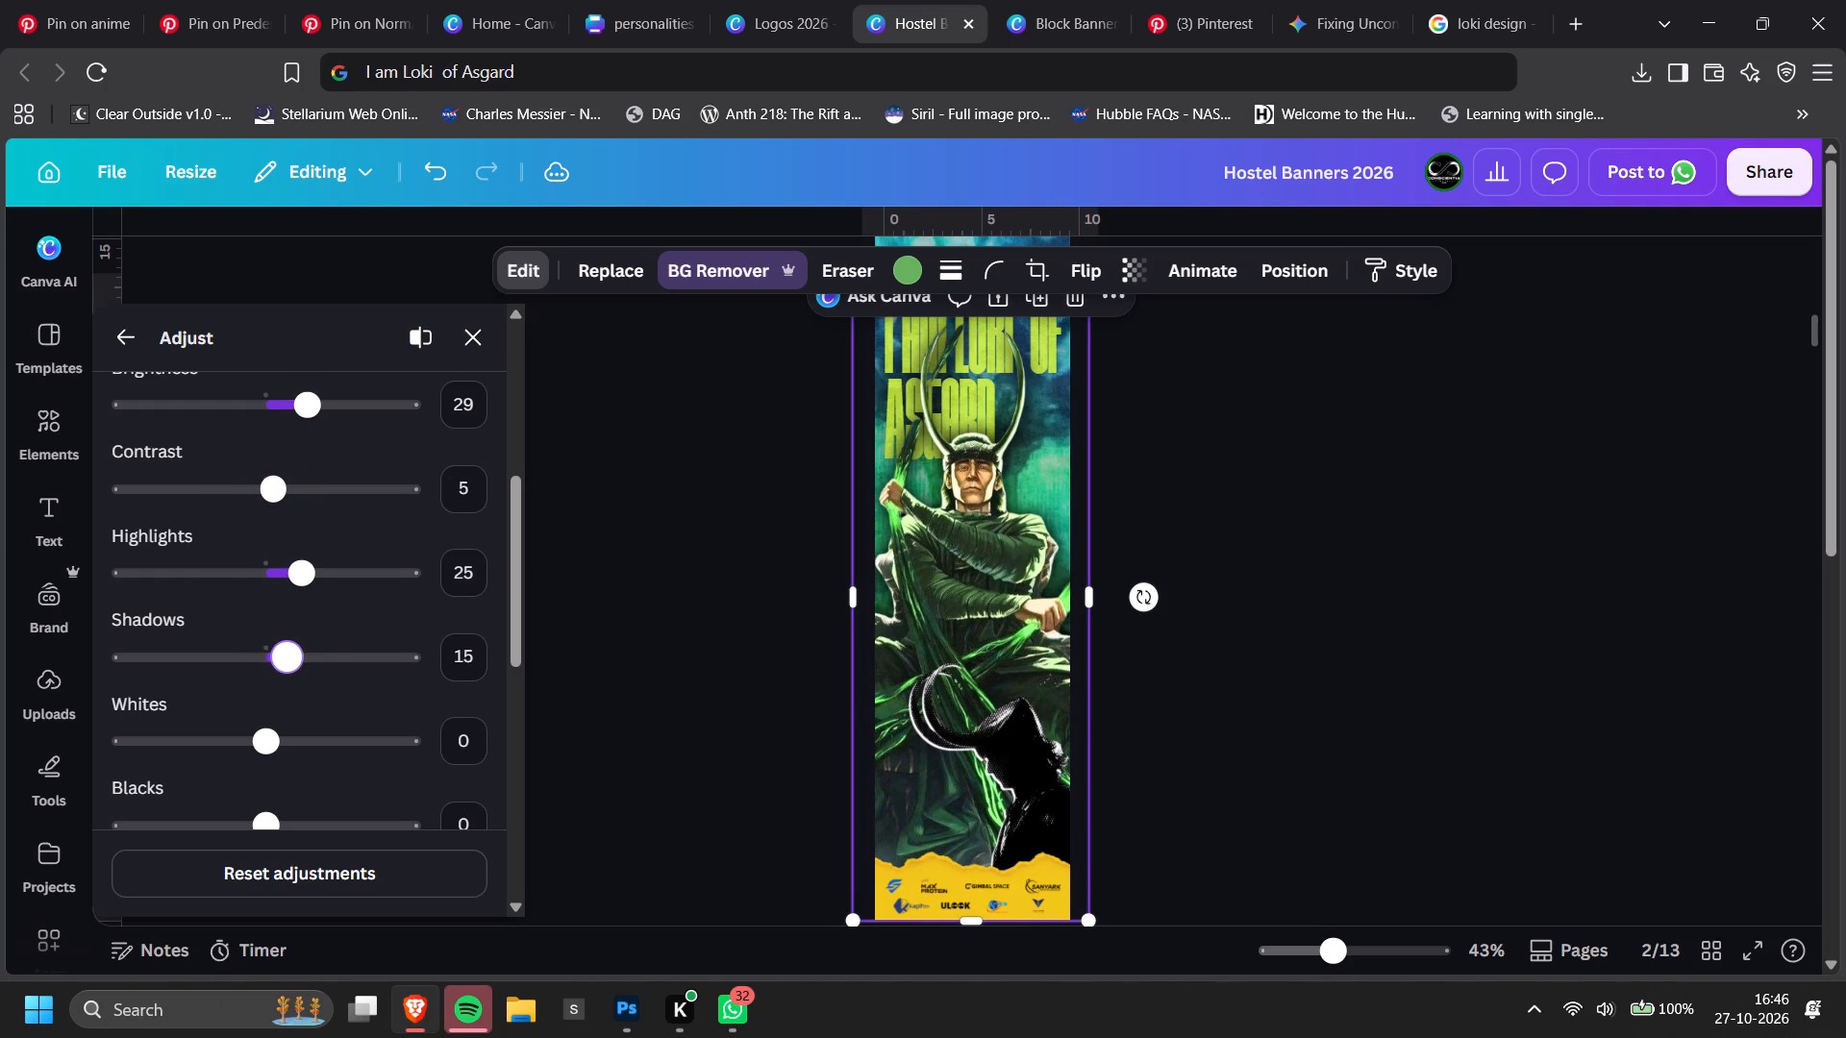
{"action": "left_click_drag", "start_coordinate": [288, 670], "coordinate": [287, 680]}
{"action": "left_click_drag", "start_coordinate": [272, 763], "coordinate": [285, 763]}
Set the seated Loki image's saturation to 27 and increase its vibrance.
{"action": "scroll", "coordinate": [301, 735], "scroll_direction": "down", "scroll_amount": 3}
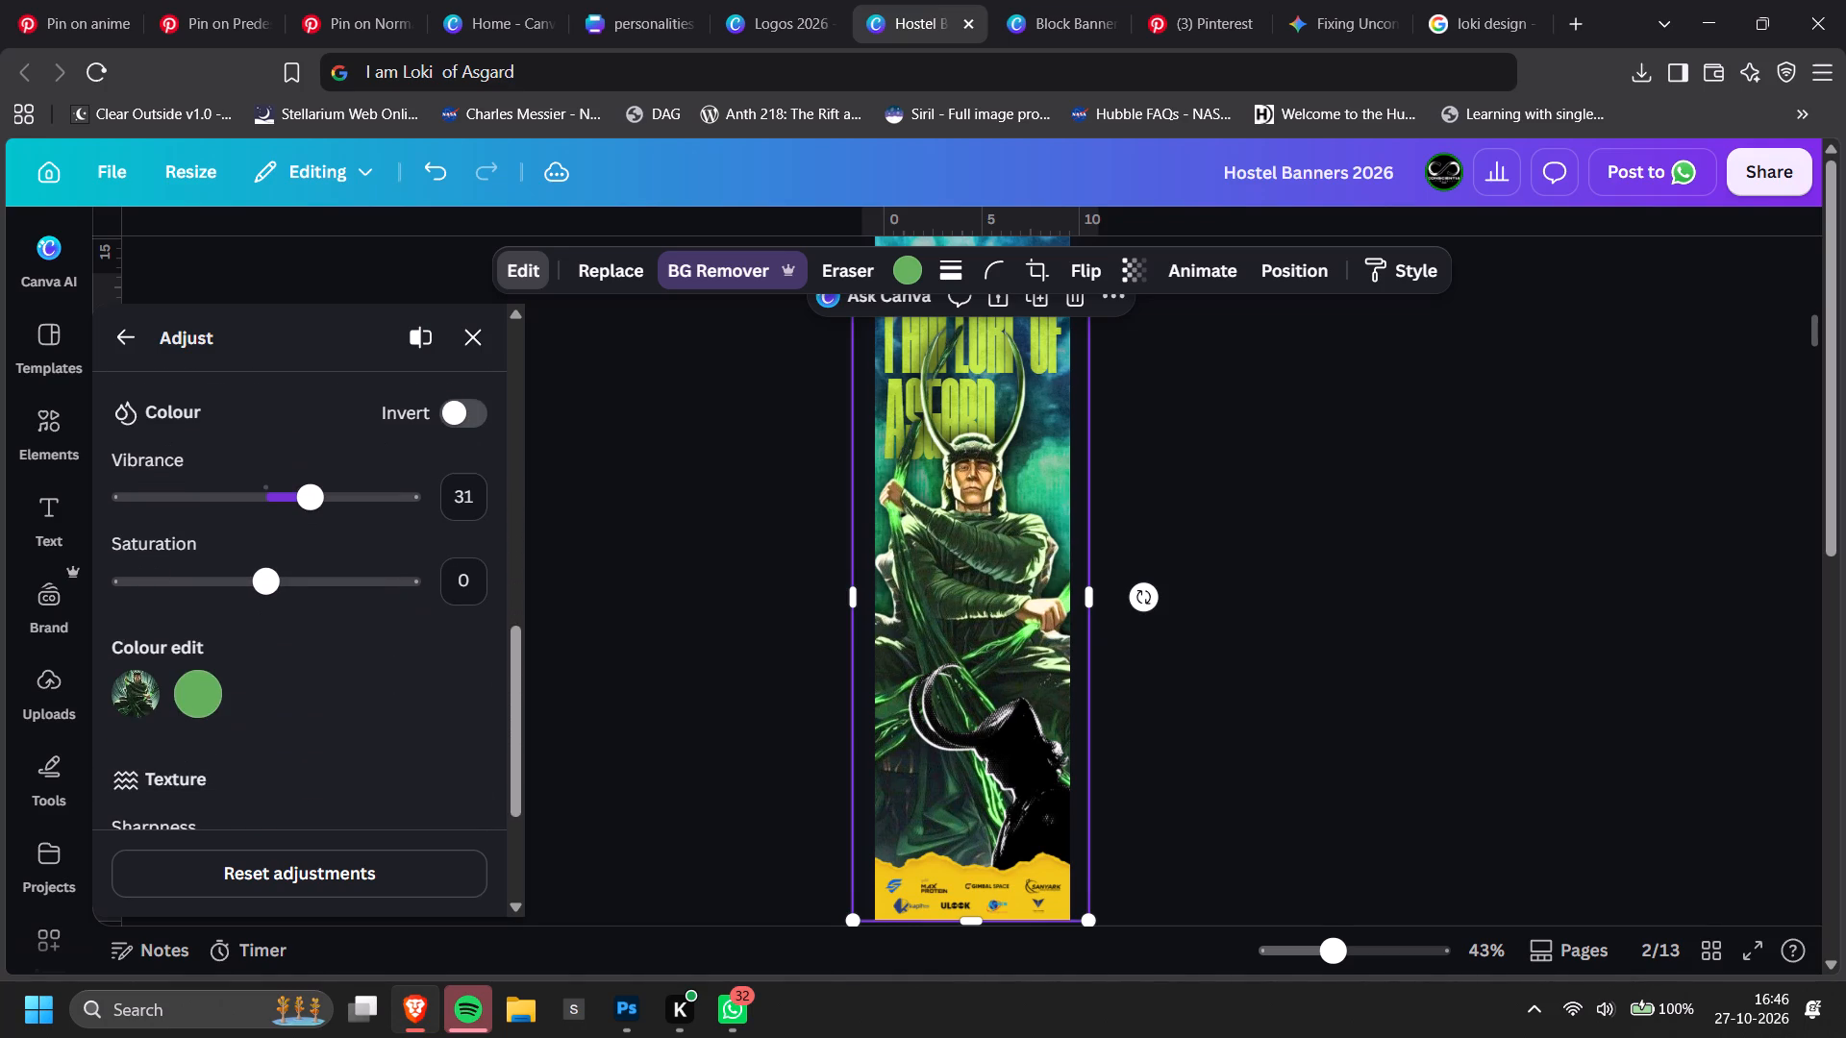
{"action": "left_click_drag", "start_coordinate": [275, 583], "coordinate": [298, 593]}
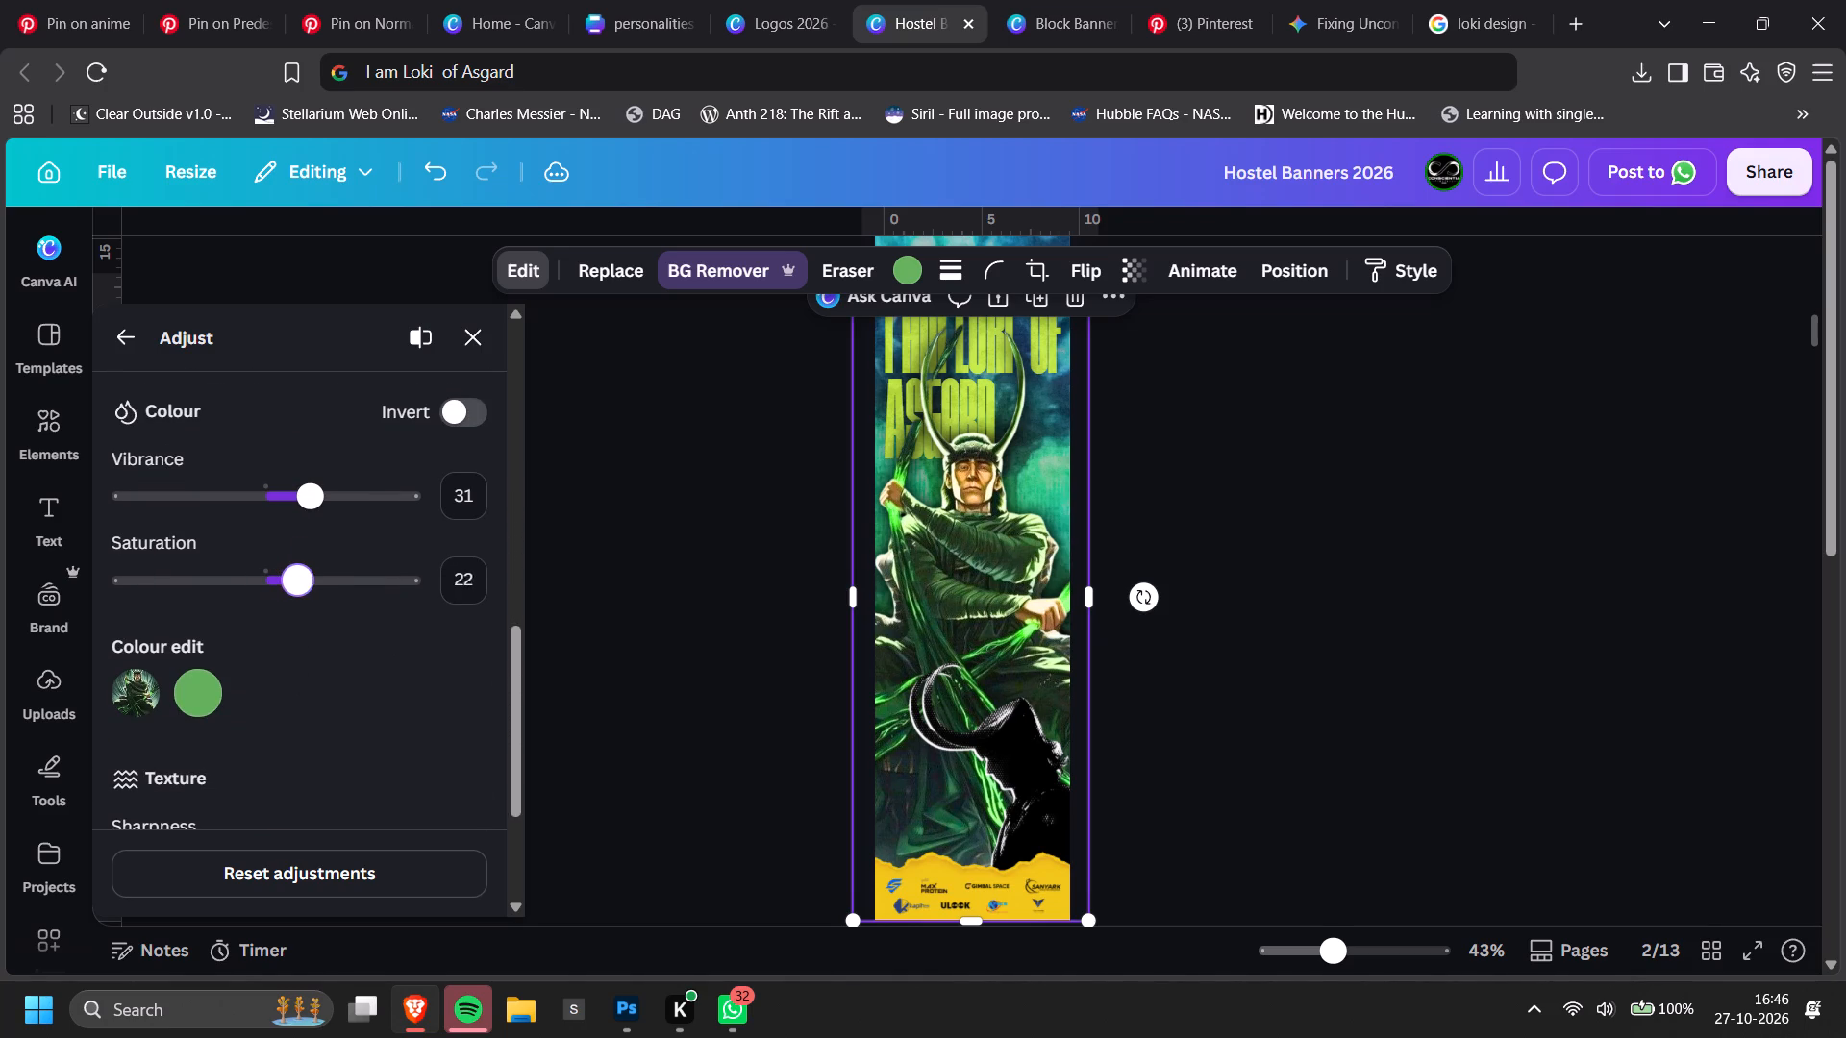
{"action": "left_click_drag", "start_coordinate": [298, 593], "coordinate": [306, 602]}
{"action": "left_click_drag", "start_coordinate": [312, 507], "coordinate": [347, 520]}
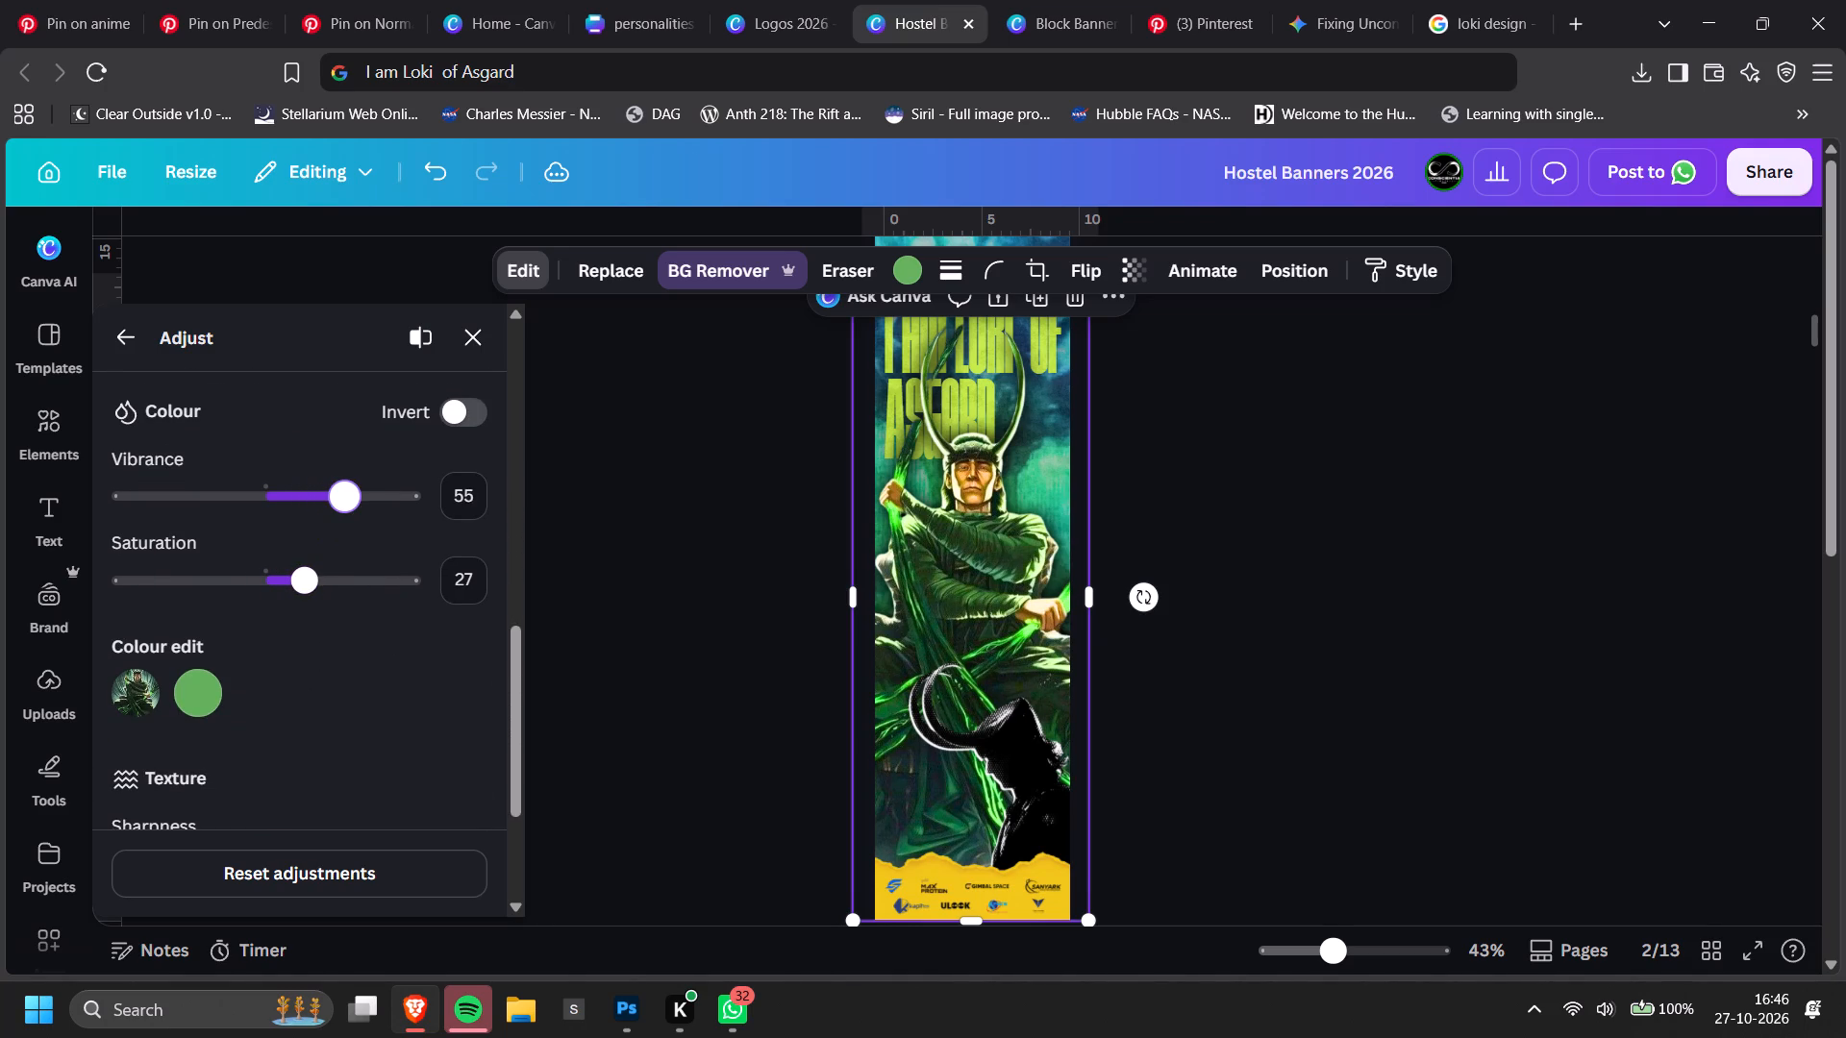
{"action": "left_click_drag", "start_coordinate": [347, 520], "coordinate": [334, 523]}
Set the sharpness of the seated Loki image on page 2 to 8 and try out a different clarity.
{"action": "scroll", "coordinate": [309, 654], "scroll_direction": "down", "scroll_amount": 3}
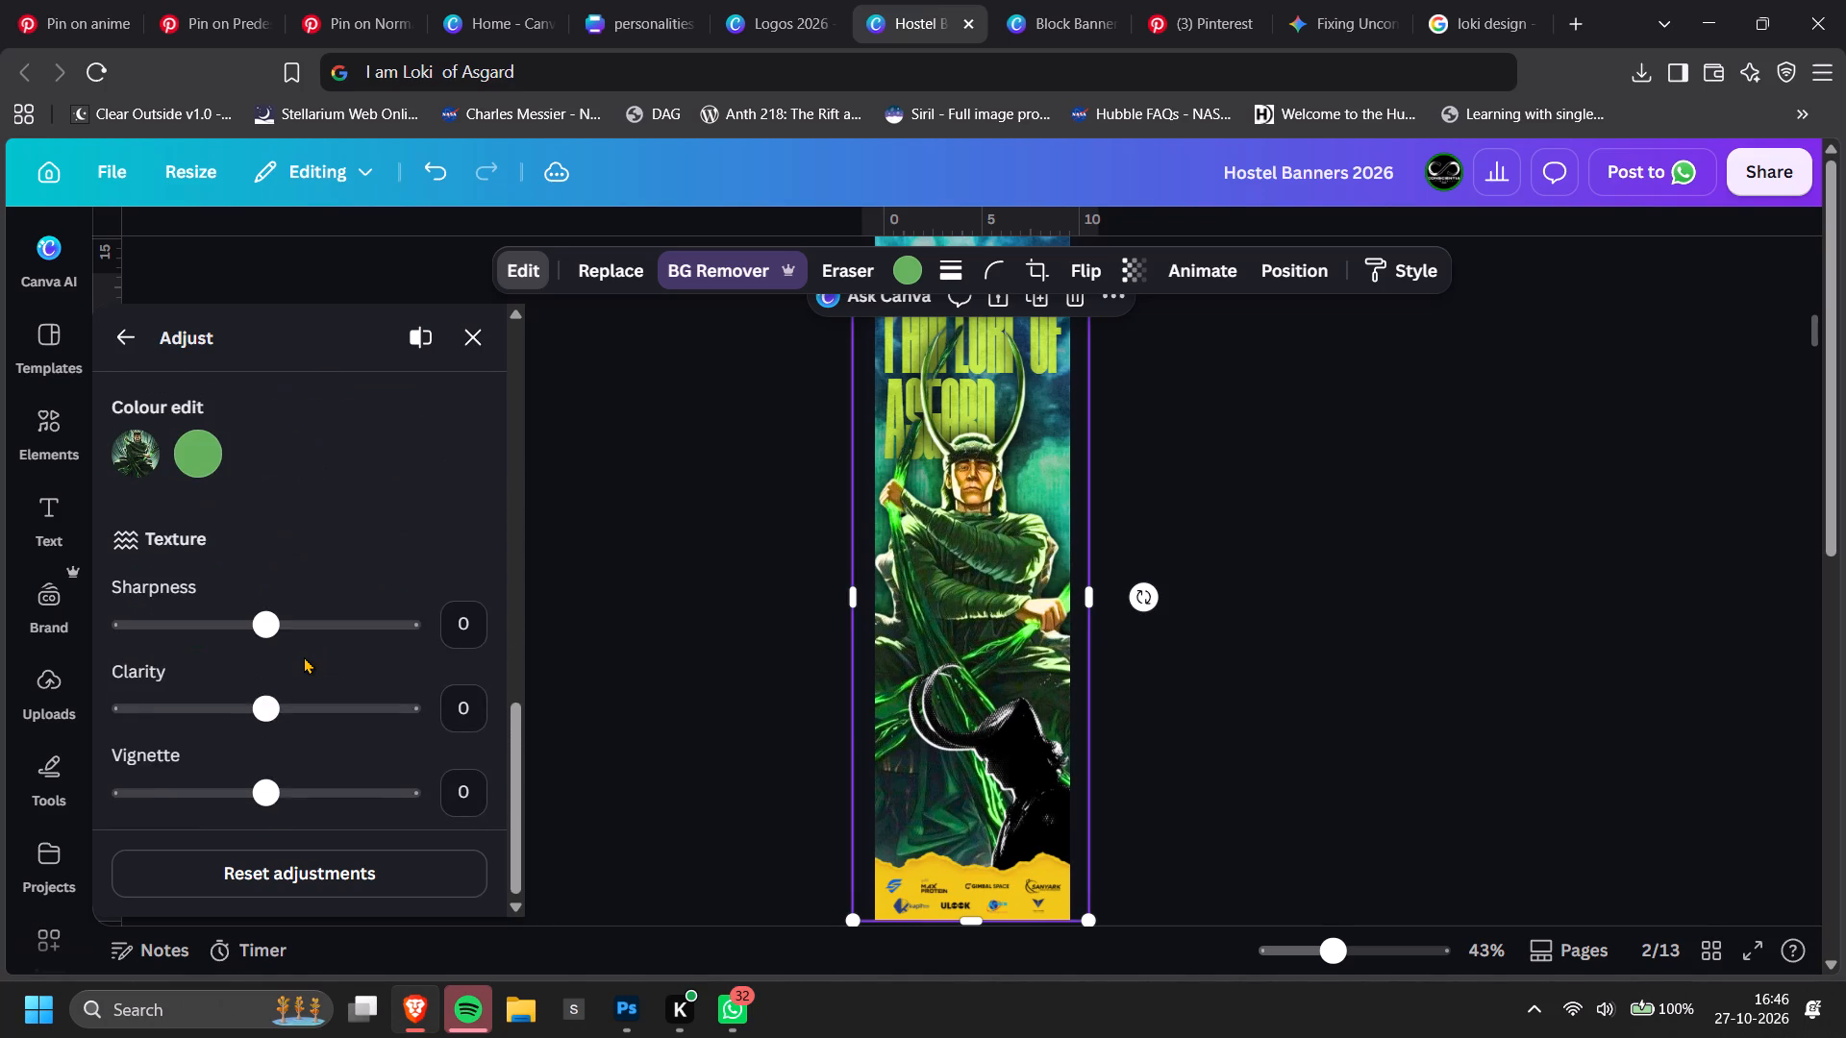
{"action": "left_click", "coordinate": [270, 628]}
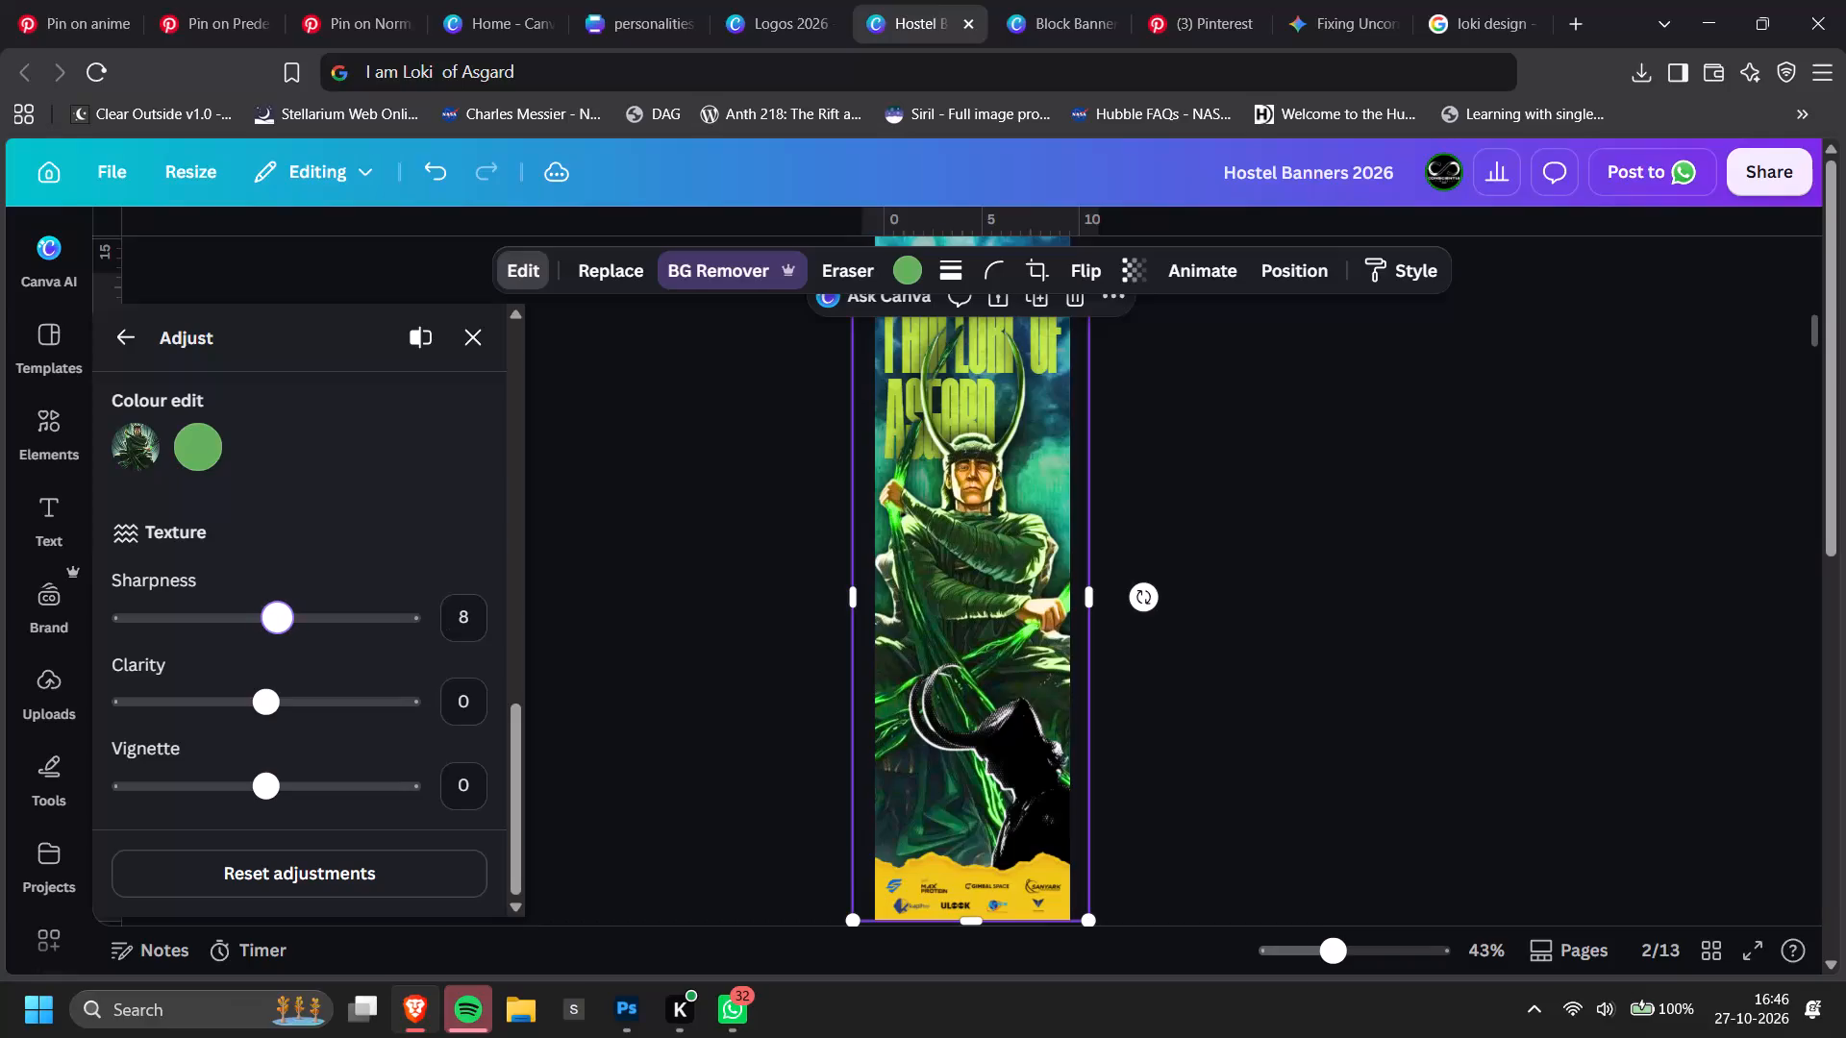
{"action": "scroll", "coordinate": [923, 580], "scroll_direction": "up", "scroll_amount": 5, "text": "ctrl"}
{"action": "left_click_drag", "start_coordinate": [261, 713], "coordinate": [241, 712]}
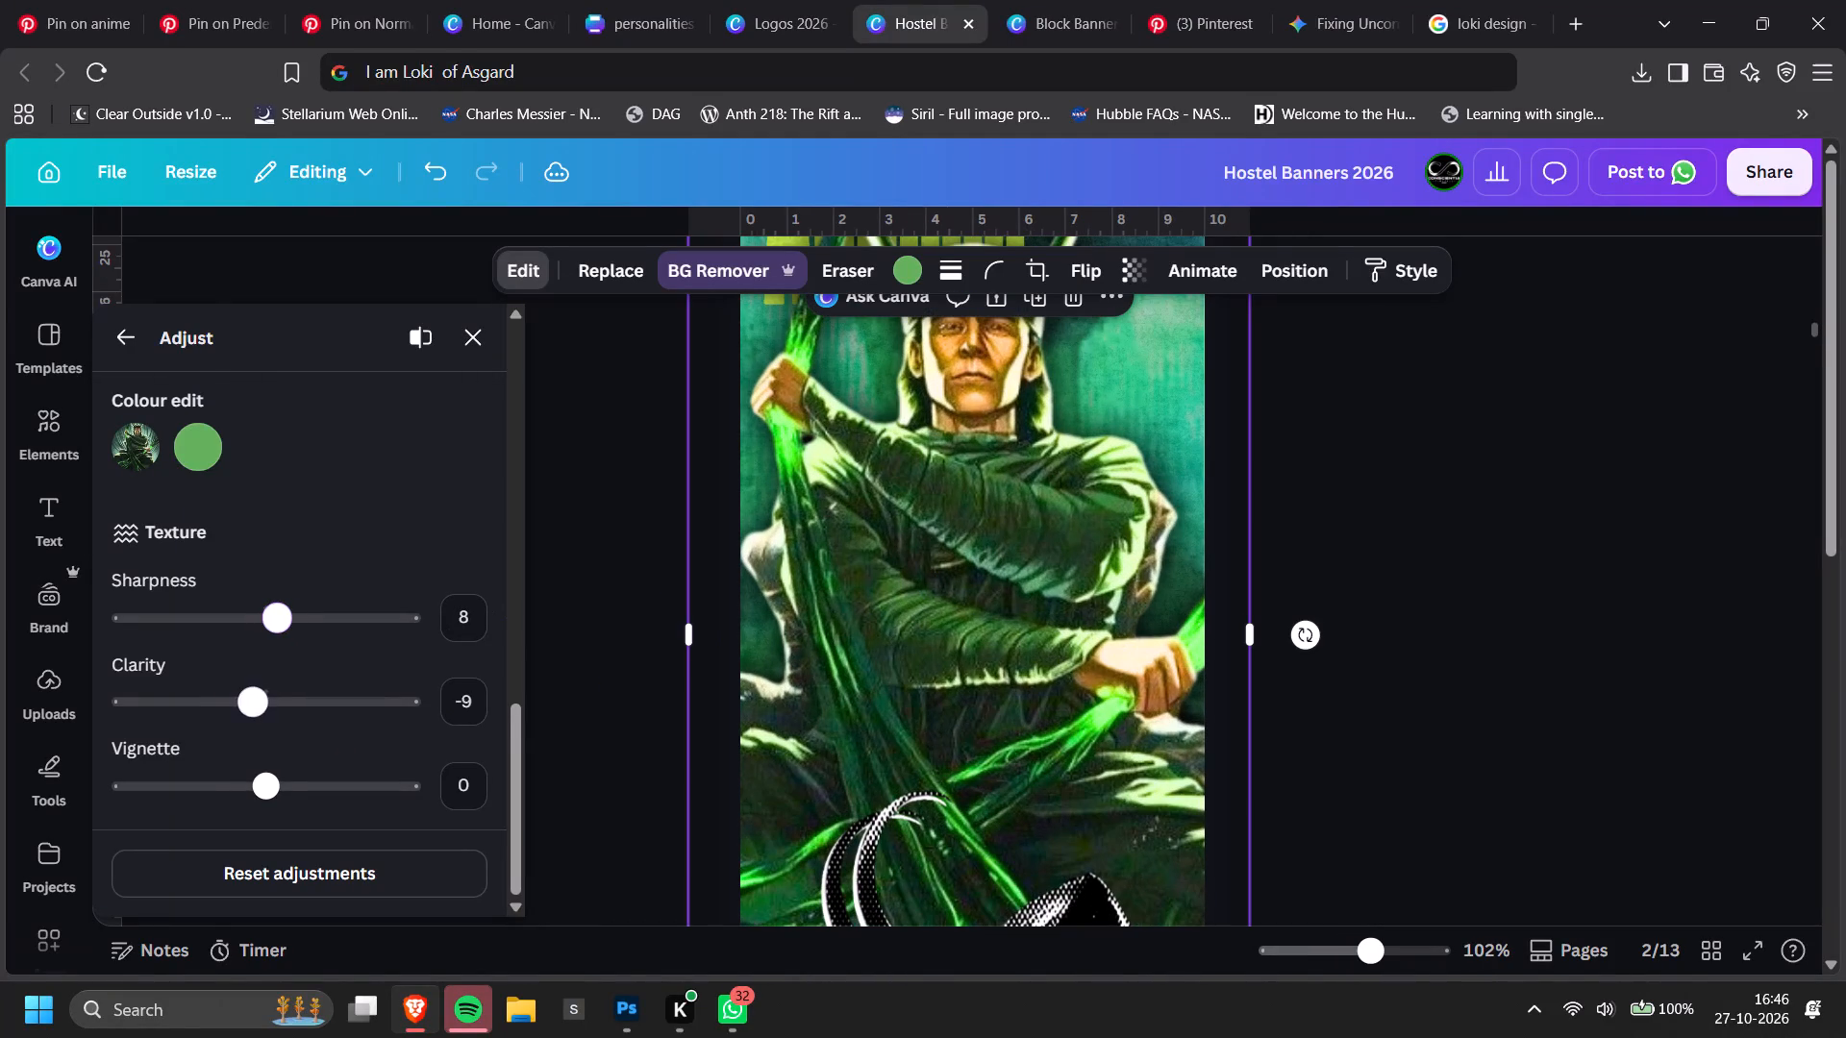
{"action": "left_click_drag", "start_coordinate": [241, 712], "coordinate": [268, 723]}
{"action": "scroll", "coordinate": [1061, 662], "scroll_direction": "down", "scroll_amount": 5, "text": "ctrl"}
{"action": "double_click", "coordinate": [1459, 624]}
{"action": "scroll", "coordinate": [1454, 624], "scroll_direction": "down", "scroll_amount": 2, "text": "ctrl"}
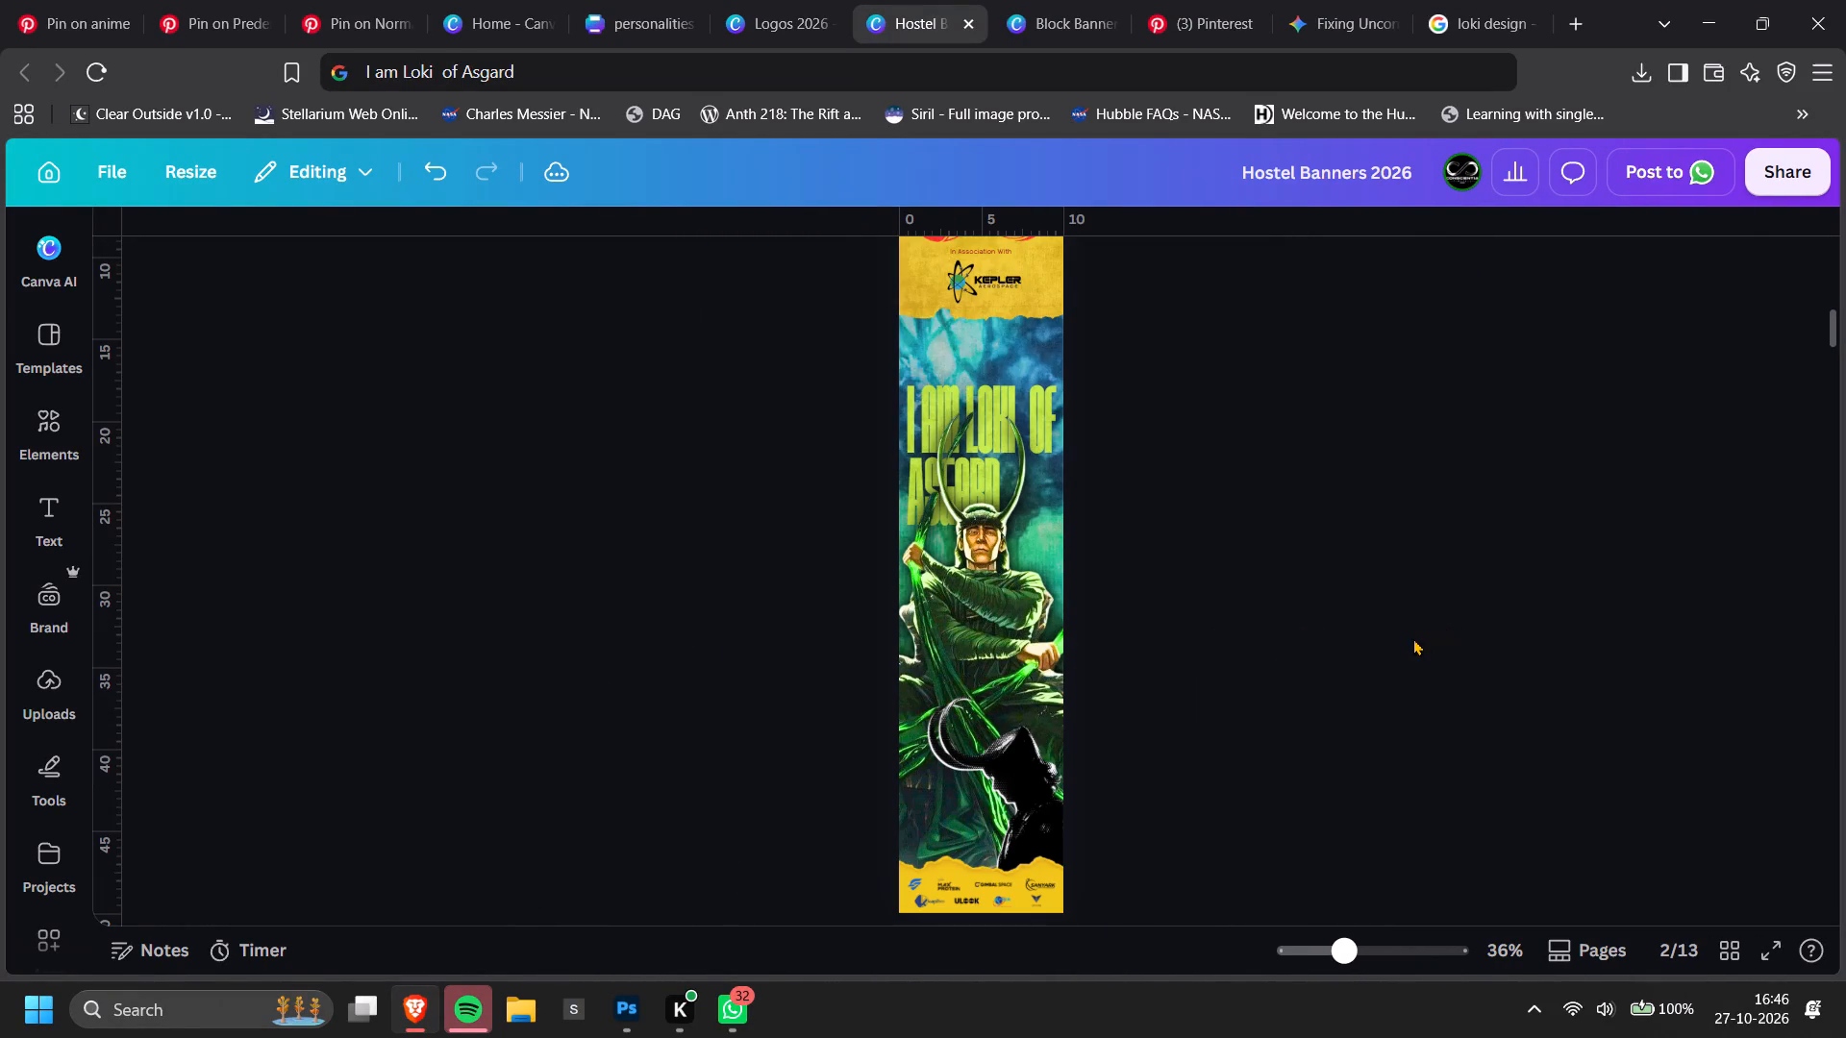
Move the "I AM LOKI OF ASGARD" heading on page 2 down about 2 cm, keeping it behind the seated figure.
{"action": "key", "text": "alt+1"}
{"action": "scroll", "coordinate": [392, 620], "scroll_direction": "down", "scroll_amount": 6}
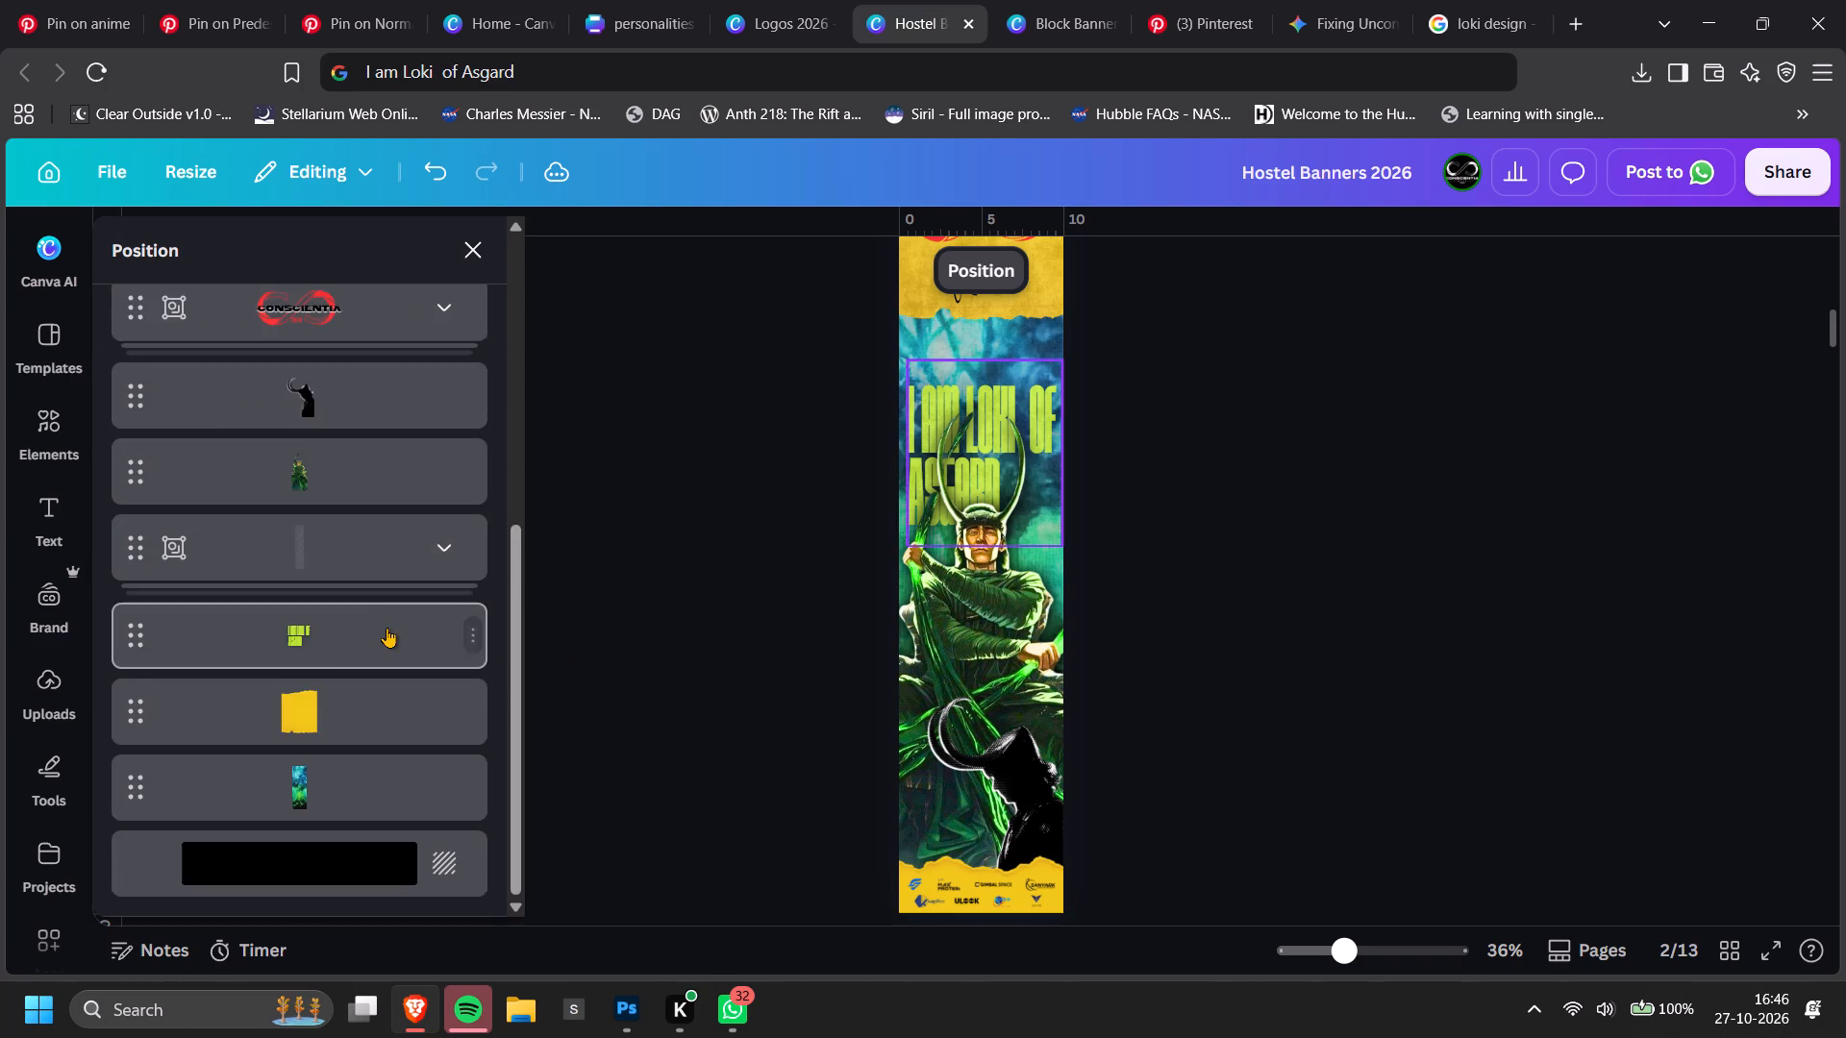
{"action": "left_click", "coordinate": [336, 639]}
{"action": "scroll", "coordinate": [1071, 456], "scroll_direction": "up", "scroll_amount": 6, "text": "ctrl"}
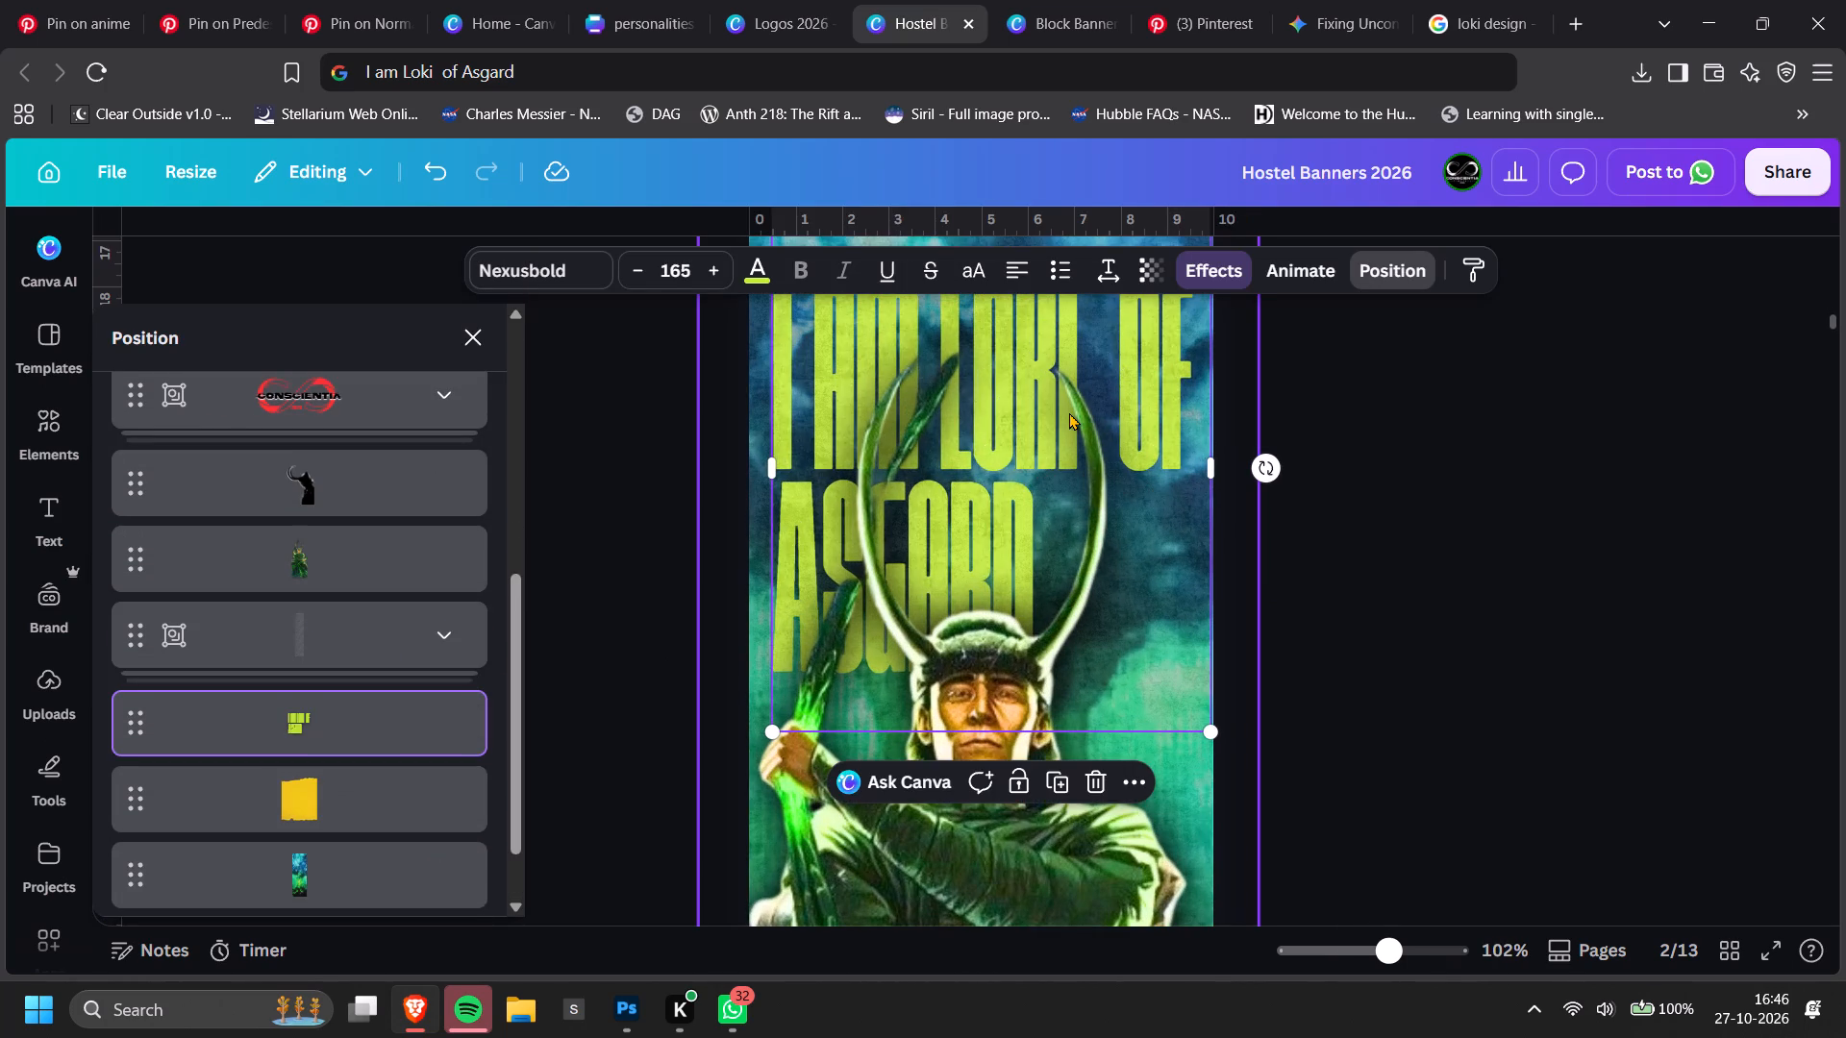
{"action": "key", "text": "ctrl+bracketright"}
{"action": "key", "text": "ctrl+bracketleft"}
{"action": "scroll", "coordinate": [1459, 429], "scroll_direction": "down", "scroll_amount": 3, "text": "ctrl"}
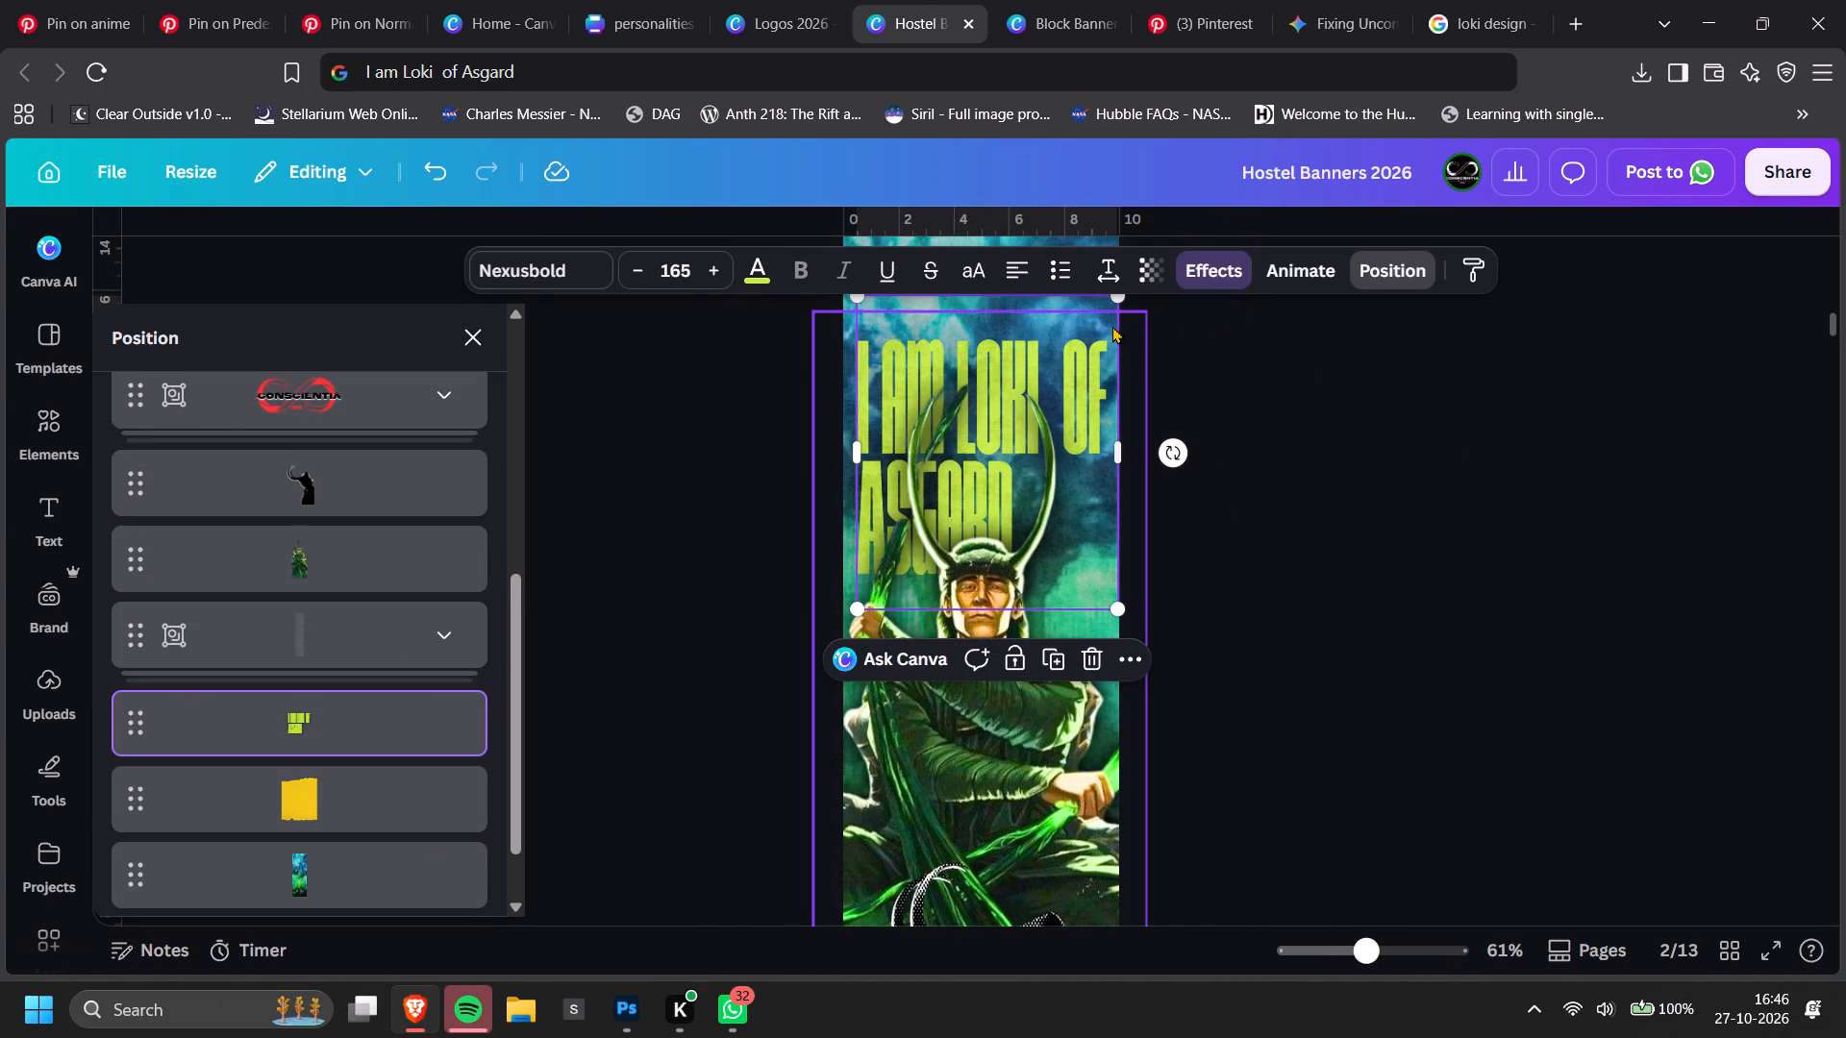
{"action": "left_click", "coordinate": [1114, 602]}
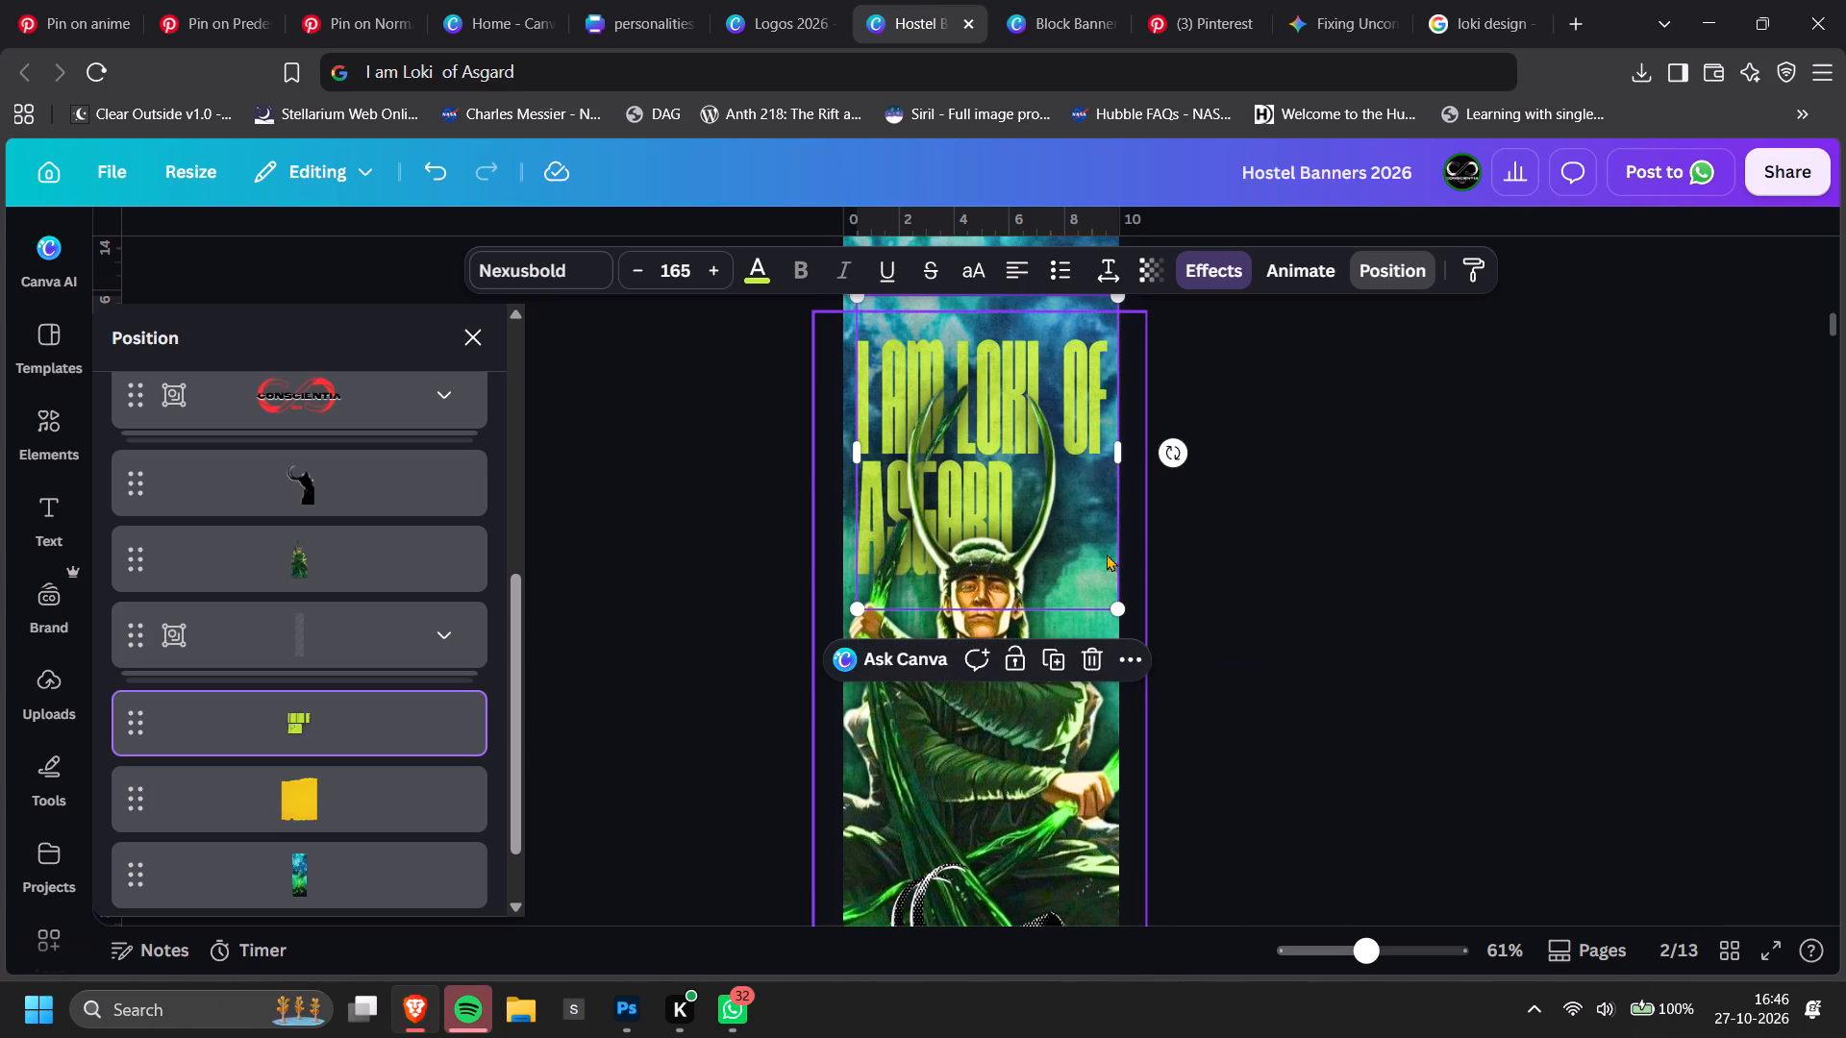
{"action": "left_click_drag", "start_coordinate": [1091, 524], "coordinate": [1092, 584]}
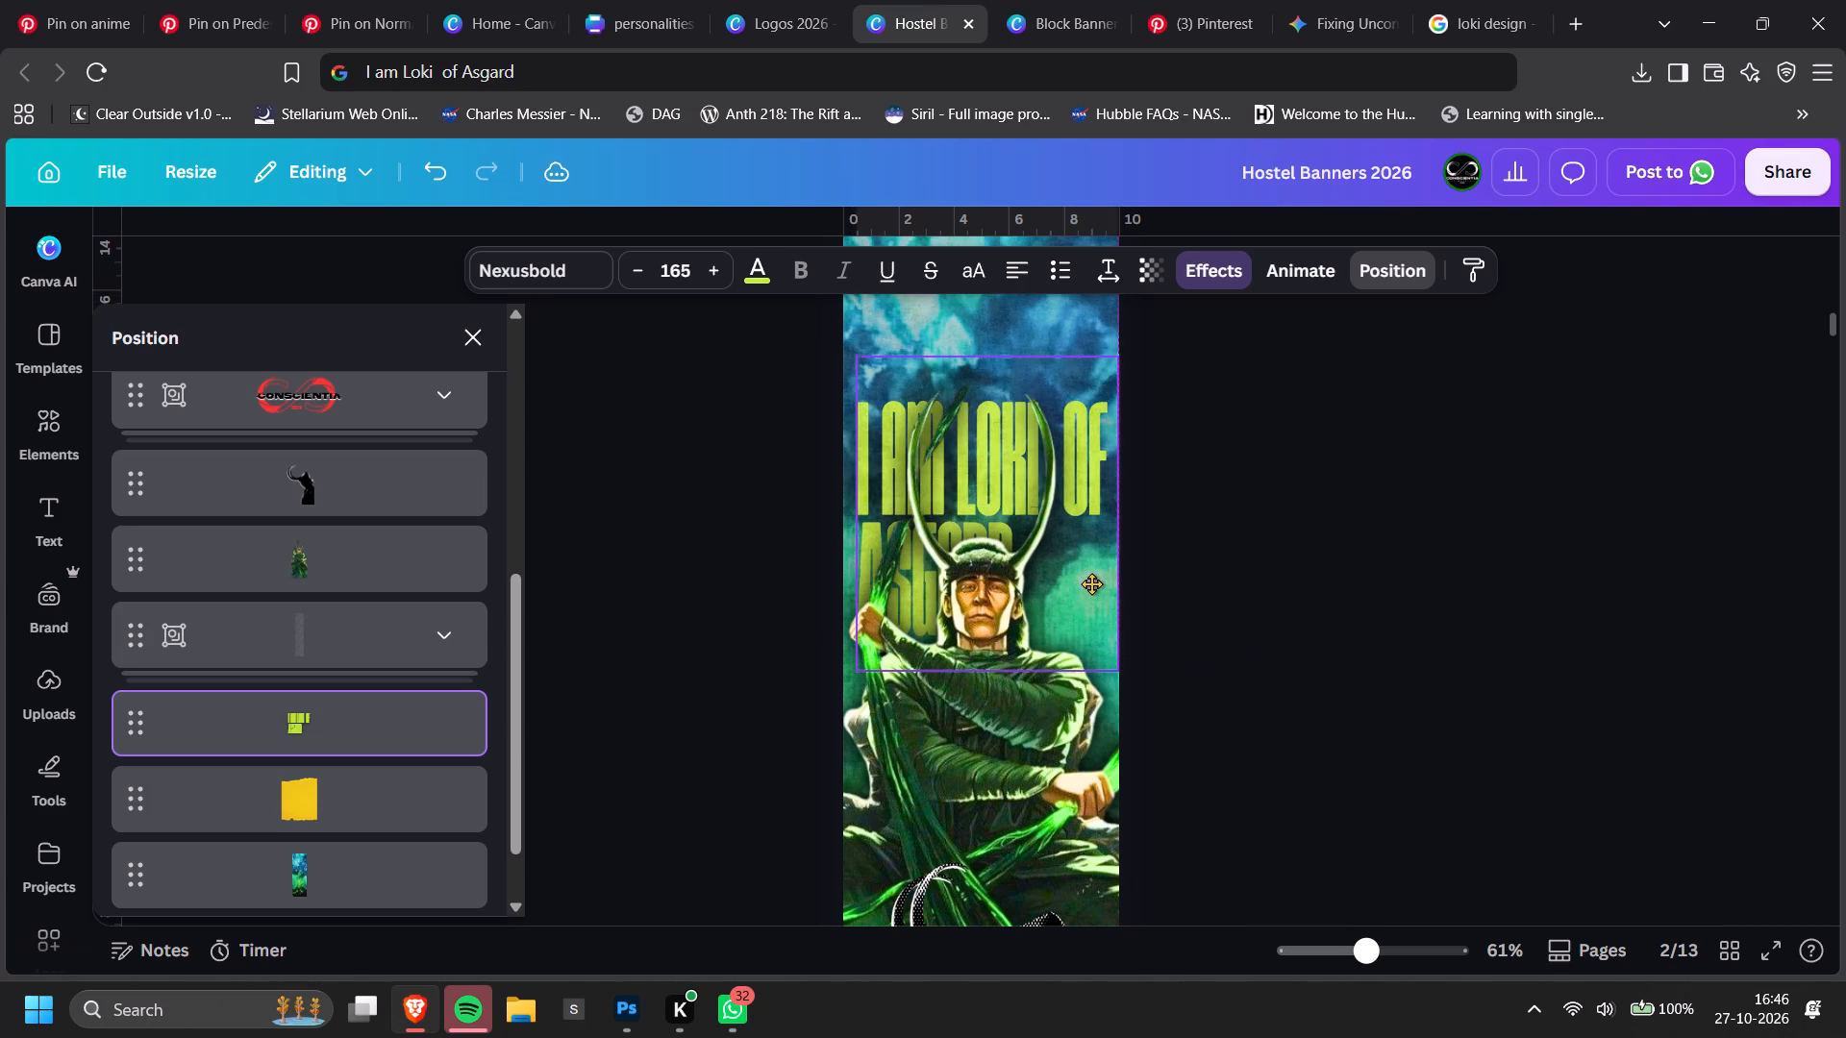
{"action": "left_click_drag", "start_coordinate": [1092, 584], "coordinate": [1092, 578]}
{"action": "left_click", "coordinate": [1412, 528]}
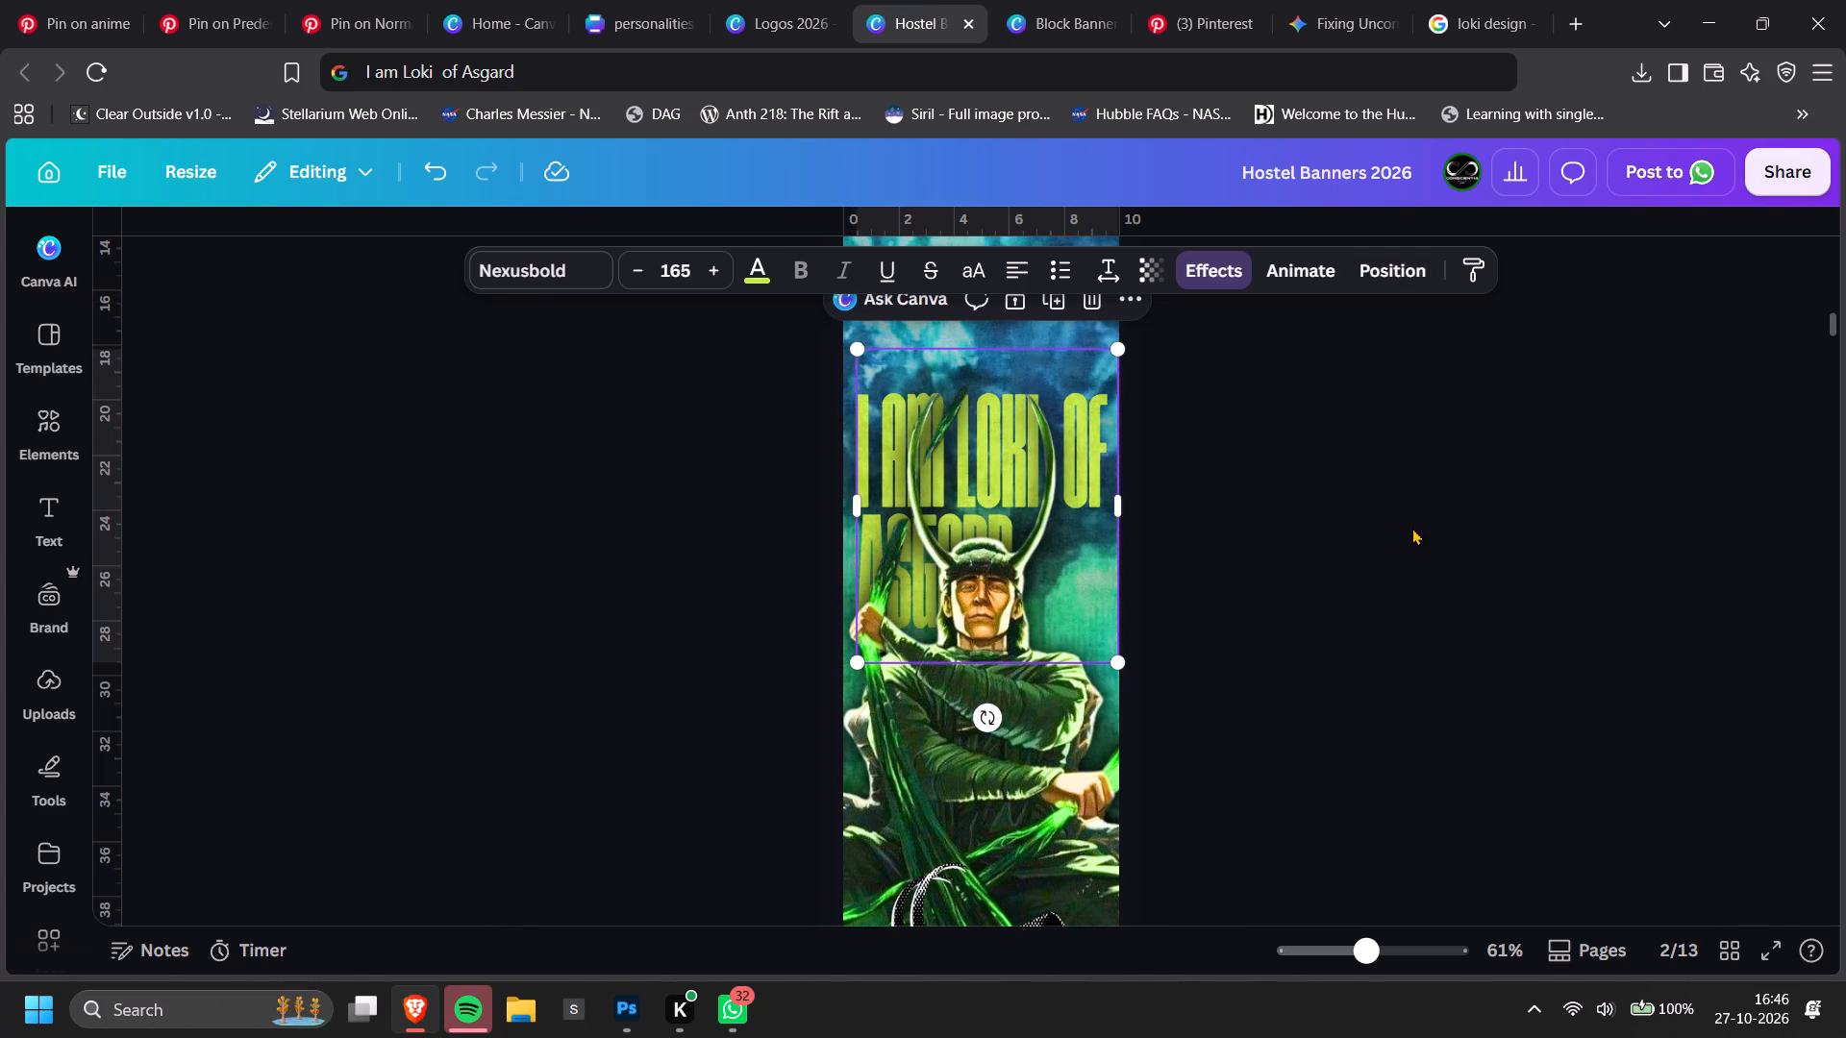
{"action": "left_click", "coordinate": [1412, 528]}
{"action": "scroll", "coordinate": [1412, 528], "scroll_direction": "down", "scroll_amount": 2}
{"action": "scroll", "coordinate": [1412, 528], "scroll_direction": "down", "scroll_amount": 3, "text": "ctrl"}
{"action": "scroll", "coordinate": [1411, 536], "scroll_direction": "up", "scroll_amount": 1}
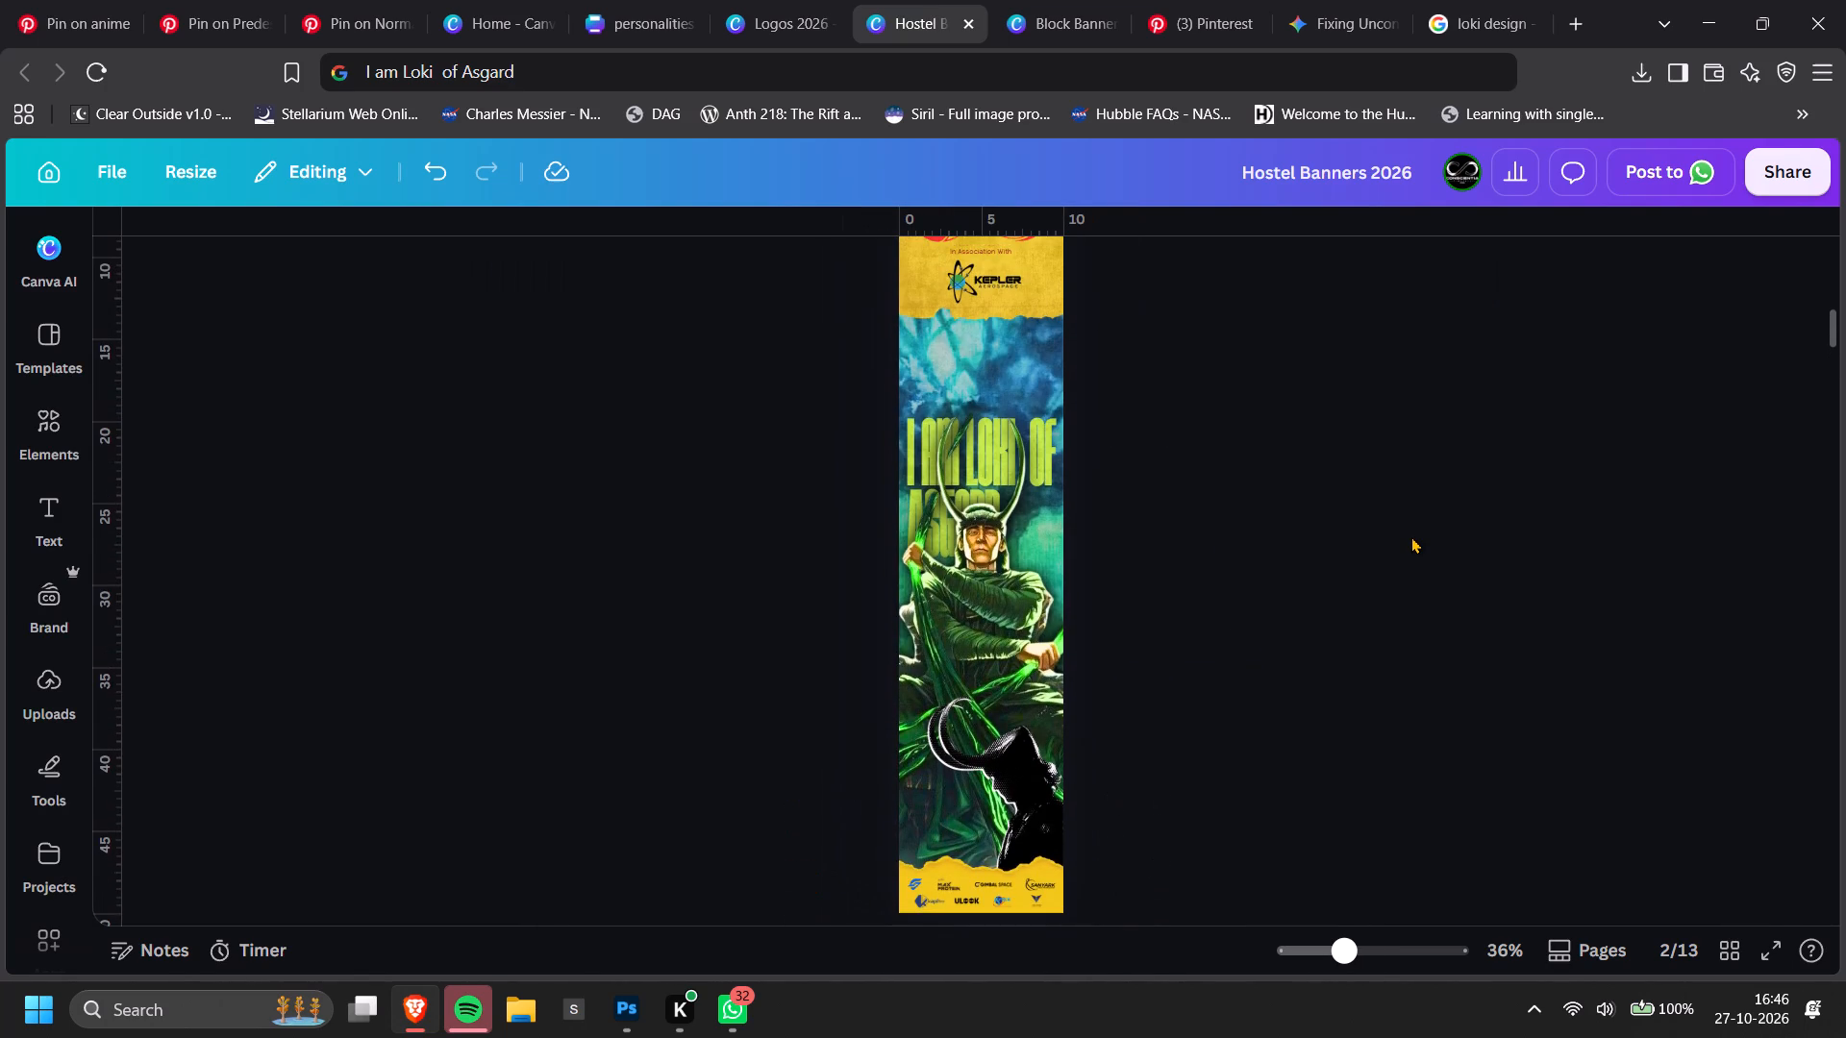
Extend the top edge of the seated Loki image slightly upward so the horns reach above the heading.
{"action": "left_click", "coordinate": [974, 478]}
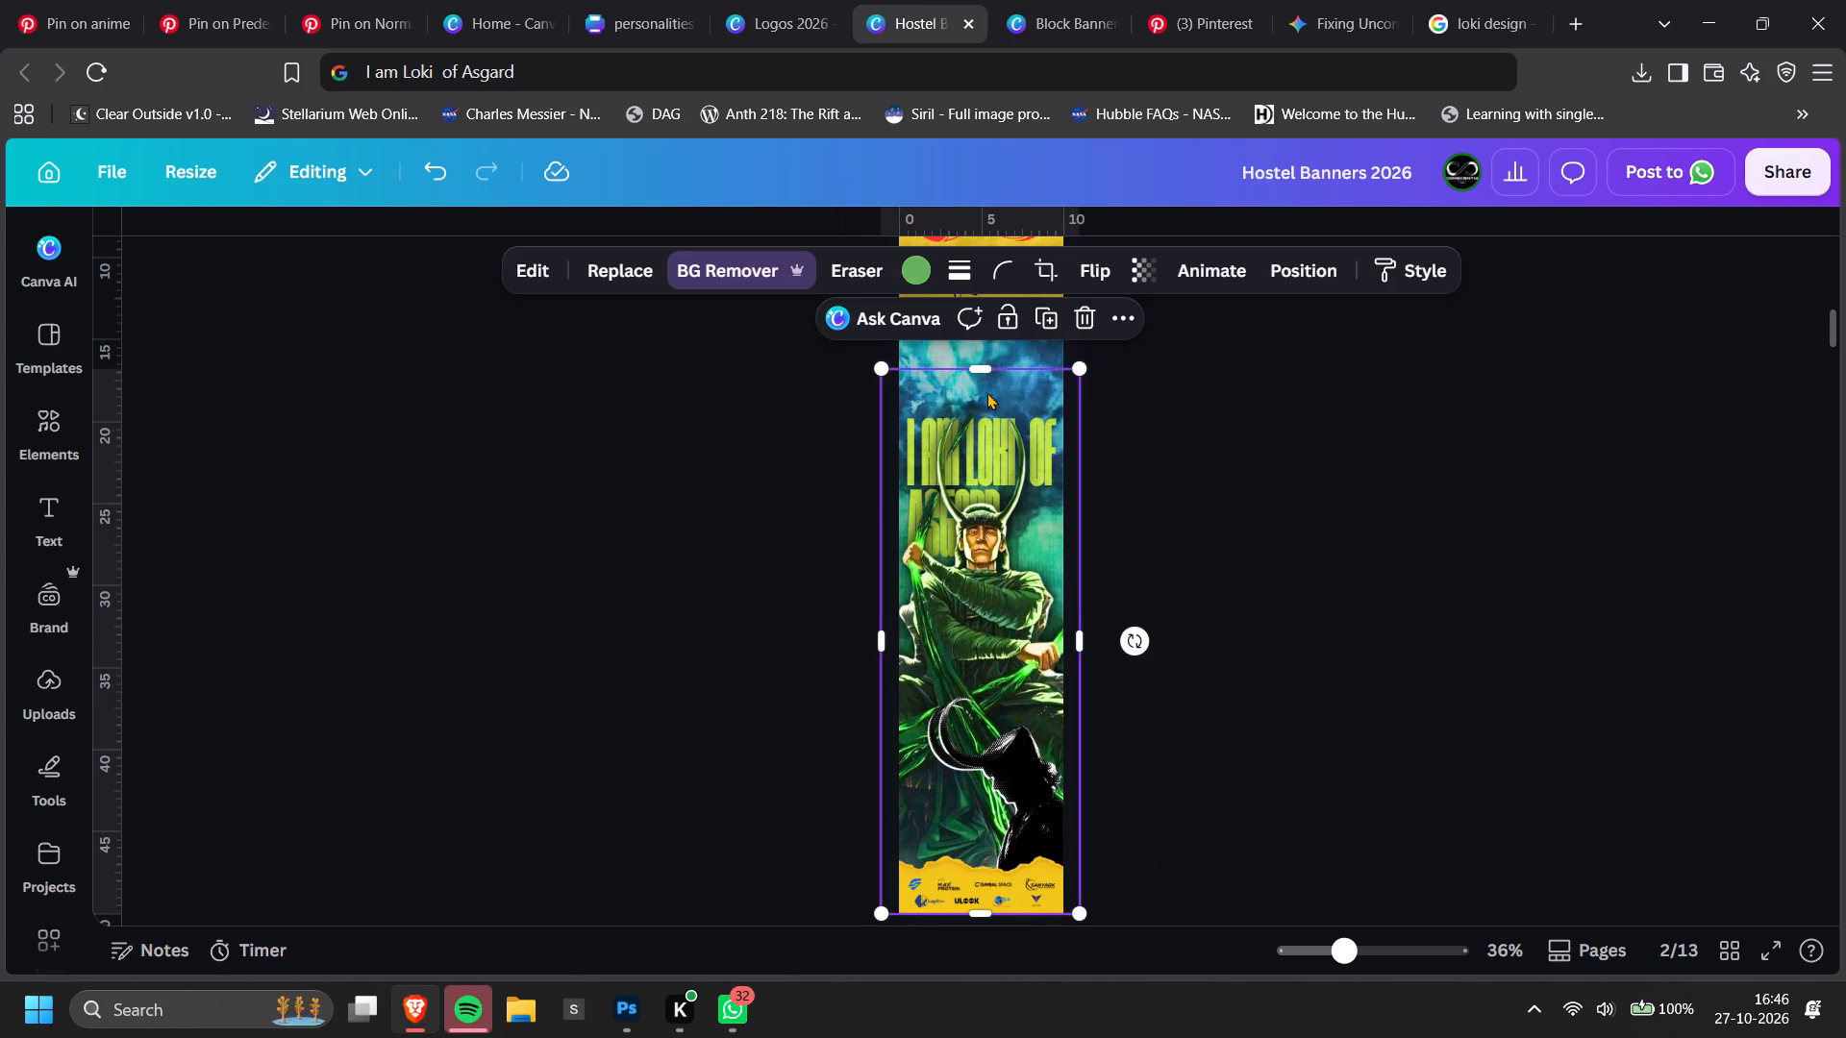
{"action": "left_click_drag", "start_coordinate": [988, 376], "coordinate": [991, 364]}
{"action": "left_click", "coordinate": [1331, 372]}
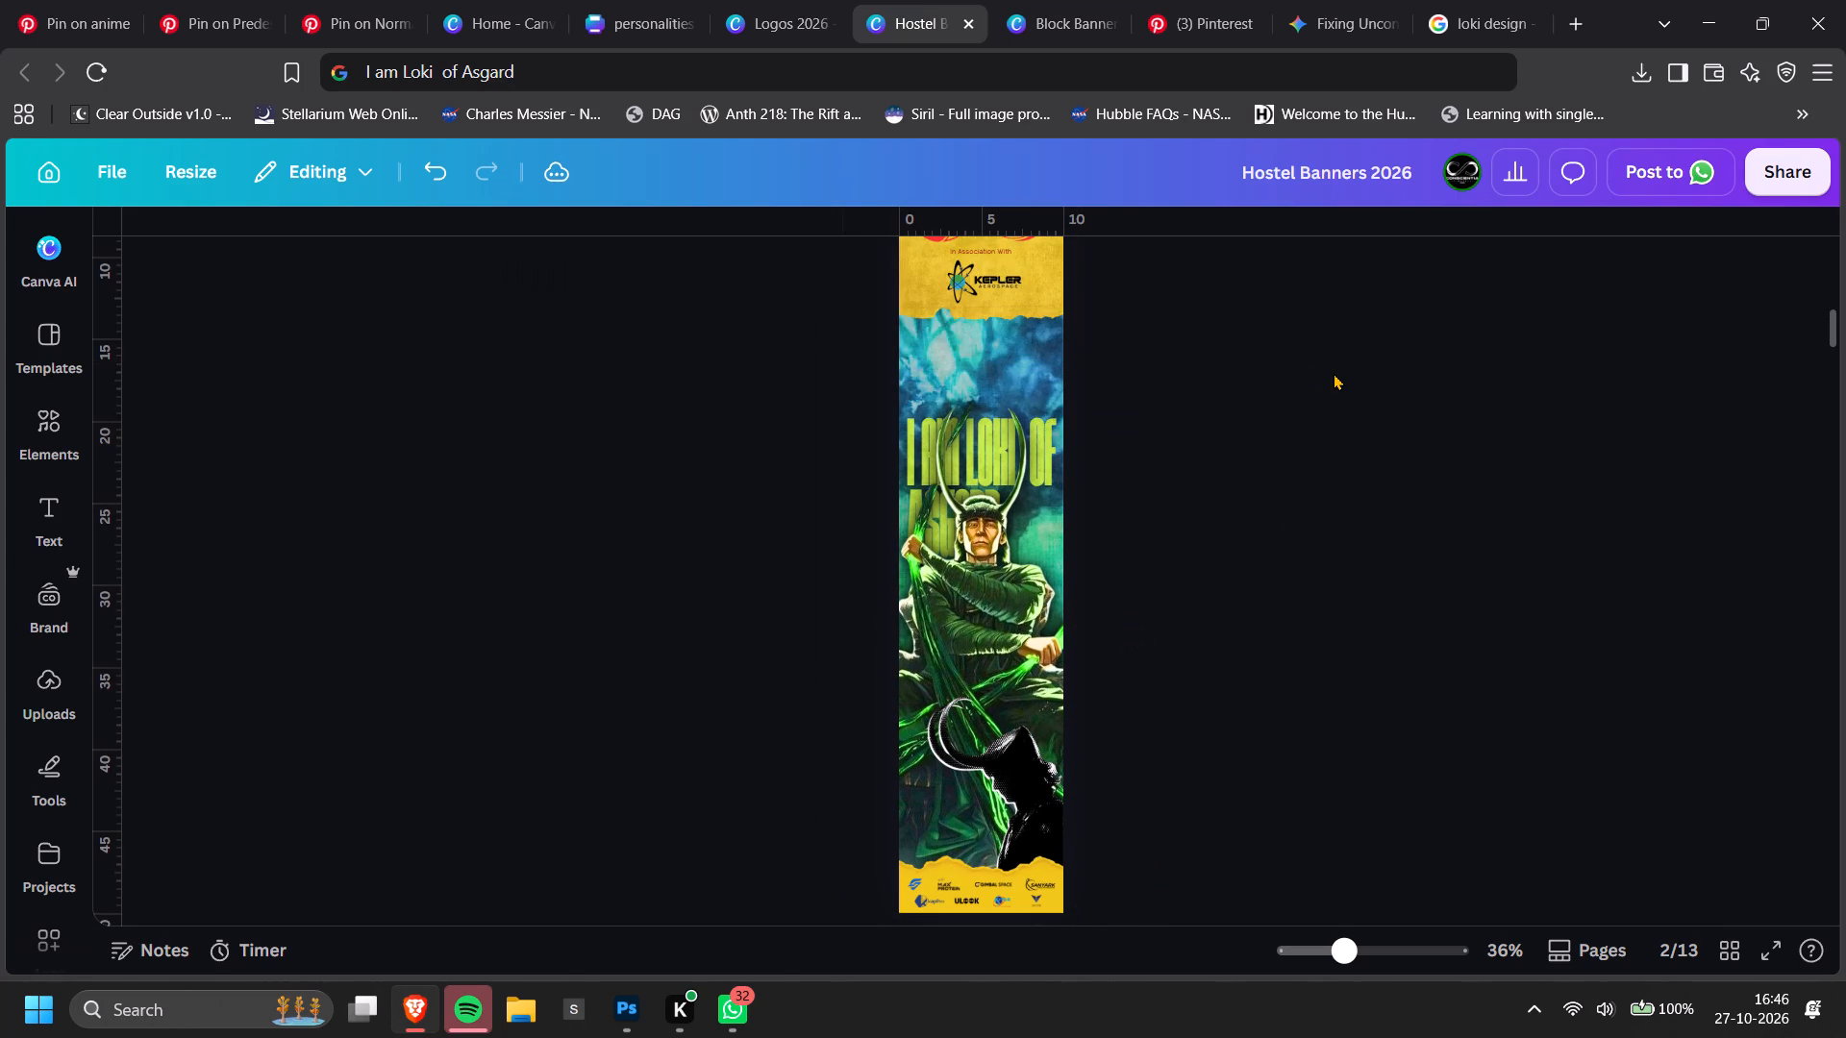
Review the full page 2 Loki banner from its header to its sponsor strip.
{"action": "scroll", "coordinate": [1334, 373], "scroll_direction": "down", "scroll_amount": 1, "text": "ctrl"}
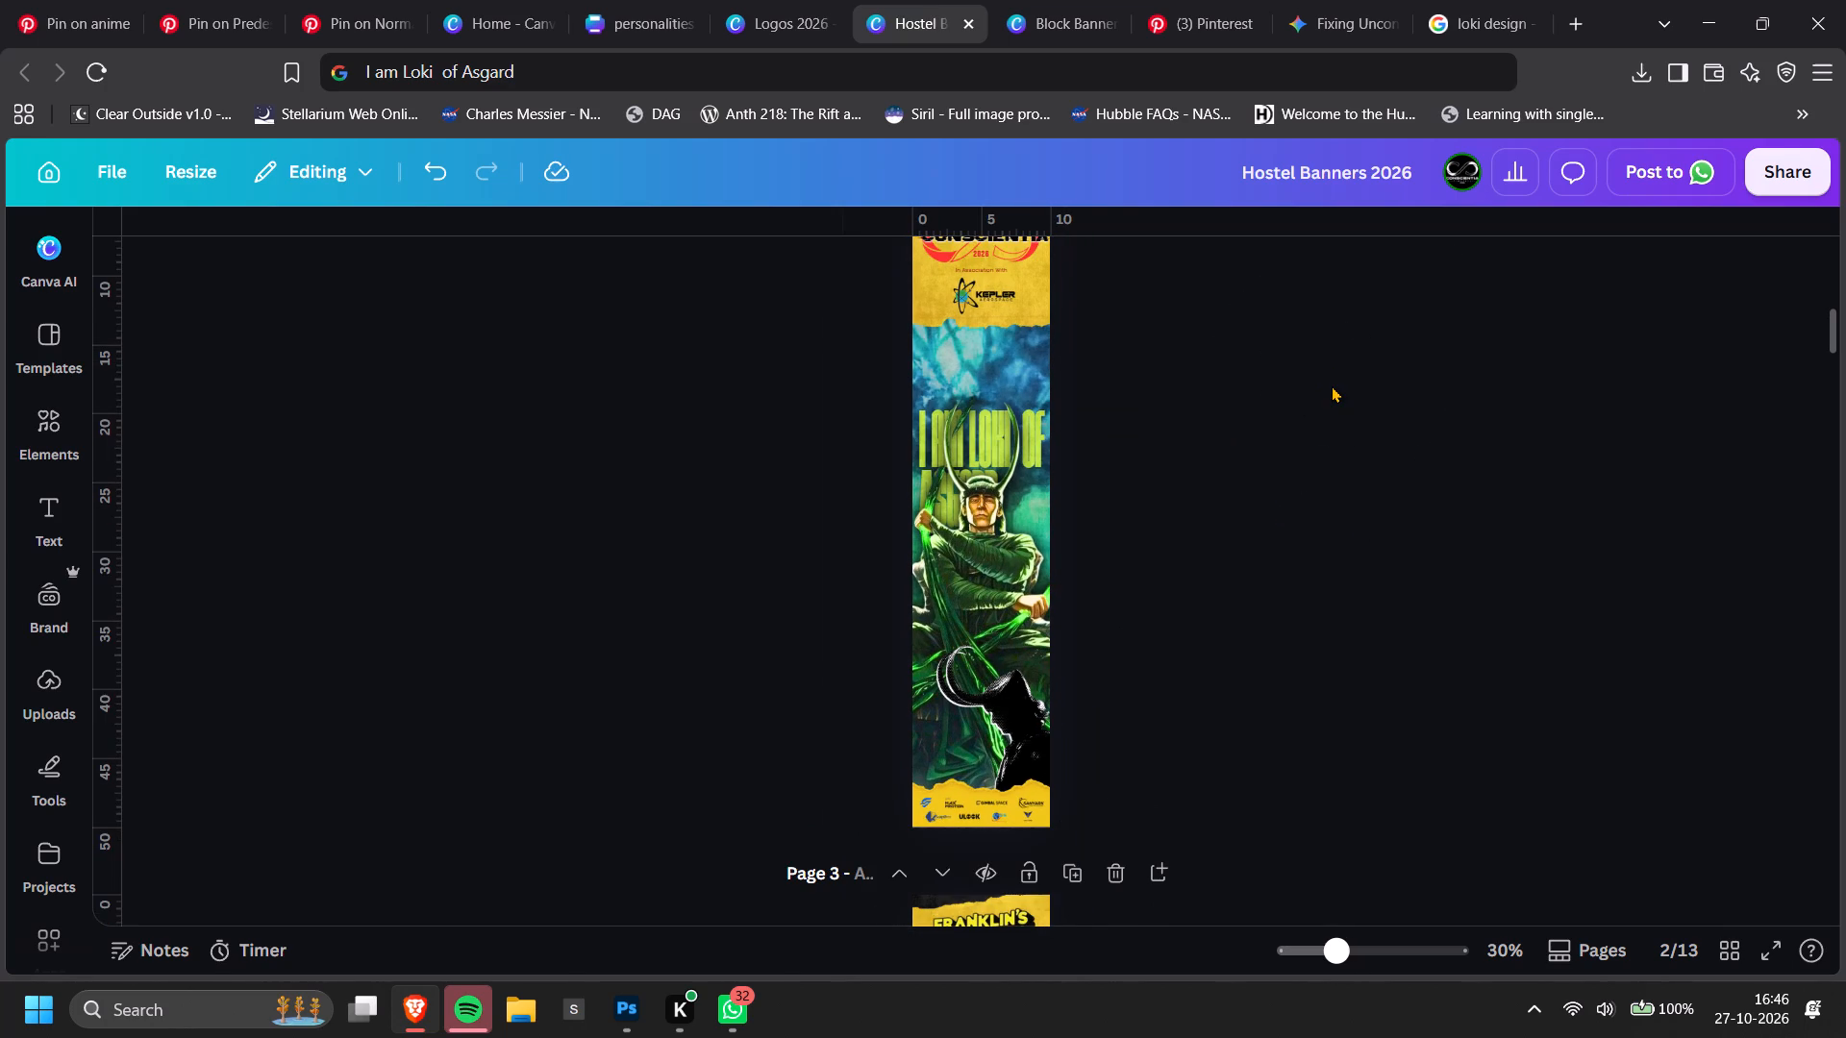
{"action": "scroll", "coordinate": [1289, 441], "scroll_direction": "up", "scroll_amount": 1, "text": "ctrl"}
{"action": "key", "text": "alt+1"}
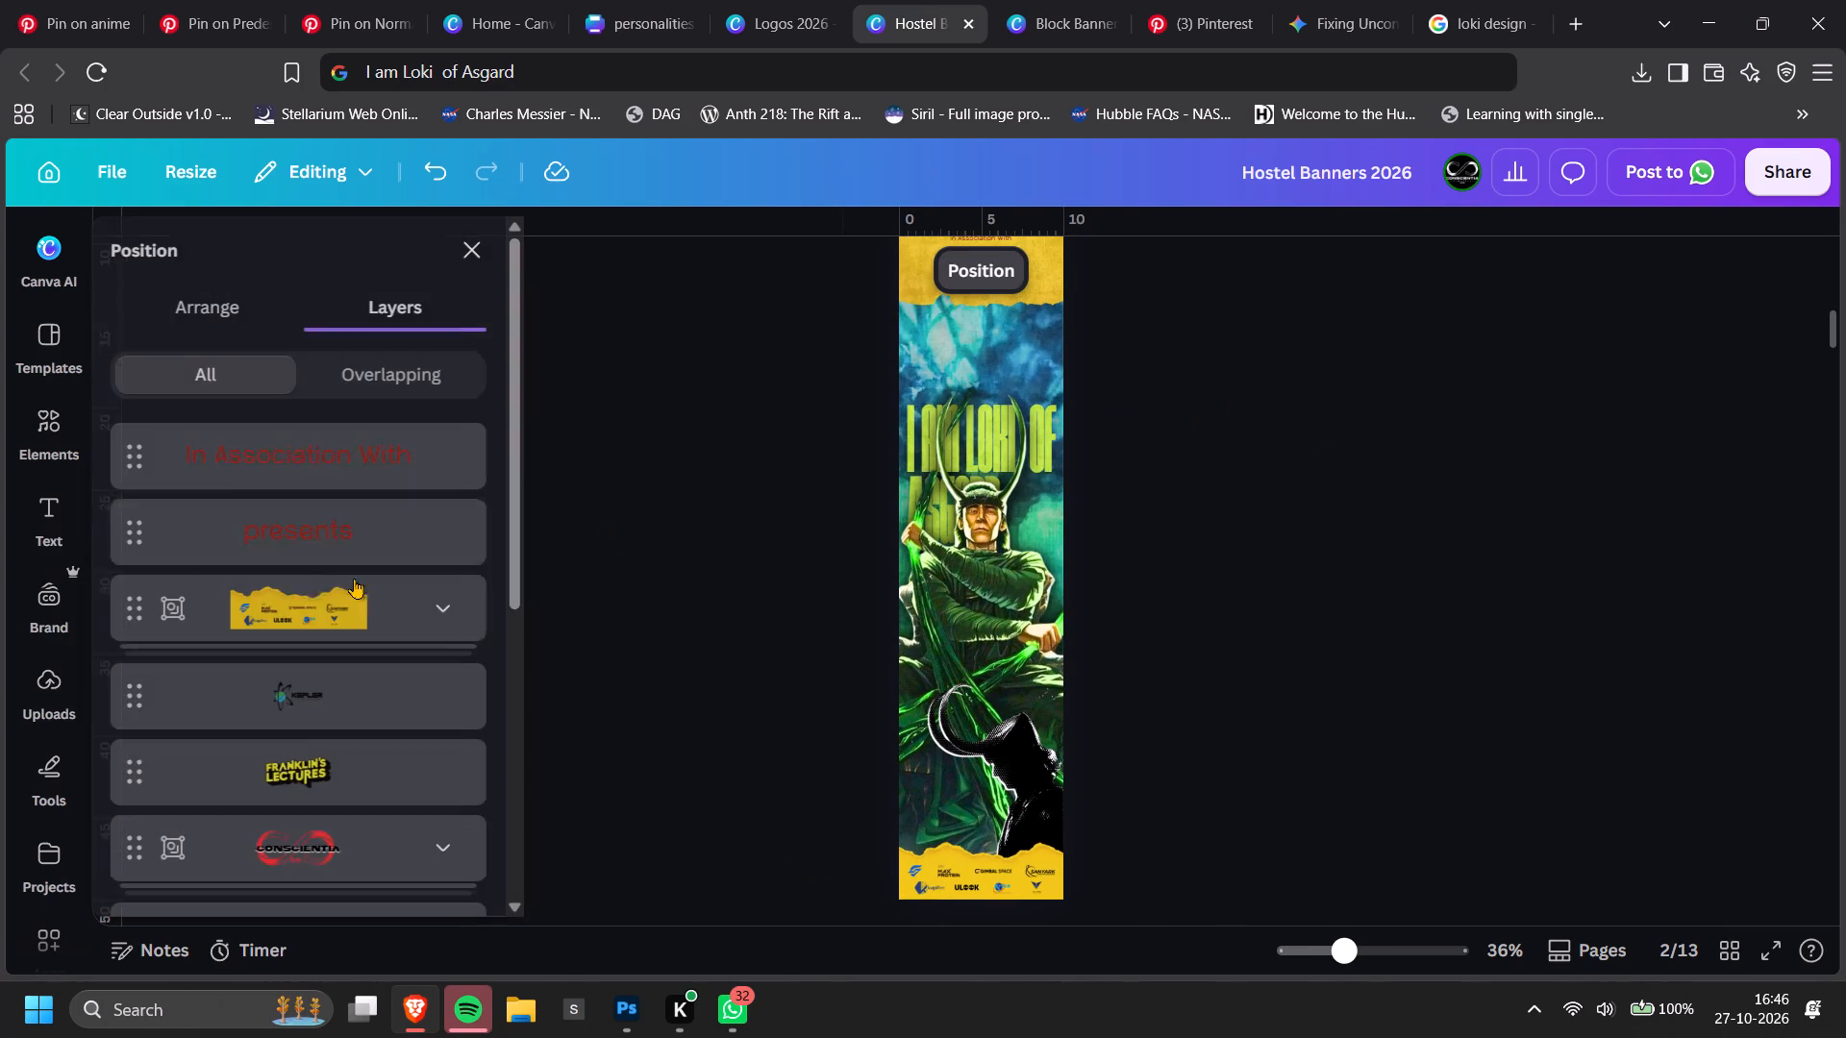
{"action": "double_click", "coordinate": [1409, 513]}
{"action": "scroll", "coordinate": [1409, 513], "scroll_direction": "up", "scroll_amount": 1}
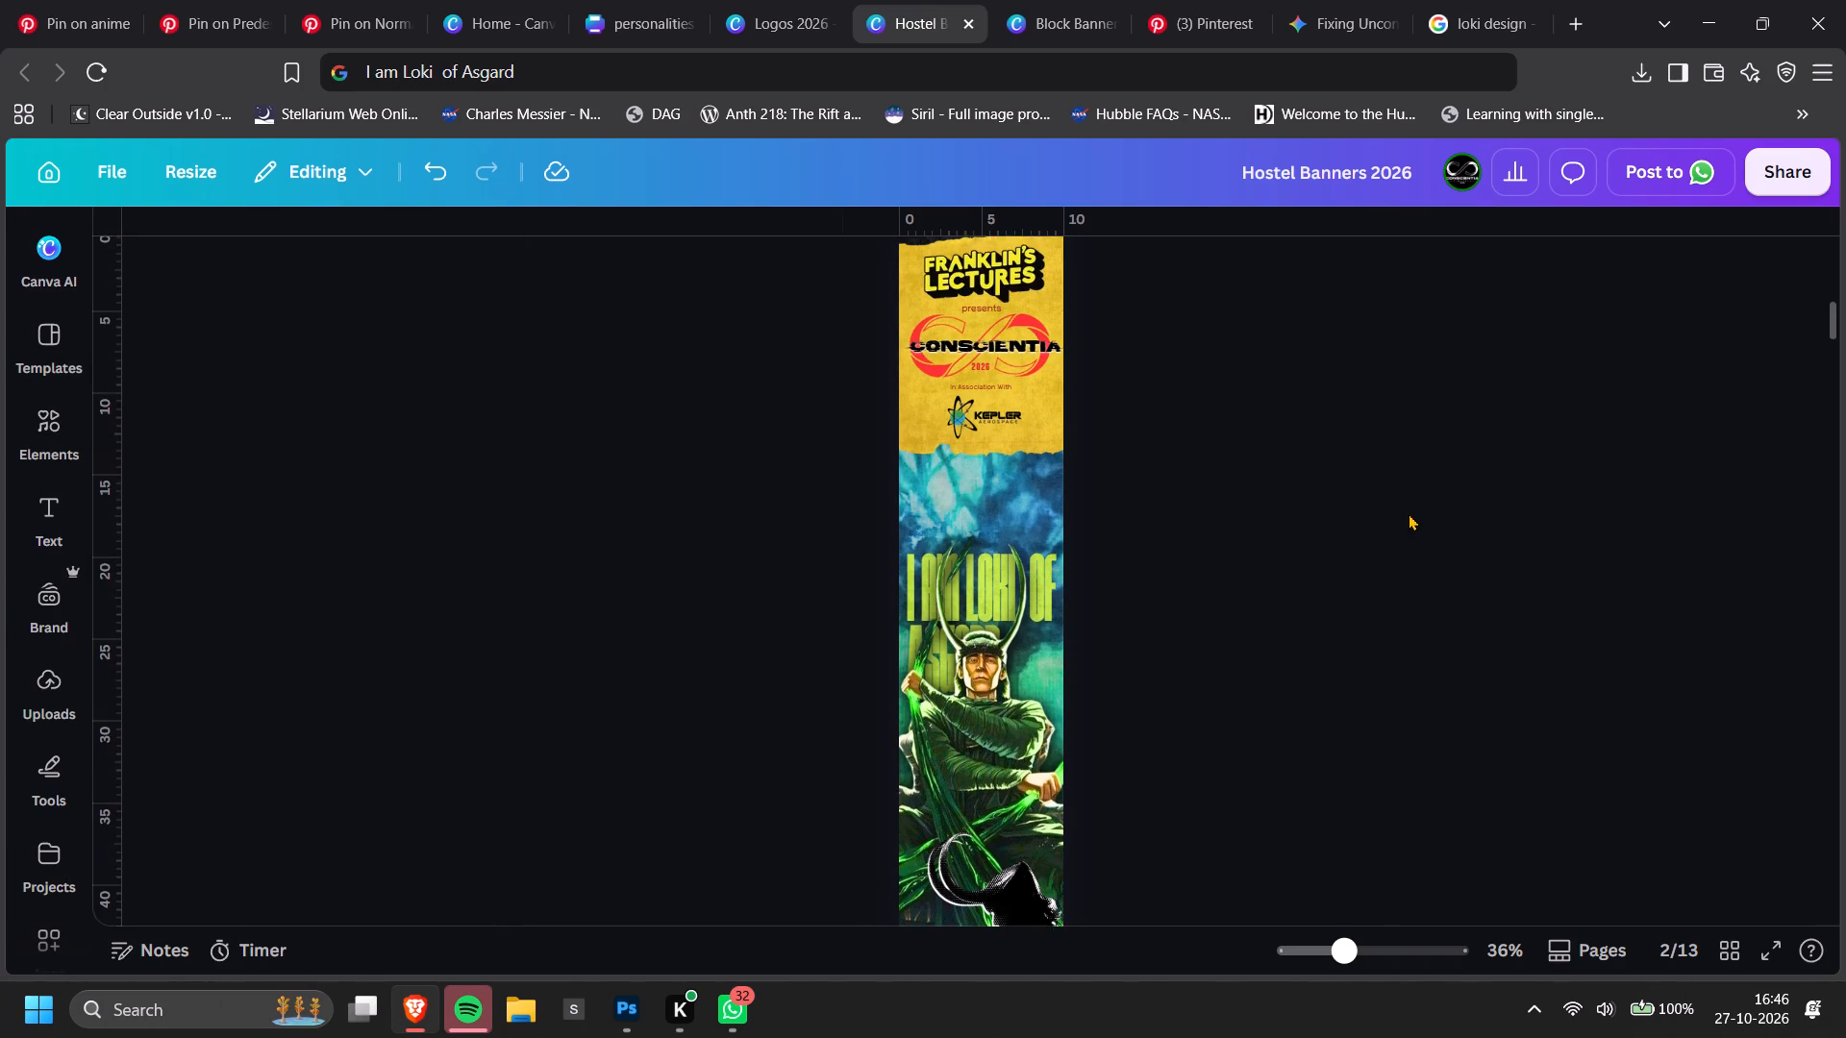
{"action": "scroll", "coordinate": [1392, 510], "scroll_direction": "down", "scroll_amount": 2, "text": "ctrl"}
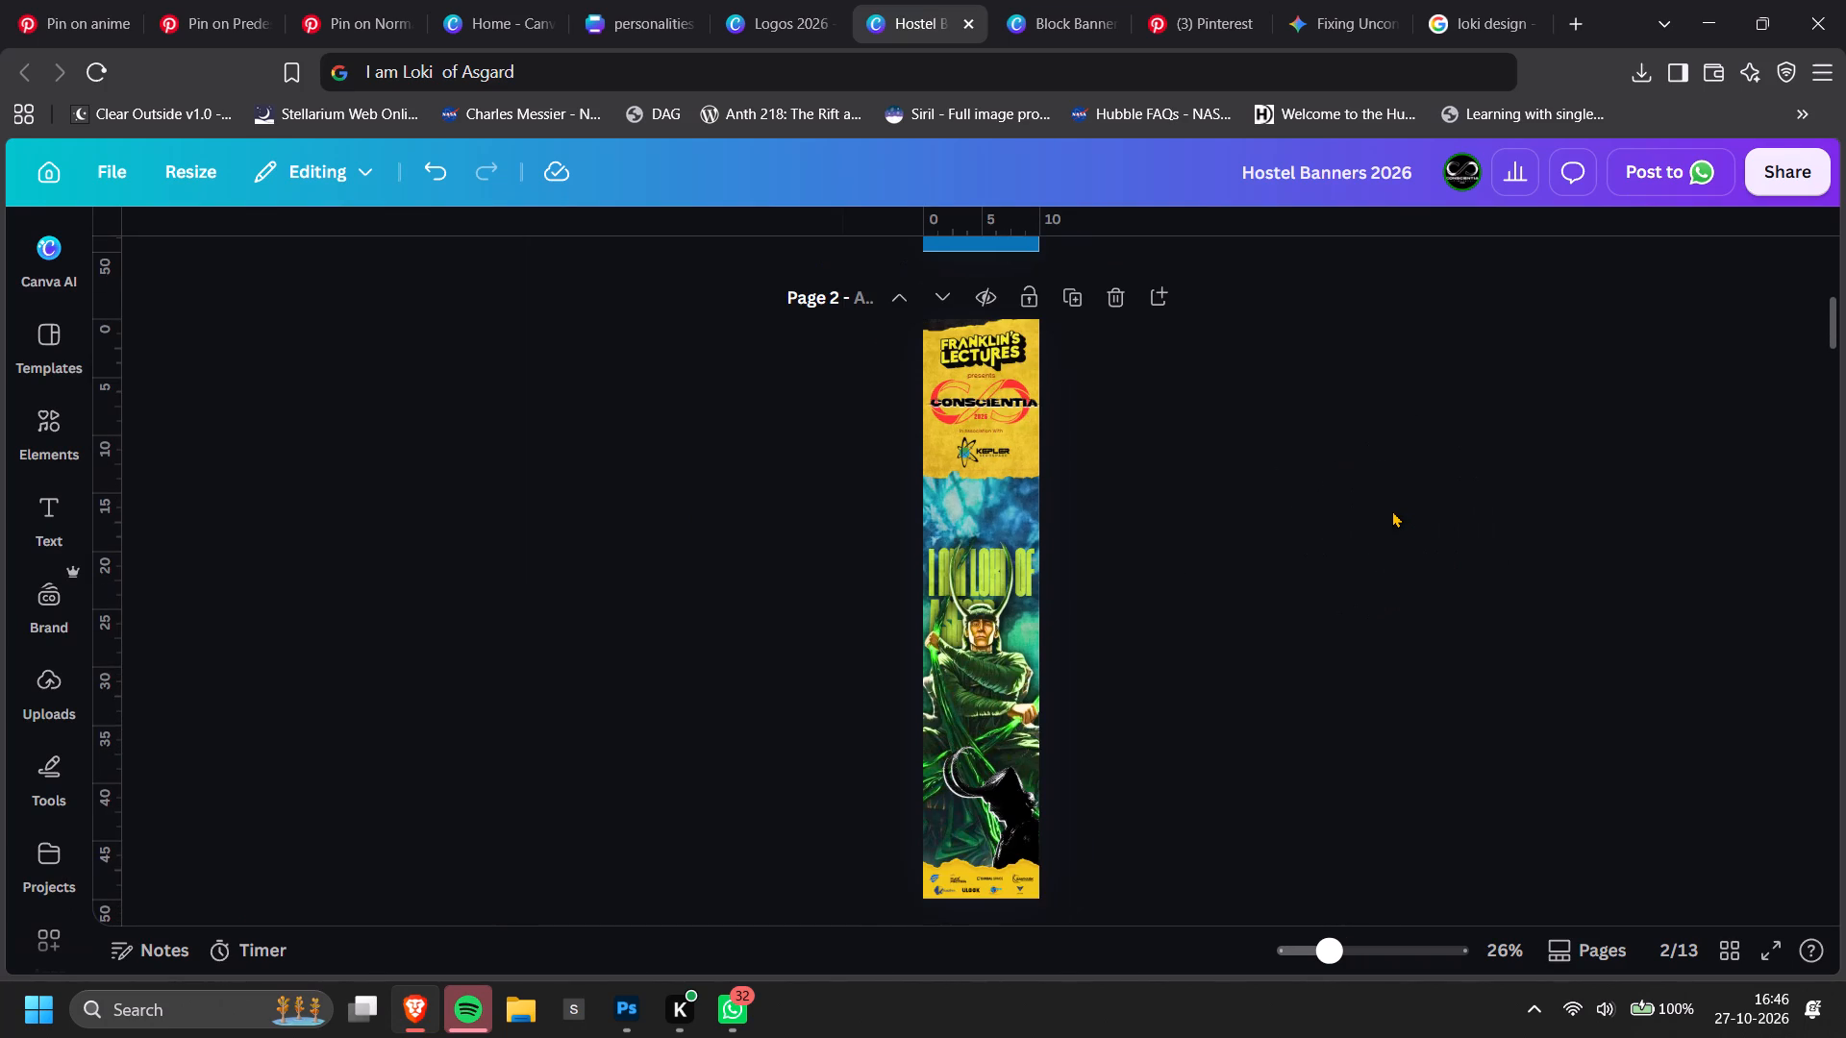
{"action": "scroll", "coordinate": [1268, 477], "scroll_direction": "up", "scroll_amount": 2, "text": "ctrl"}
{"action": "scroll", "coordinate": [1268, 477], "scroll_direction": "down", "scroll_amount": 2}
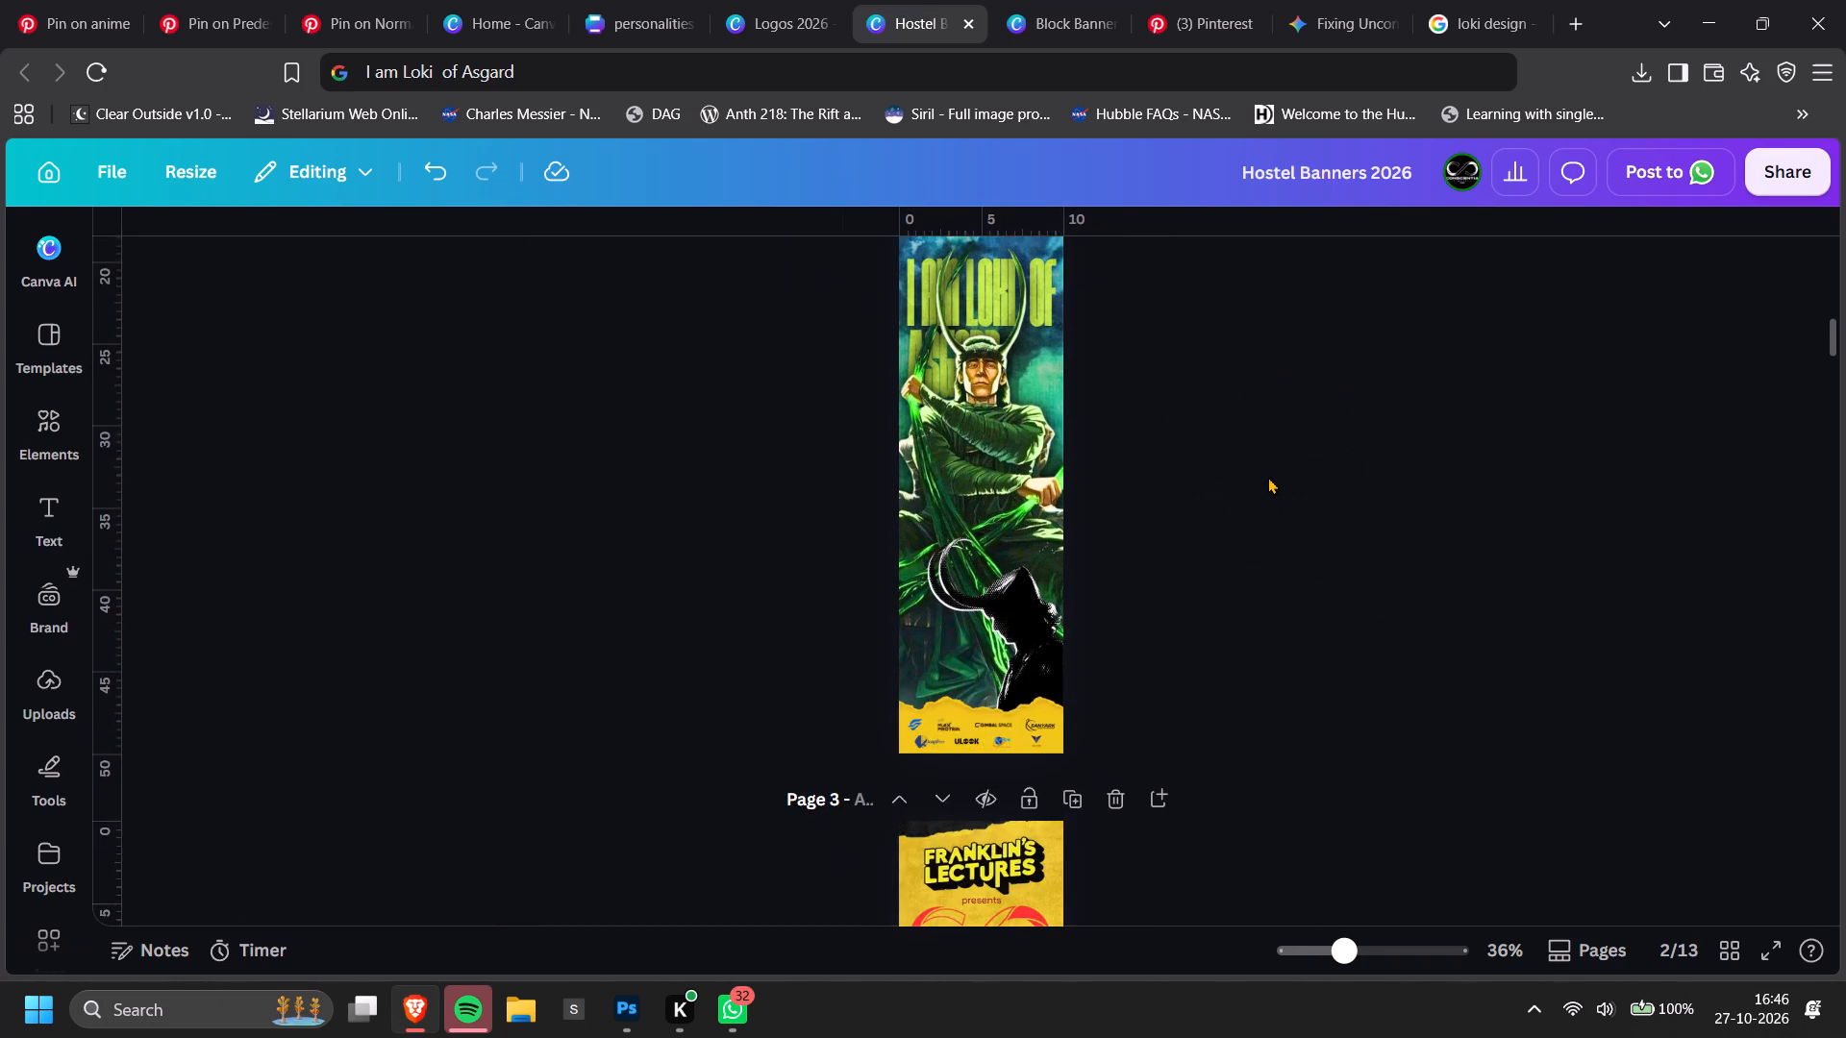
{"action": "scroll", "coordinate": [1268, 477], "scroll_direction": "up", "scroll_amount": 1}
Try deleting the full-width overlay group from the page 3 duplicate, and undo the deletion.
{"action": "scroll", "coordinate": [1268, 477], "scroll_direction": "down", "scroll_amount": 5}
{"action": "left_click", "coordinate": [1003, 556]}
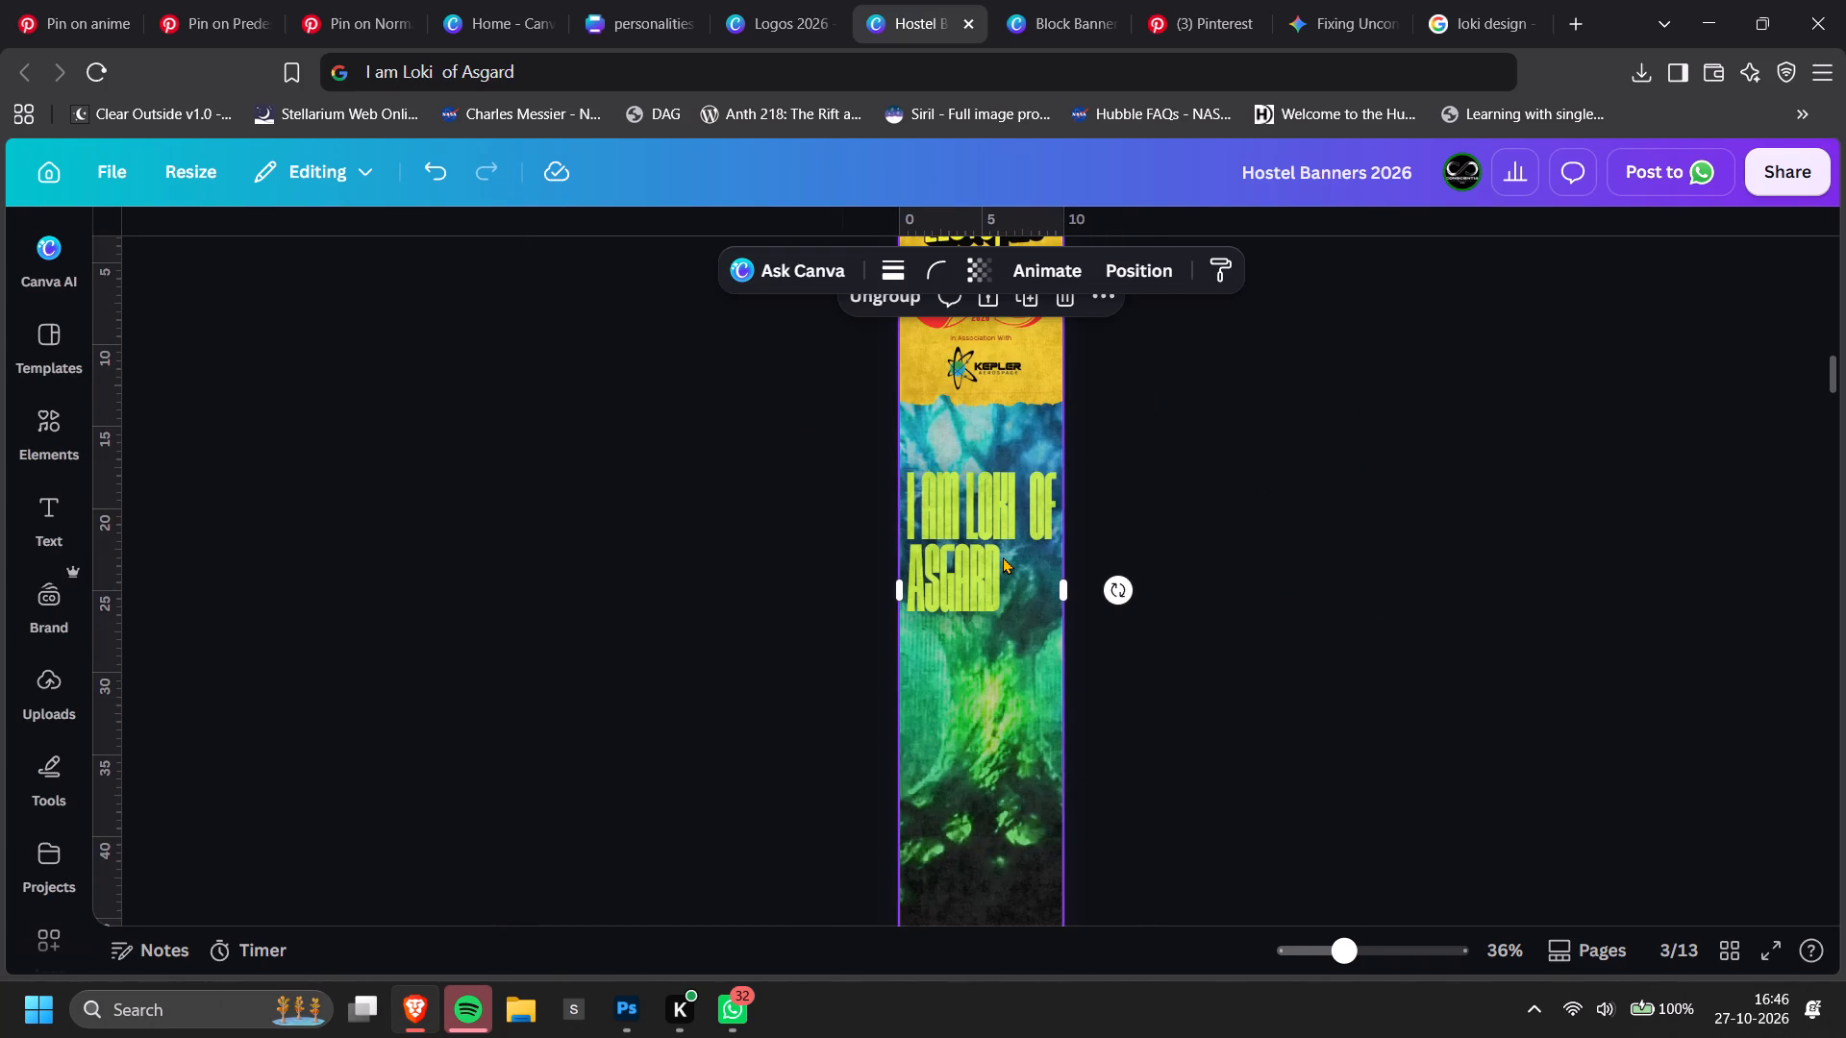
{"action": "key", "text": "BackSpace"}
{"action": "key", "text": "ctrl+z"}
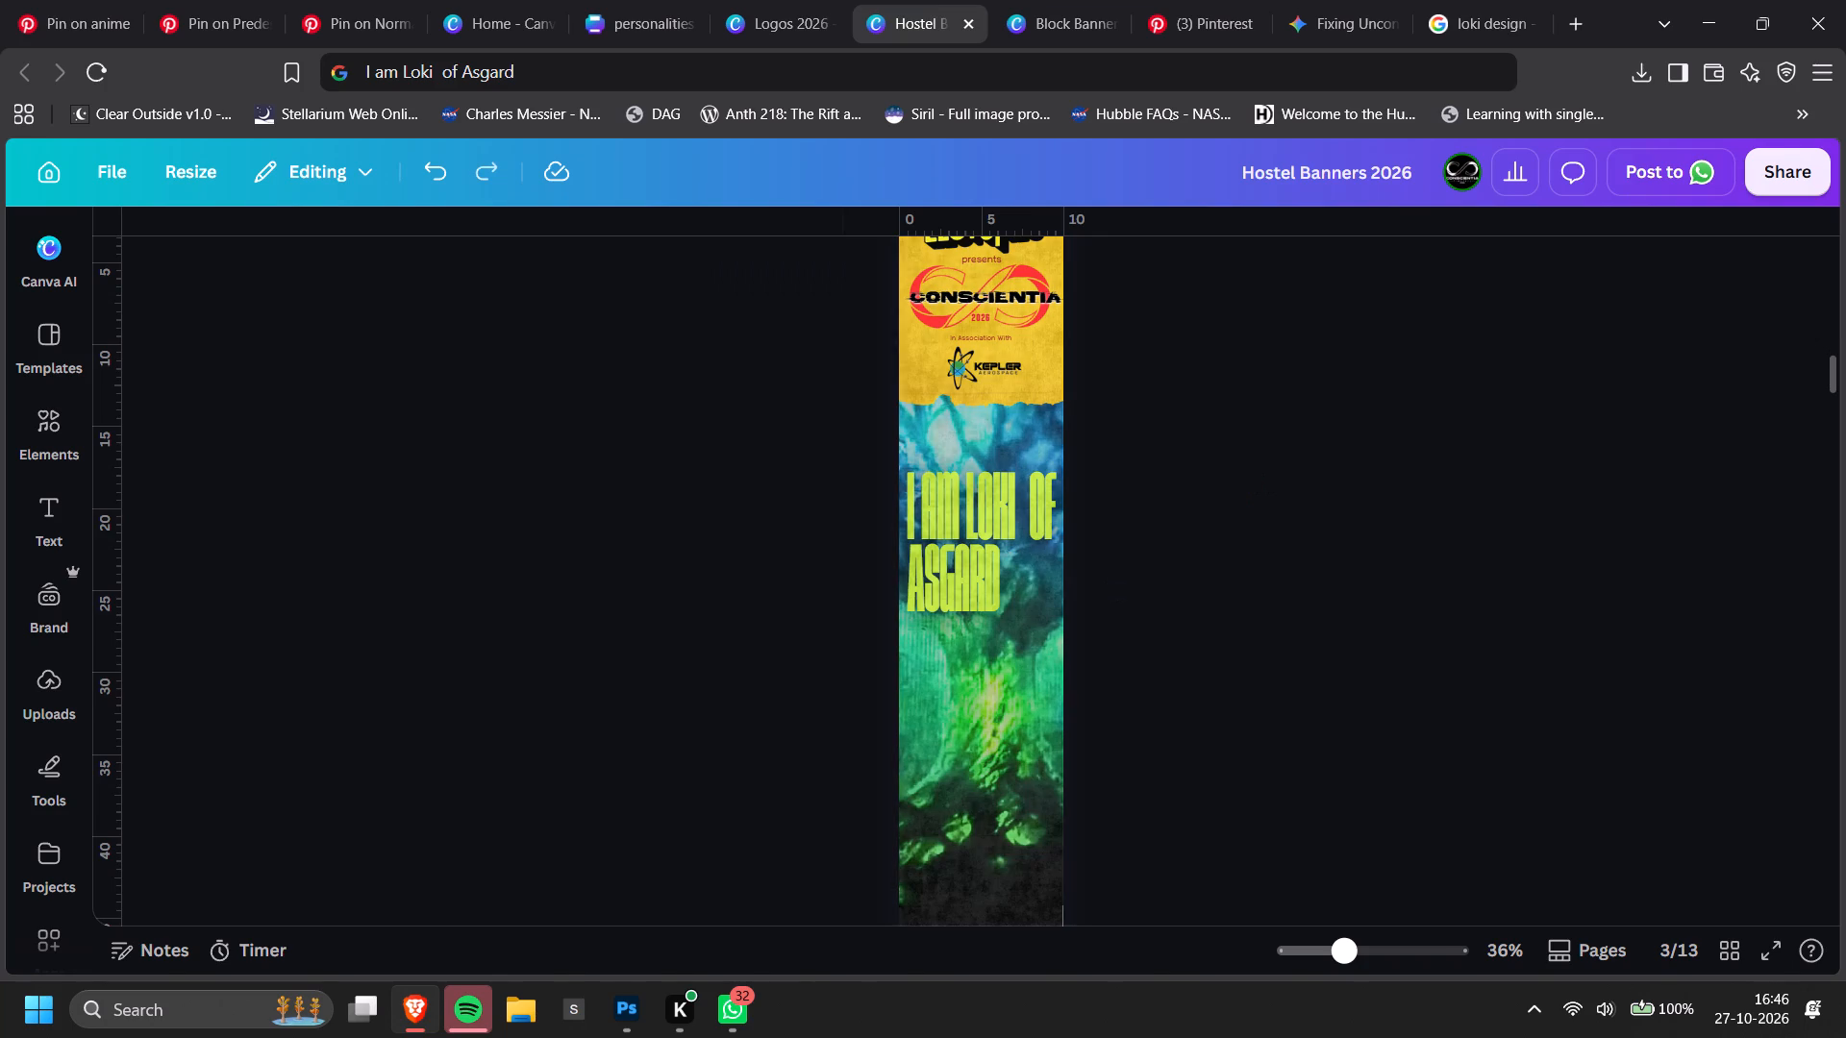
Delete the "I AM LOKI OF ASGARD" heading and the blue-green background image from page 3.
{"action": "key", "text": "alt+1"}
{"action": "scroll", "coordinate": [386, 583], "scroll_direction": "down", "scroll_amount": 6}
{"action": "left_click", "coordinate": [344, 670]}
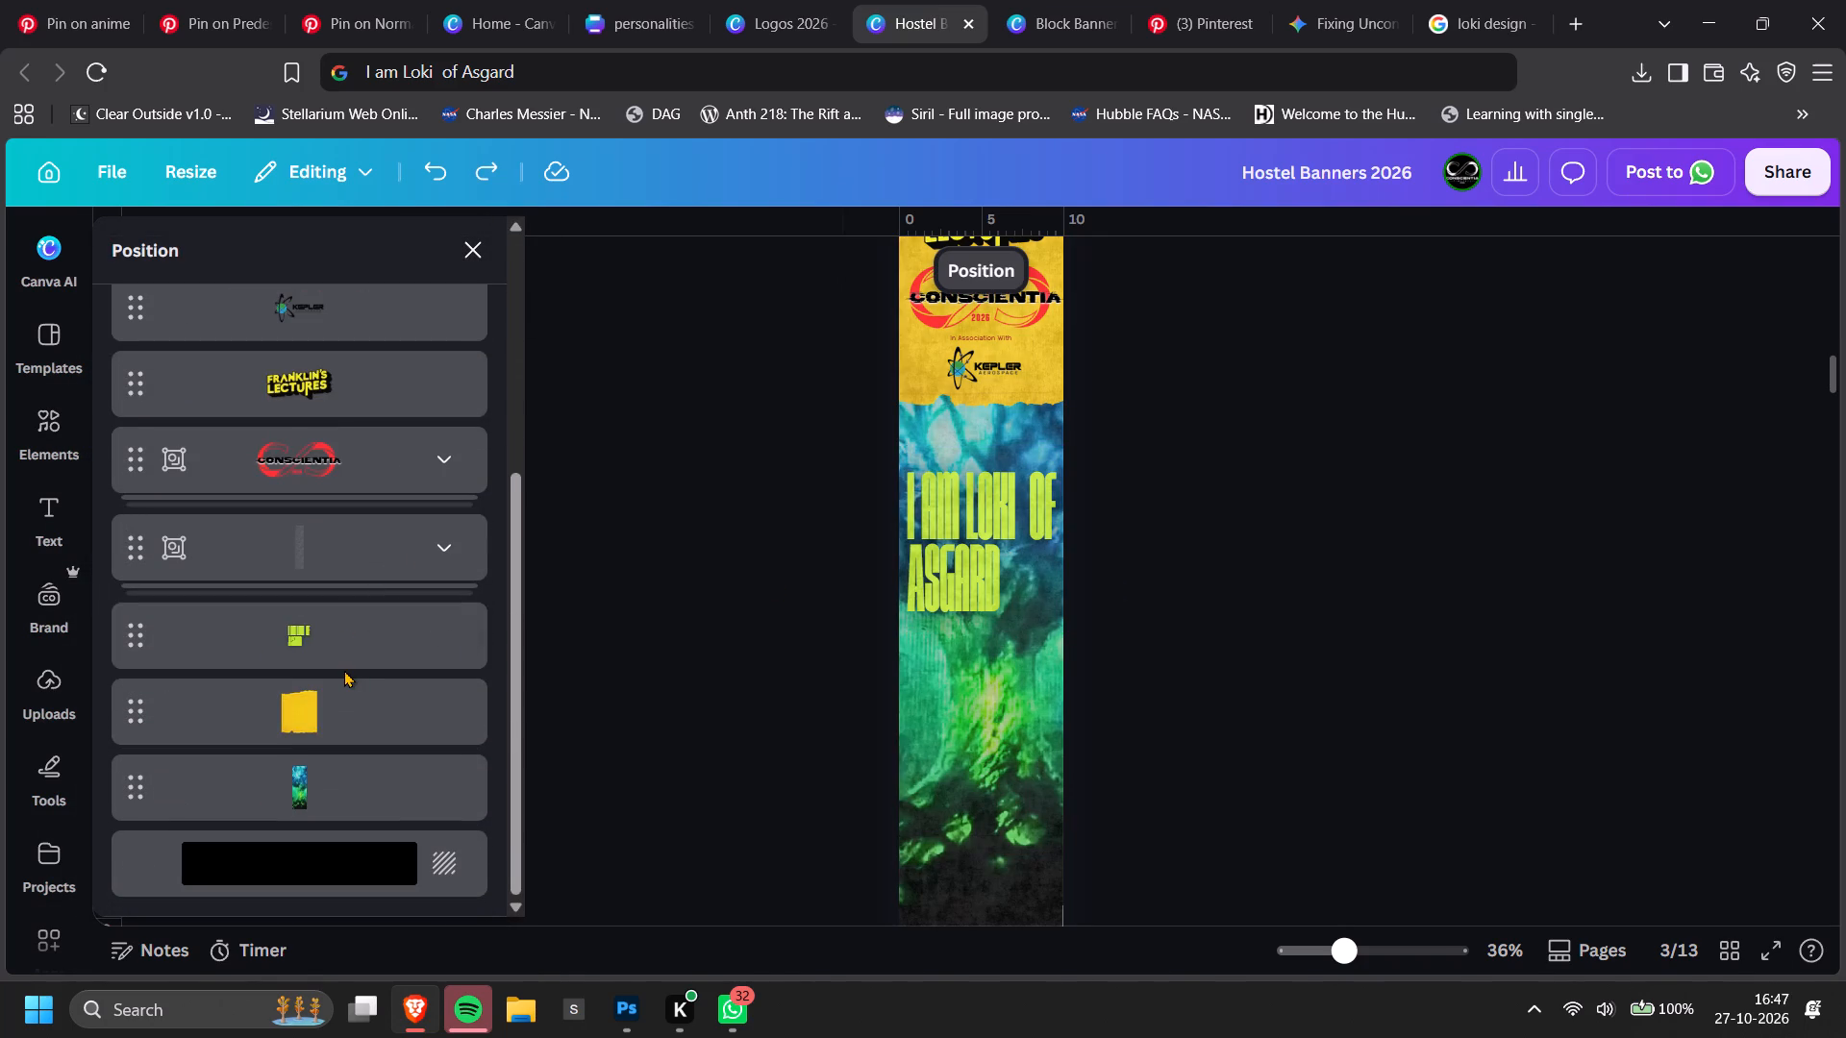
{"action": "left_click", "coordinate": [345, 662]}
{"action": "key", "text": "BackSpace"}
{"action": "left_click", "coordinate": [401, 809]}
{"action": "key", "text": "BackSpace"}
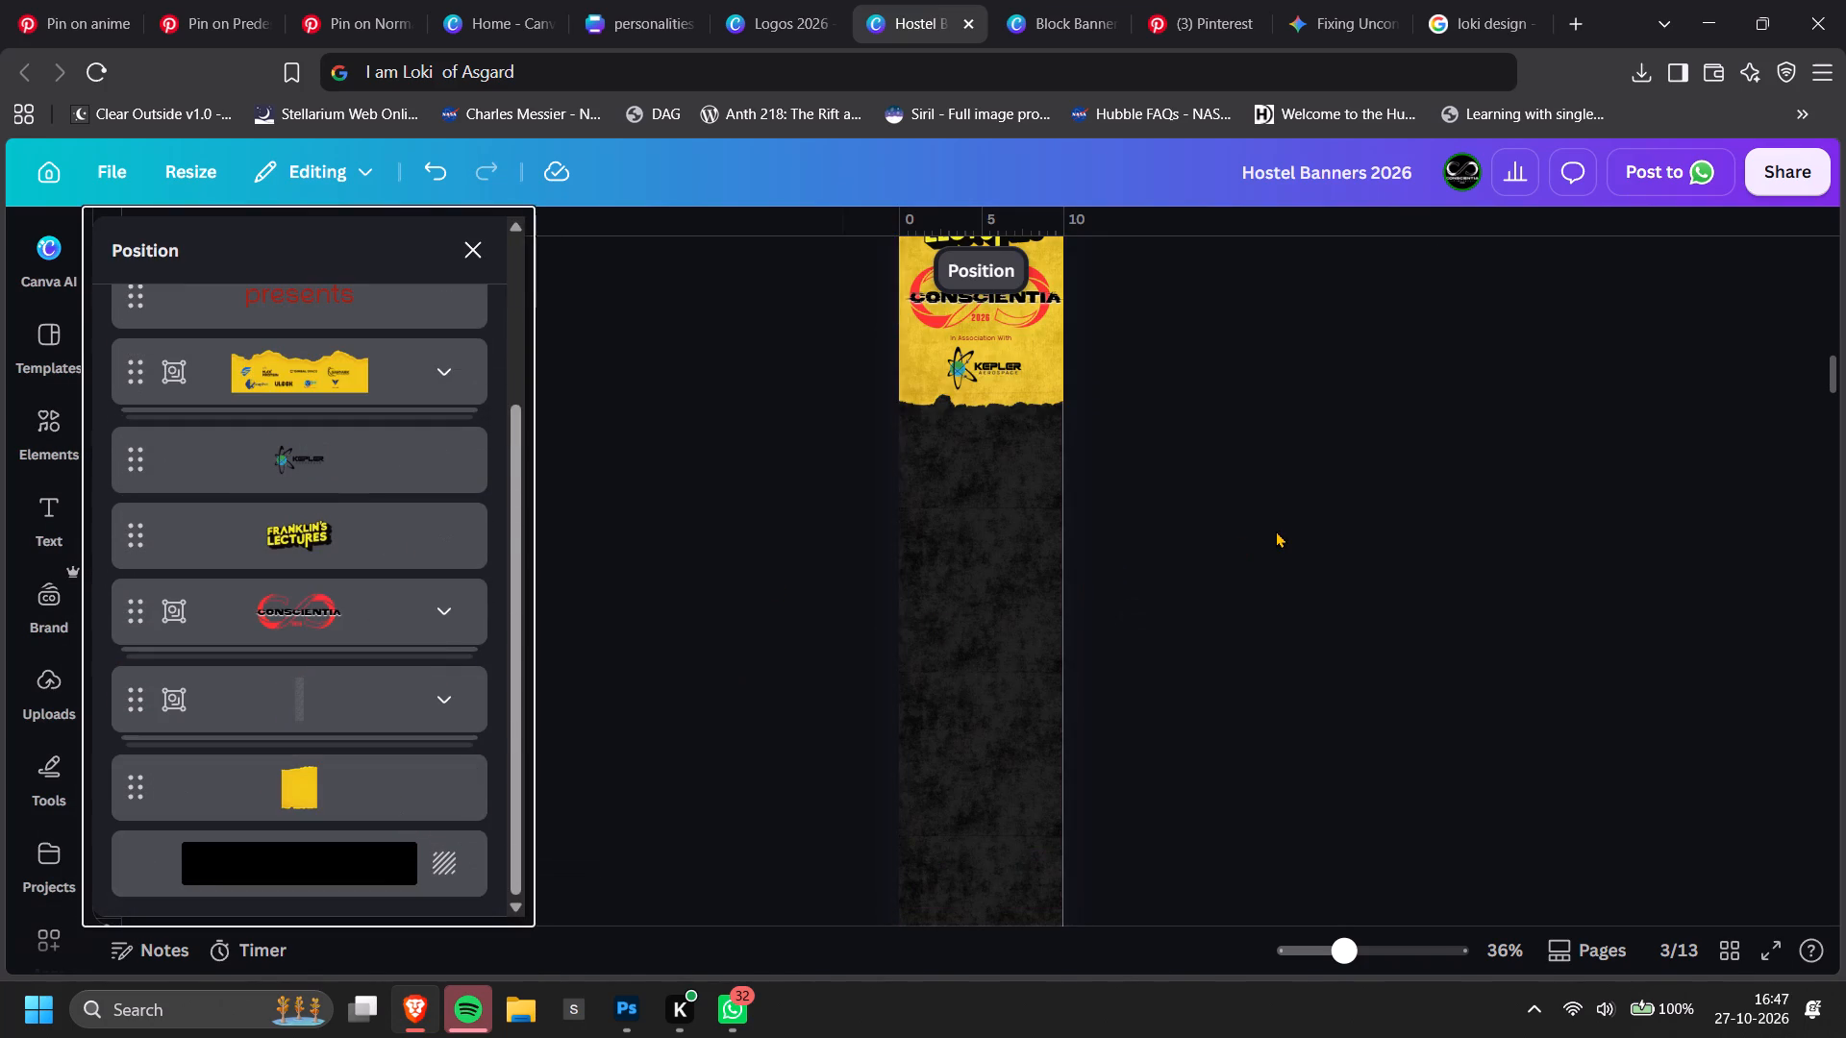
Switch to WhatsApp.
{"action": "key", "text": "alt+Tab"}
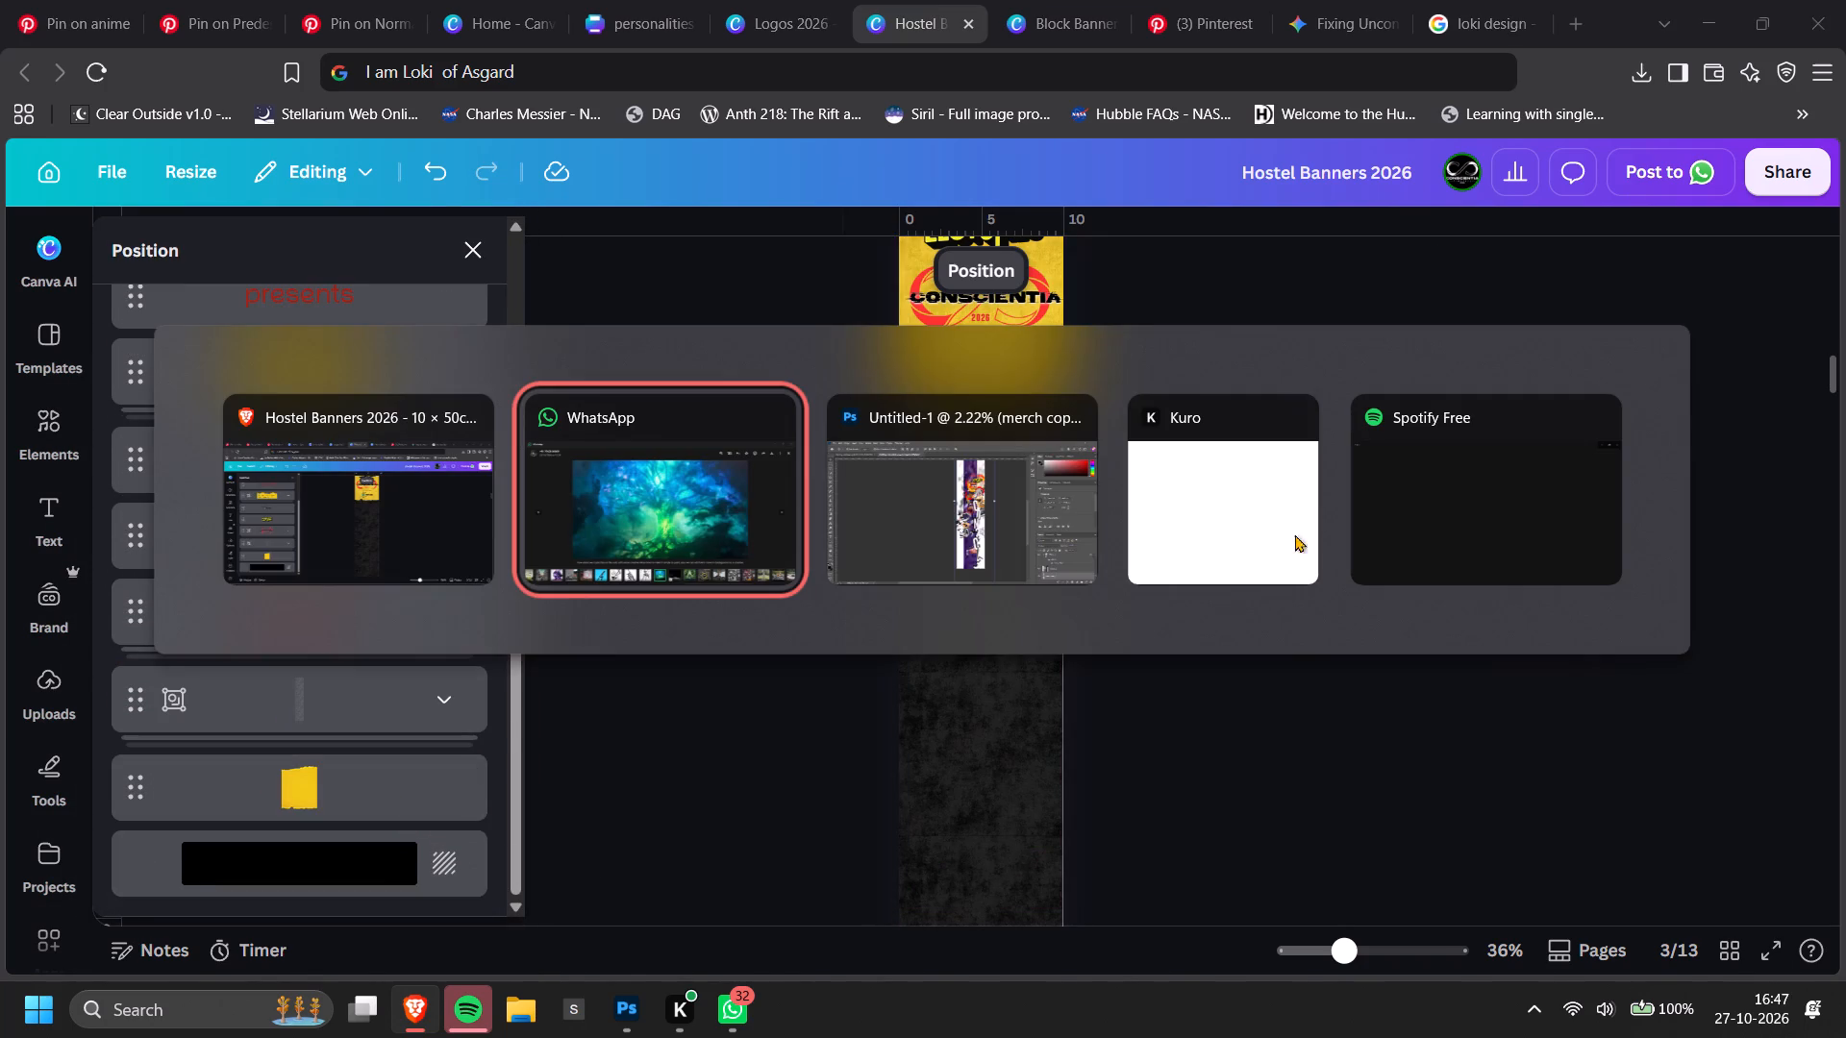
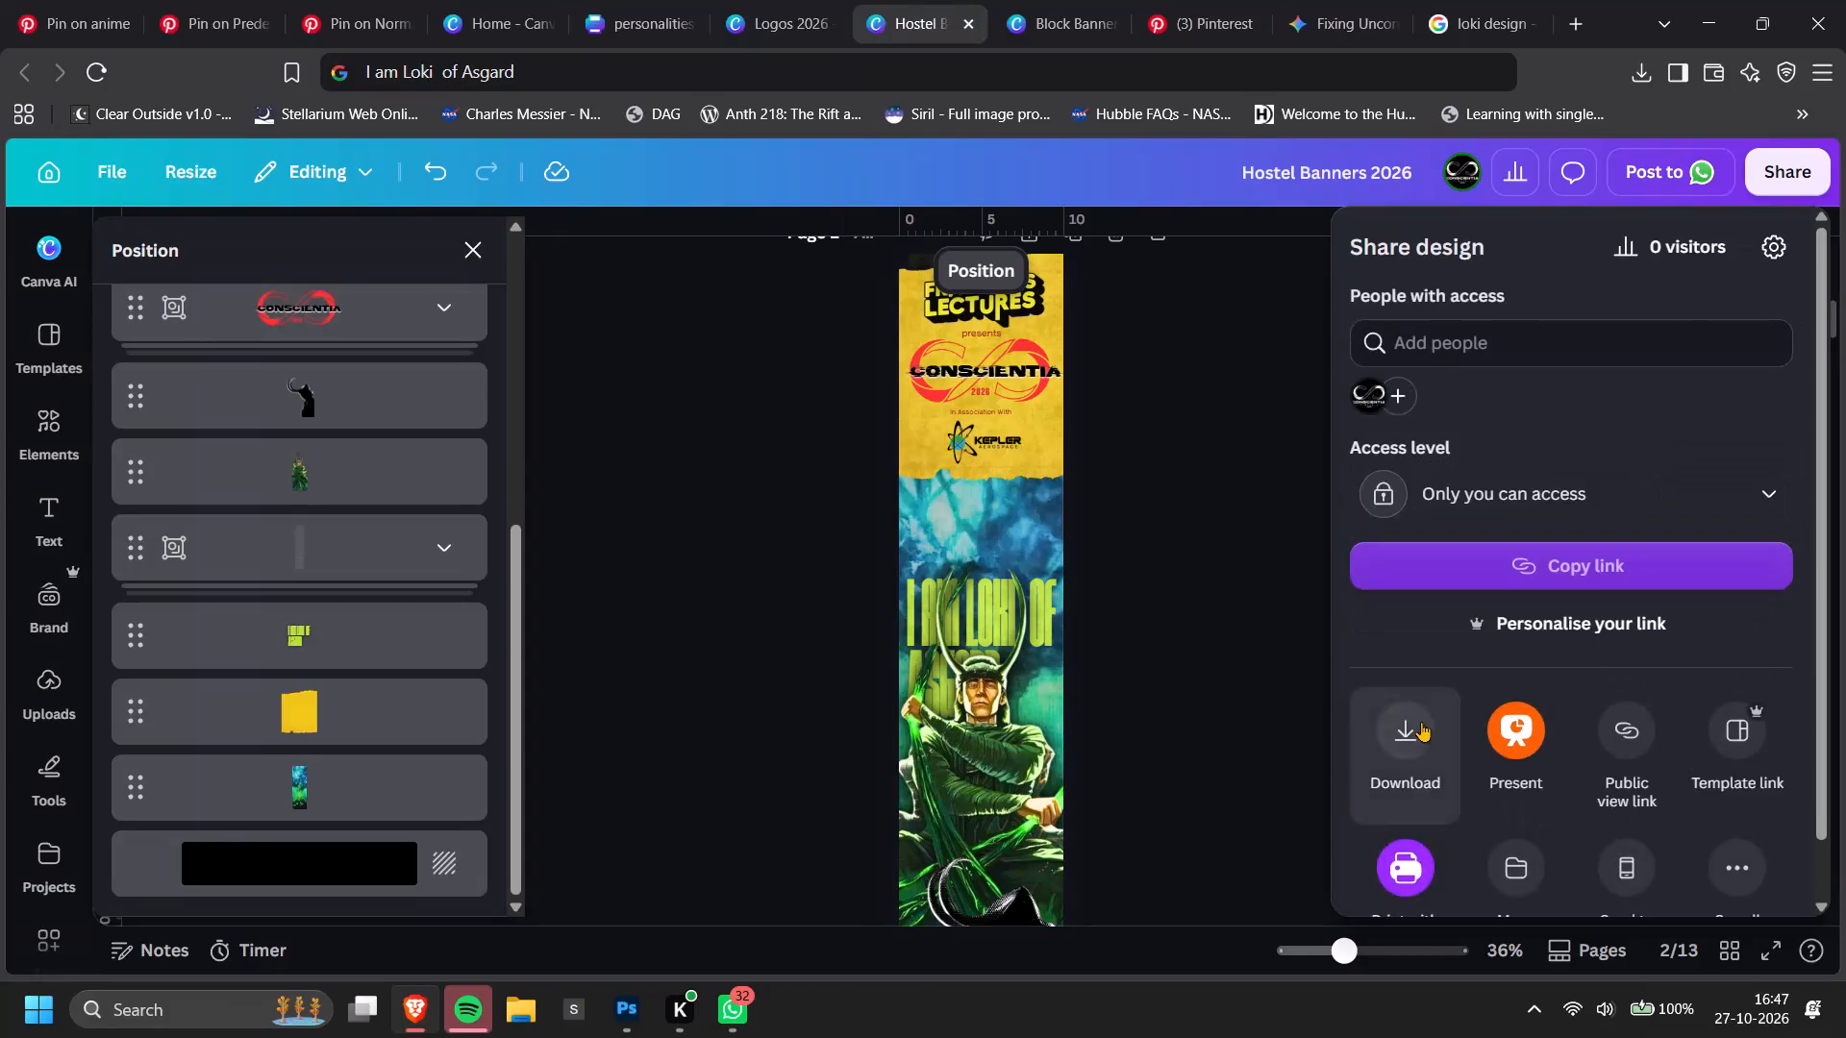
Download page 2 as a flattened print PDF with the CMYK colour profile.
{"action": "left_click", "coordinate": [1596, 736]}
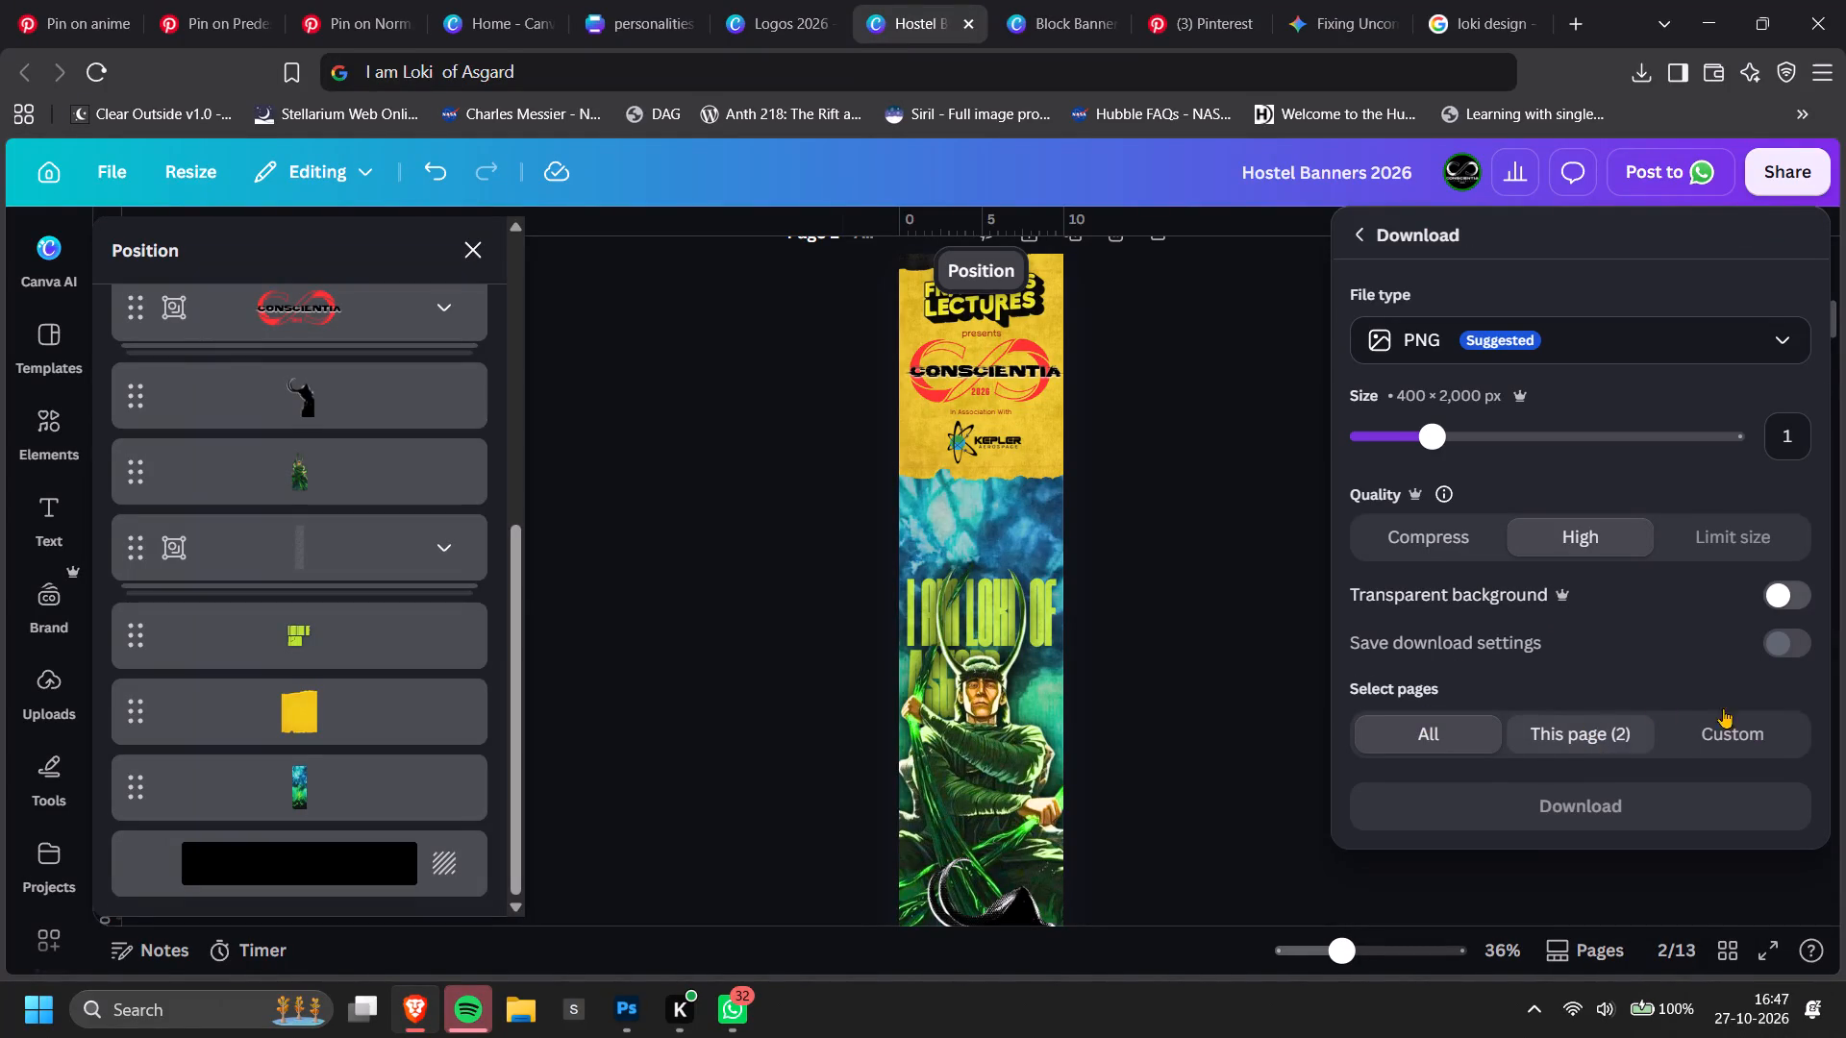
{"action": "left_click", "coordinate": [1564, 343]}
{"action": "left_click", "coordinate": [1515, 560]}
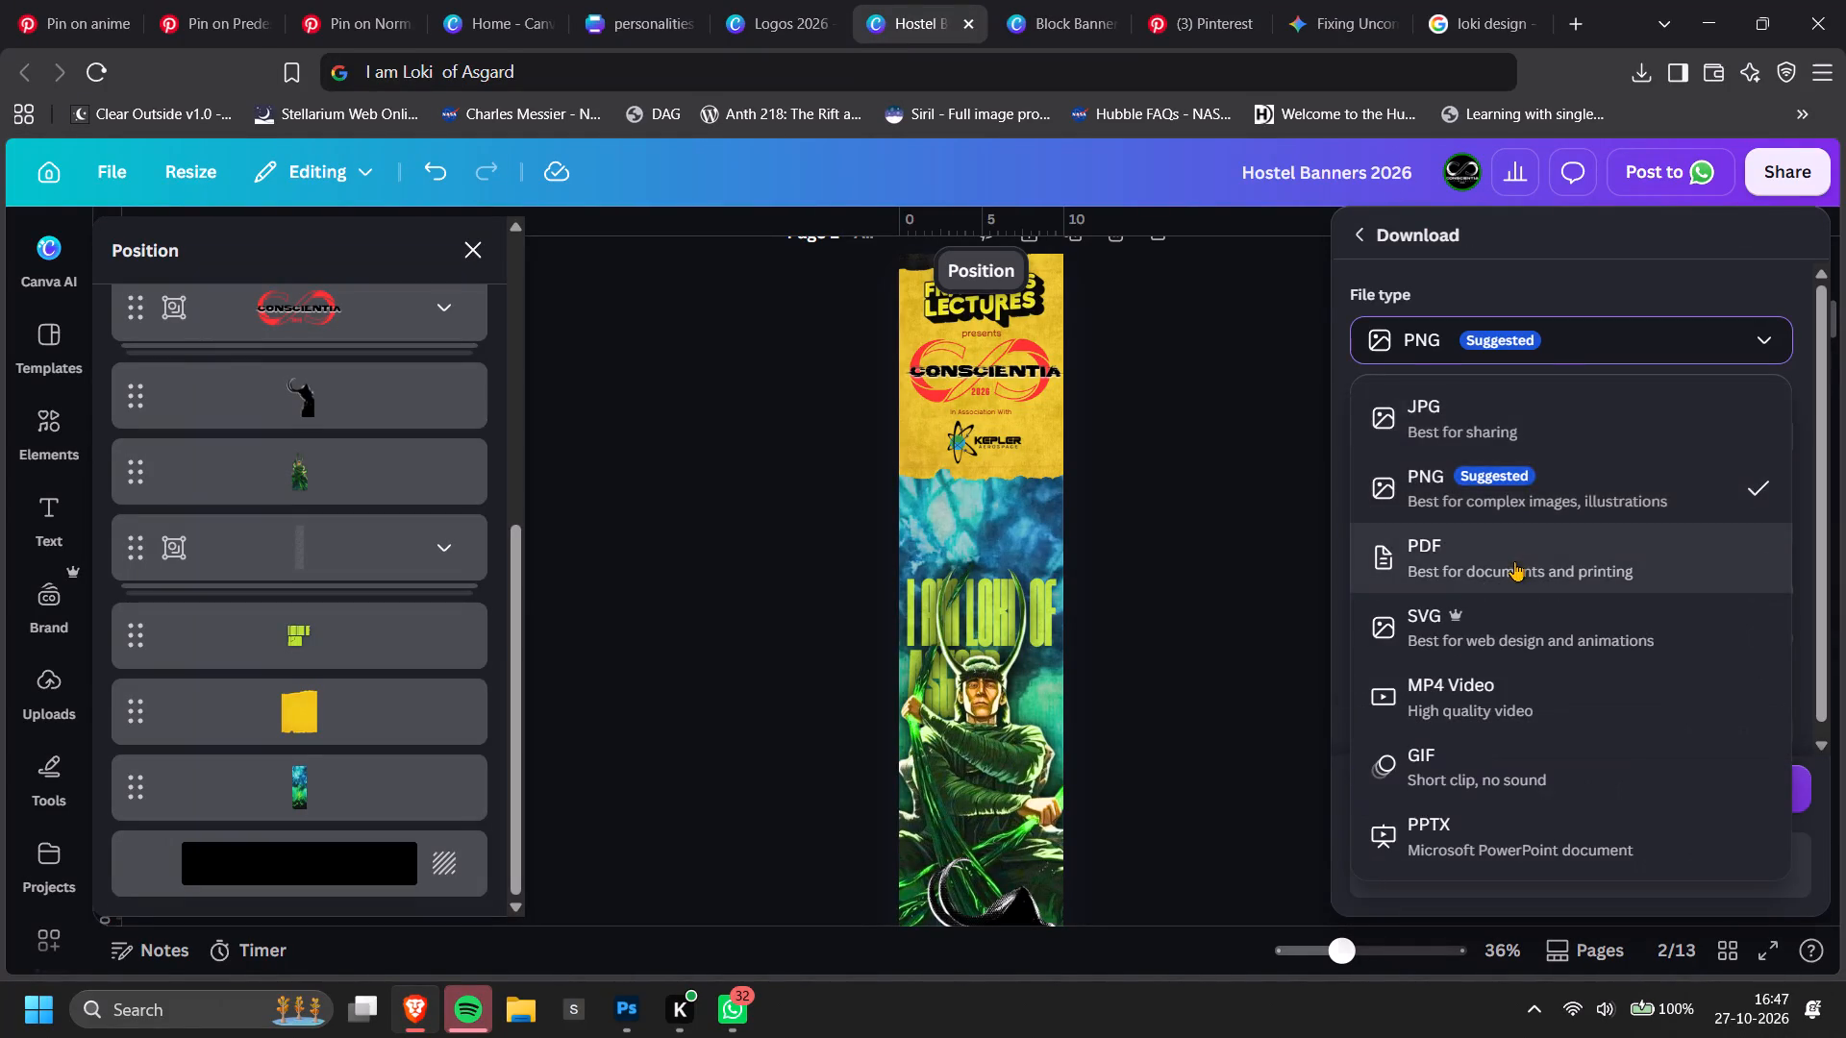
{"action": "left_click", "coordinate": [1737, 442]}
{"action": "scroll", "coordinate": [1652, 615], "scroll_direction": "down", "scroll_amount": 2}
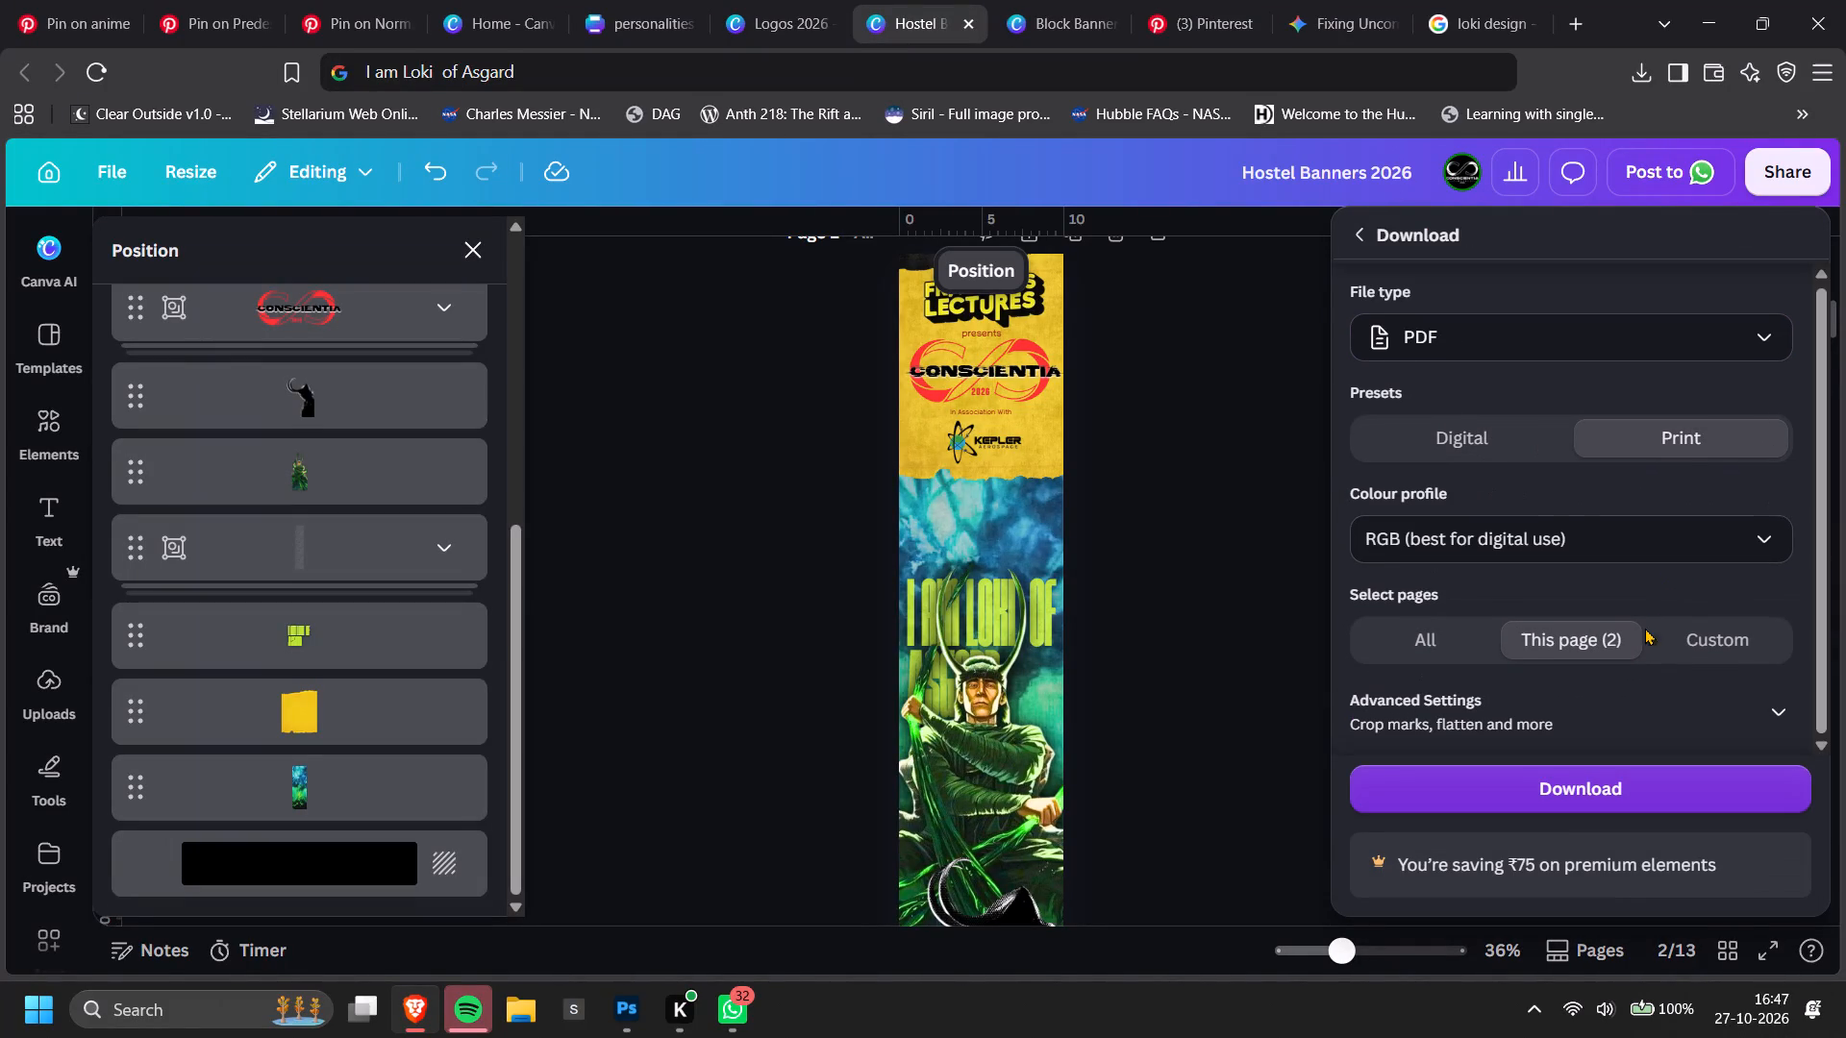
{"action": "left_click", "coordinate": [1642, 694]}
{"action": "scroll", "coordinate": [1634, 686], "scroll_direction": "down", "scroll_amount": 1}
{"action": "left_click", "coordinate": [1758, 645]}
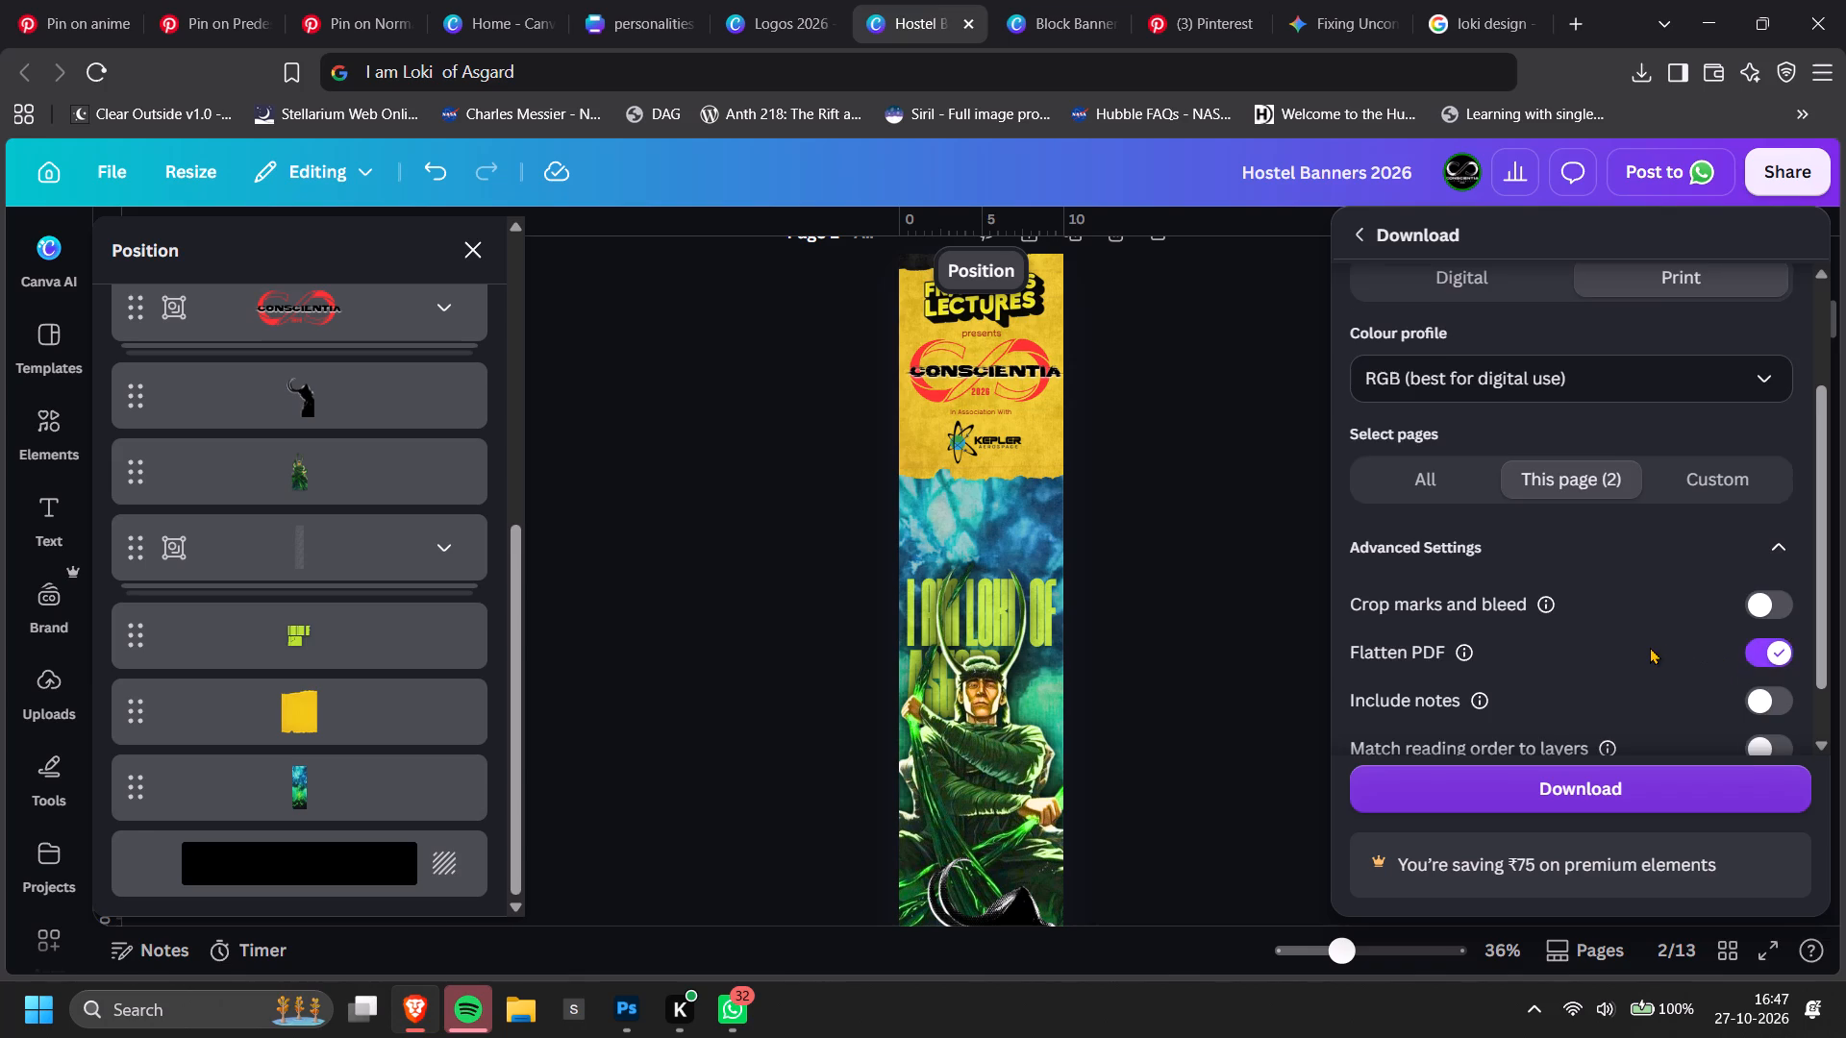
{"action": "scroll", "coordinate": [1650, 647], "scroll_direction": "up", "scroll_amount": 2}
{"action": "left_click", "coordinate": [1580, 527]}
{"action": "left_click", "coordinate": [1560, 643]}
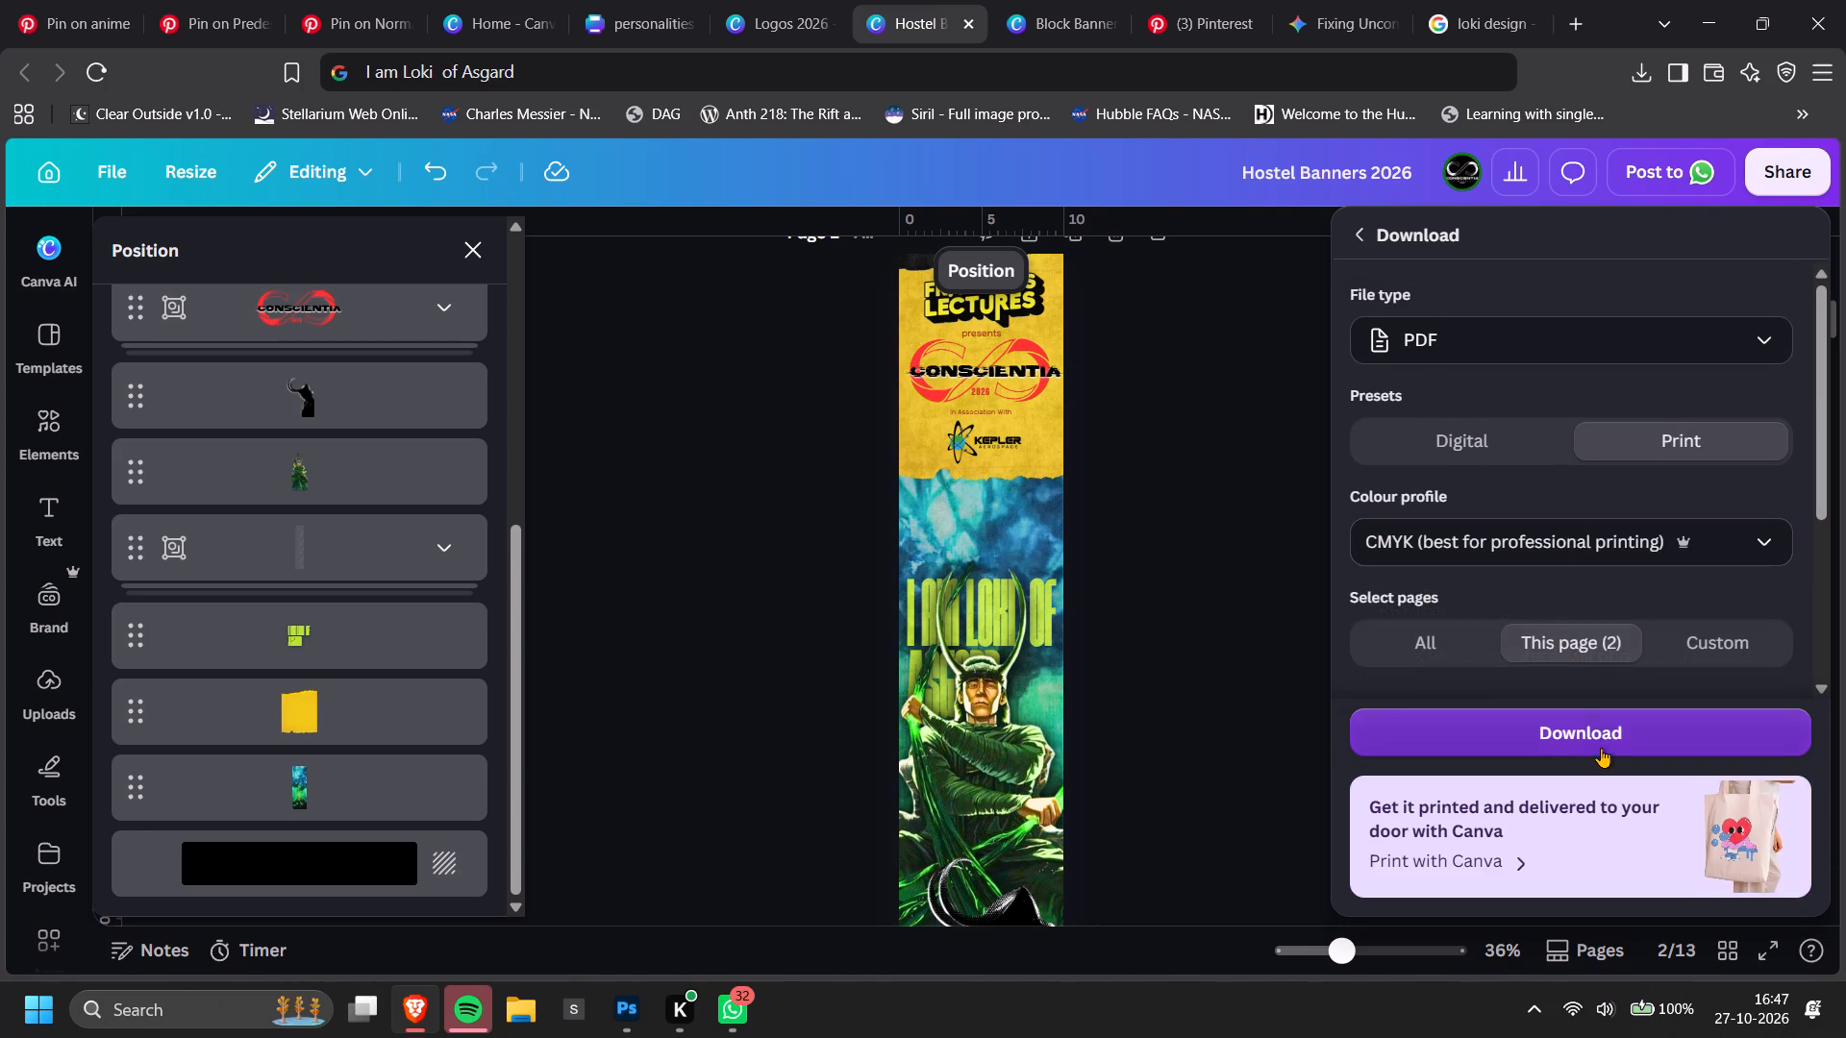
{"action": "left_click", "coordinate": [1602, 750]}
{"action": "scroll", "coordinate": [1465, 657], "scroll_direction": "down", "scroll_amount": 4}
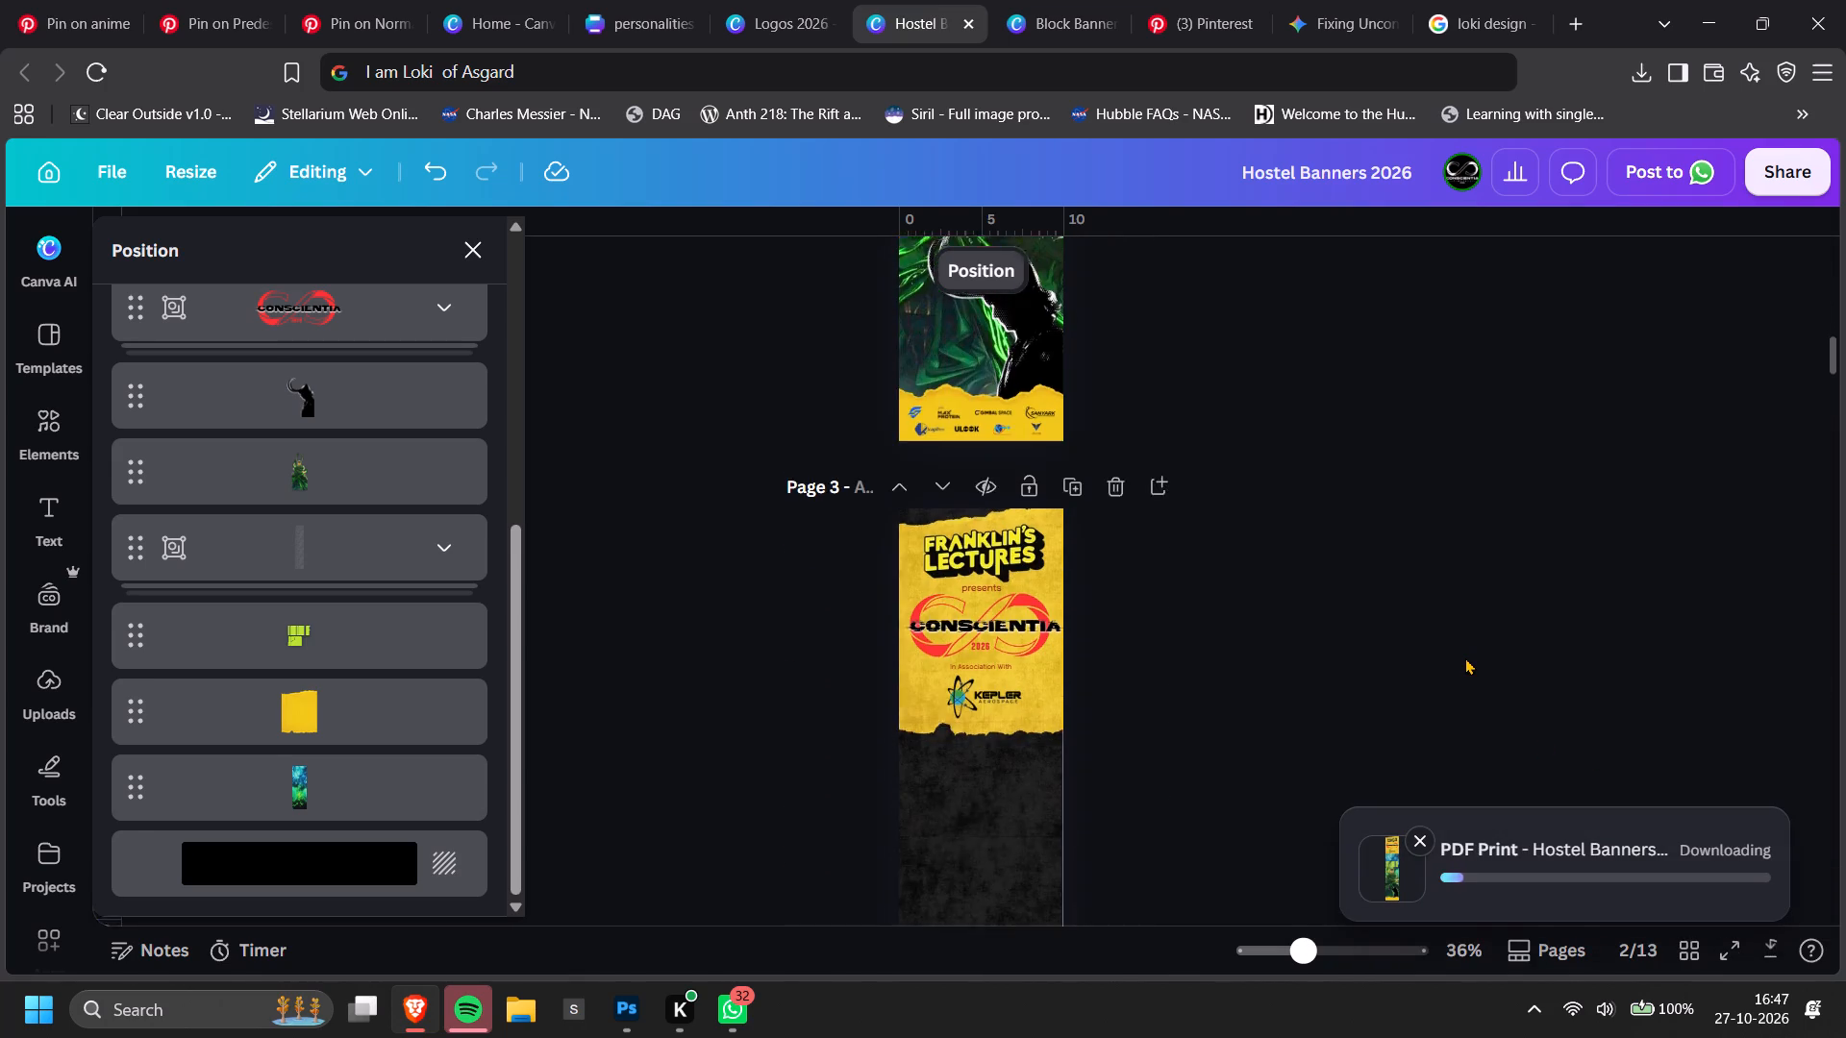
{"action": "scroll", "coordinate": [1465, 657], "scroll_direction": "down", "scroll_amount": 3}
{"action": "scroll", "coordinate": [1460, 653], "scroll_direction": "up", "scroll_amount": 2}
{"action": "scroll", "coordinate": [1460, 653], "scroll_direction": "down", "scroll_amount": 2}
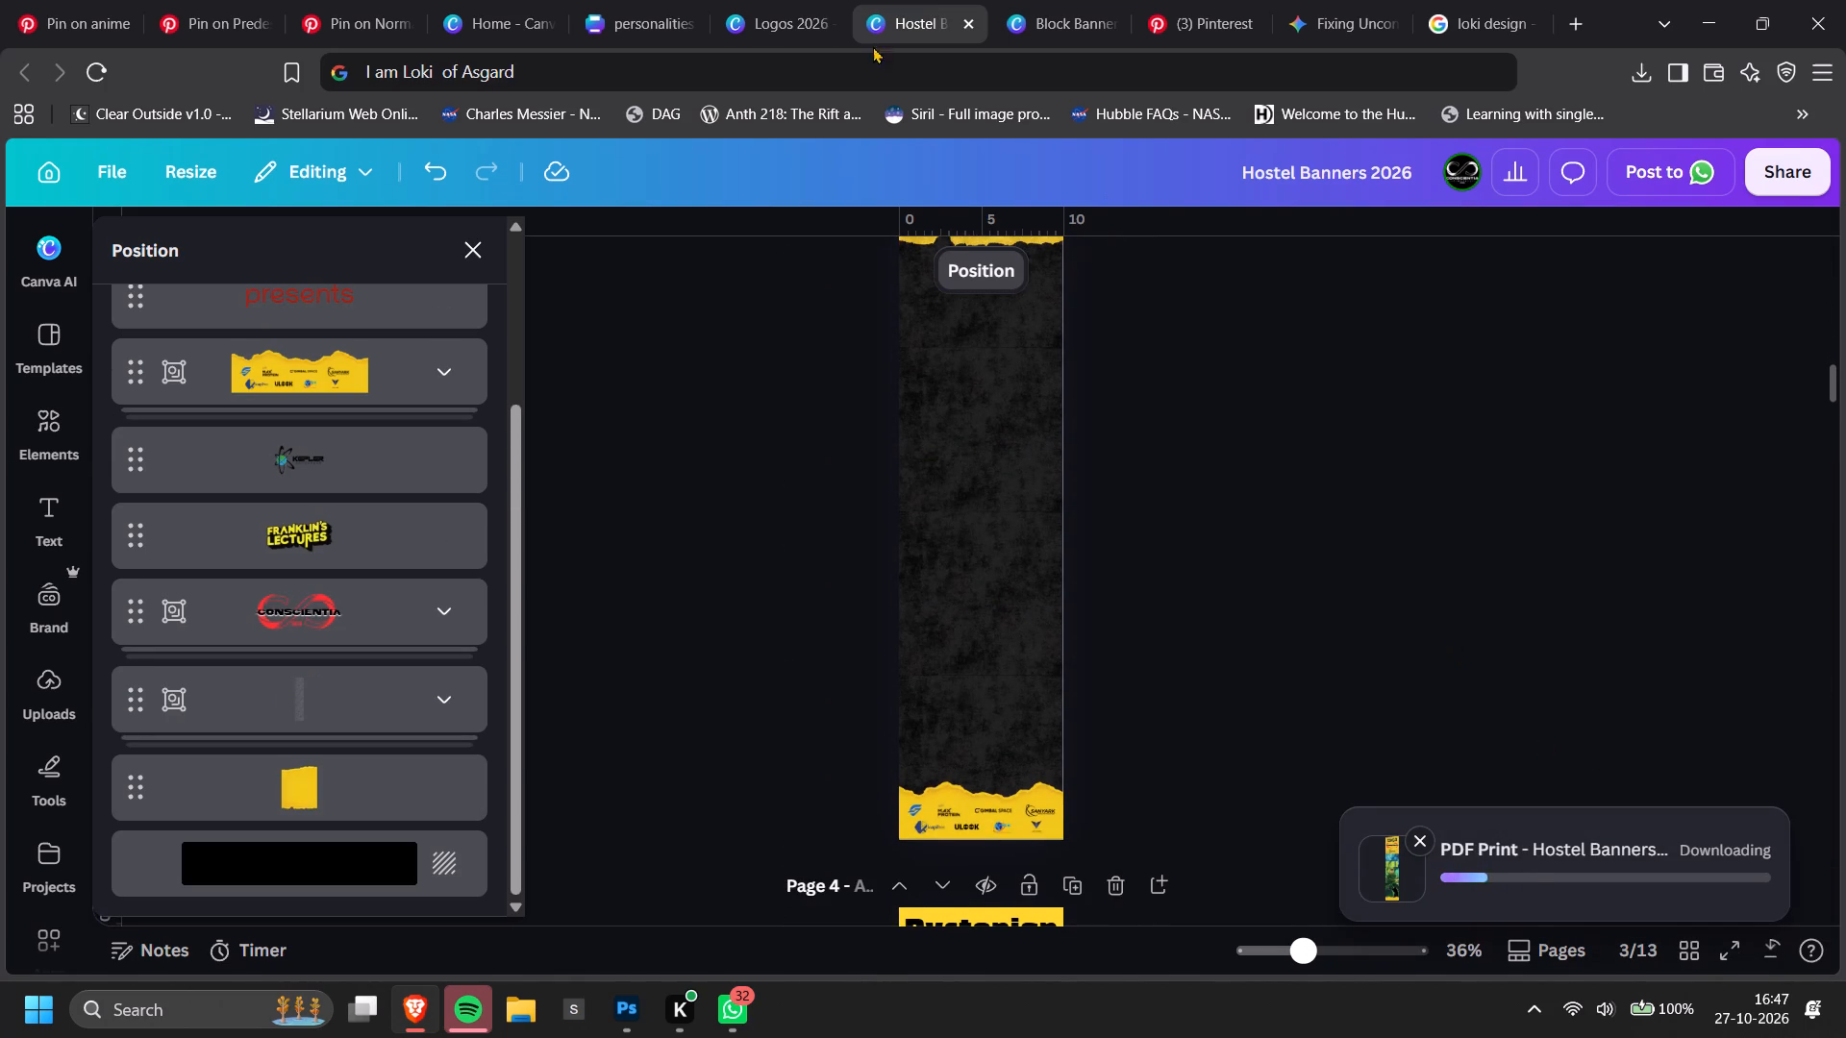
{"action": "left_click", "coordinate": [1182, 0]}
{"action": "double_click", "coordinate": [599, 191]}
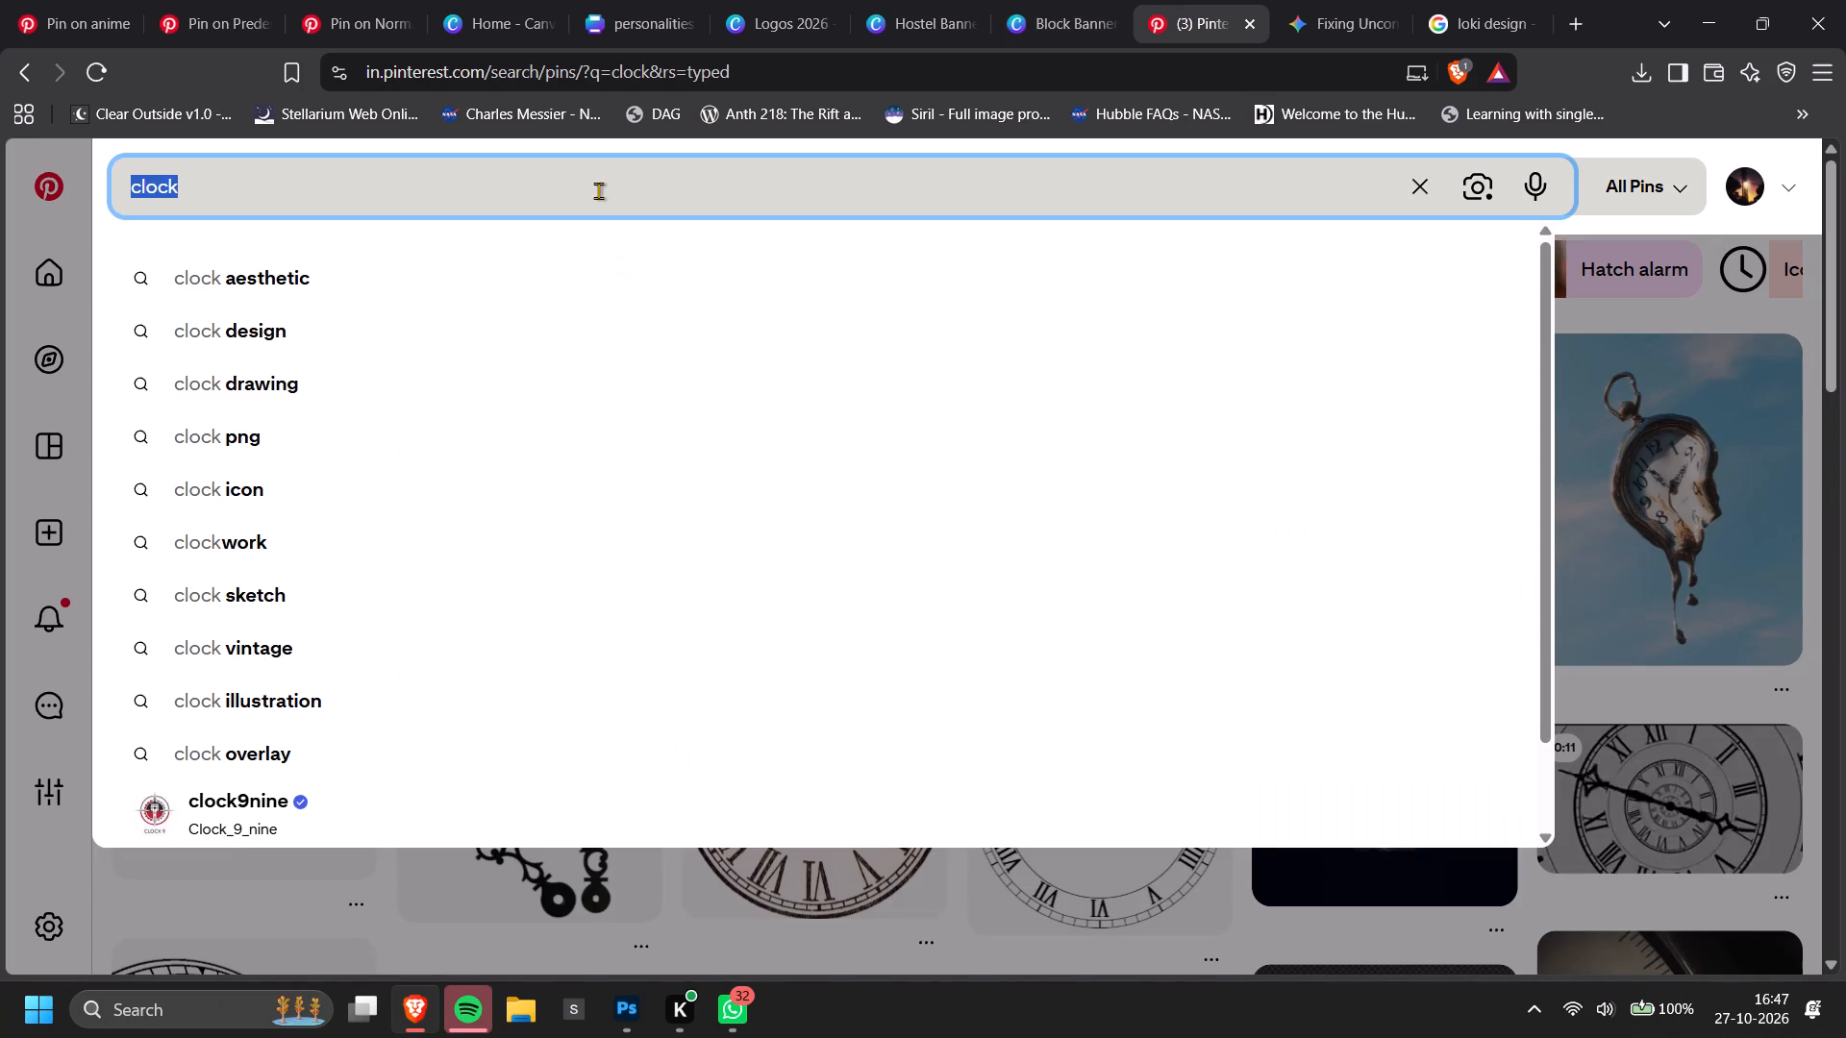
Switch to Photoshop, unlock the white Background layer of the Untitled-1 banner, and give it a #fcb200 Color Overlay.
{"action": "key", "text": "alt+Tab"}
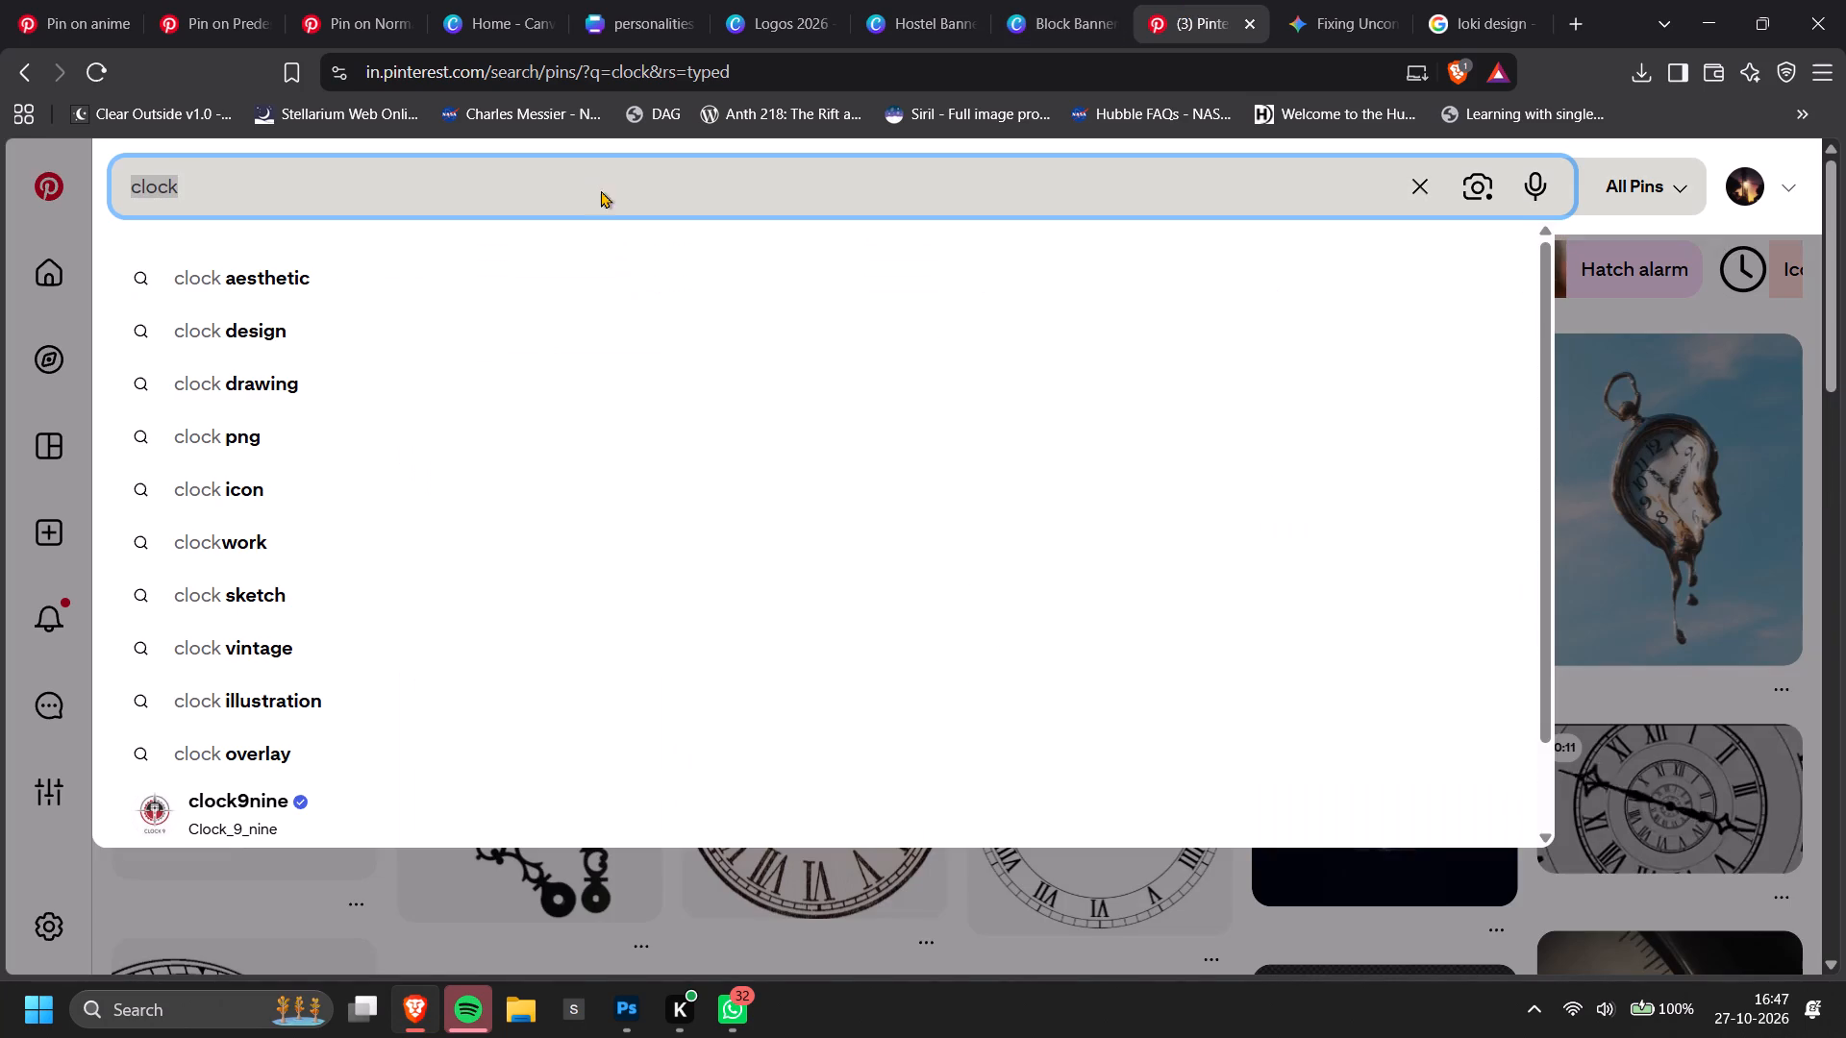
{"action": "key", "text": "alt+Tab"}
{"action": "scroll", "coordinate": [1793, 880], "scroll_direction": "down", "scroll_amount": 9}
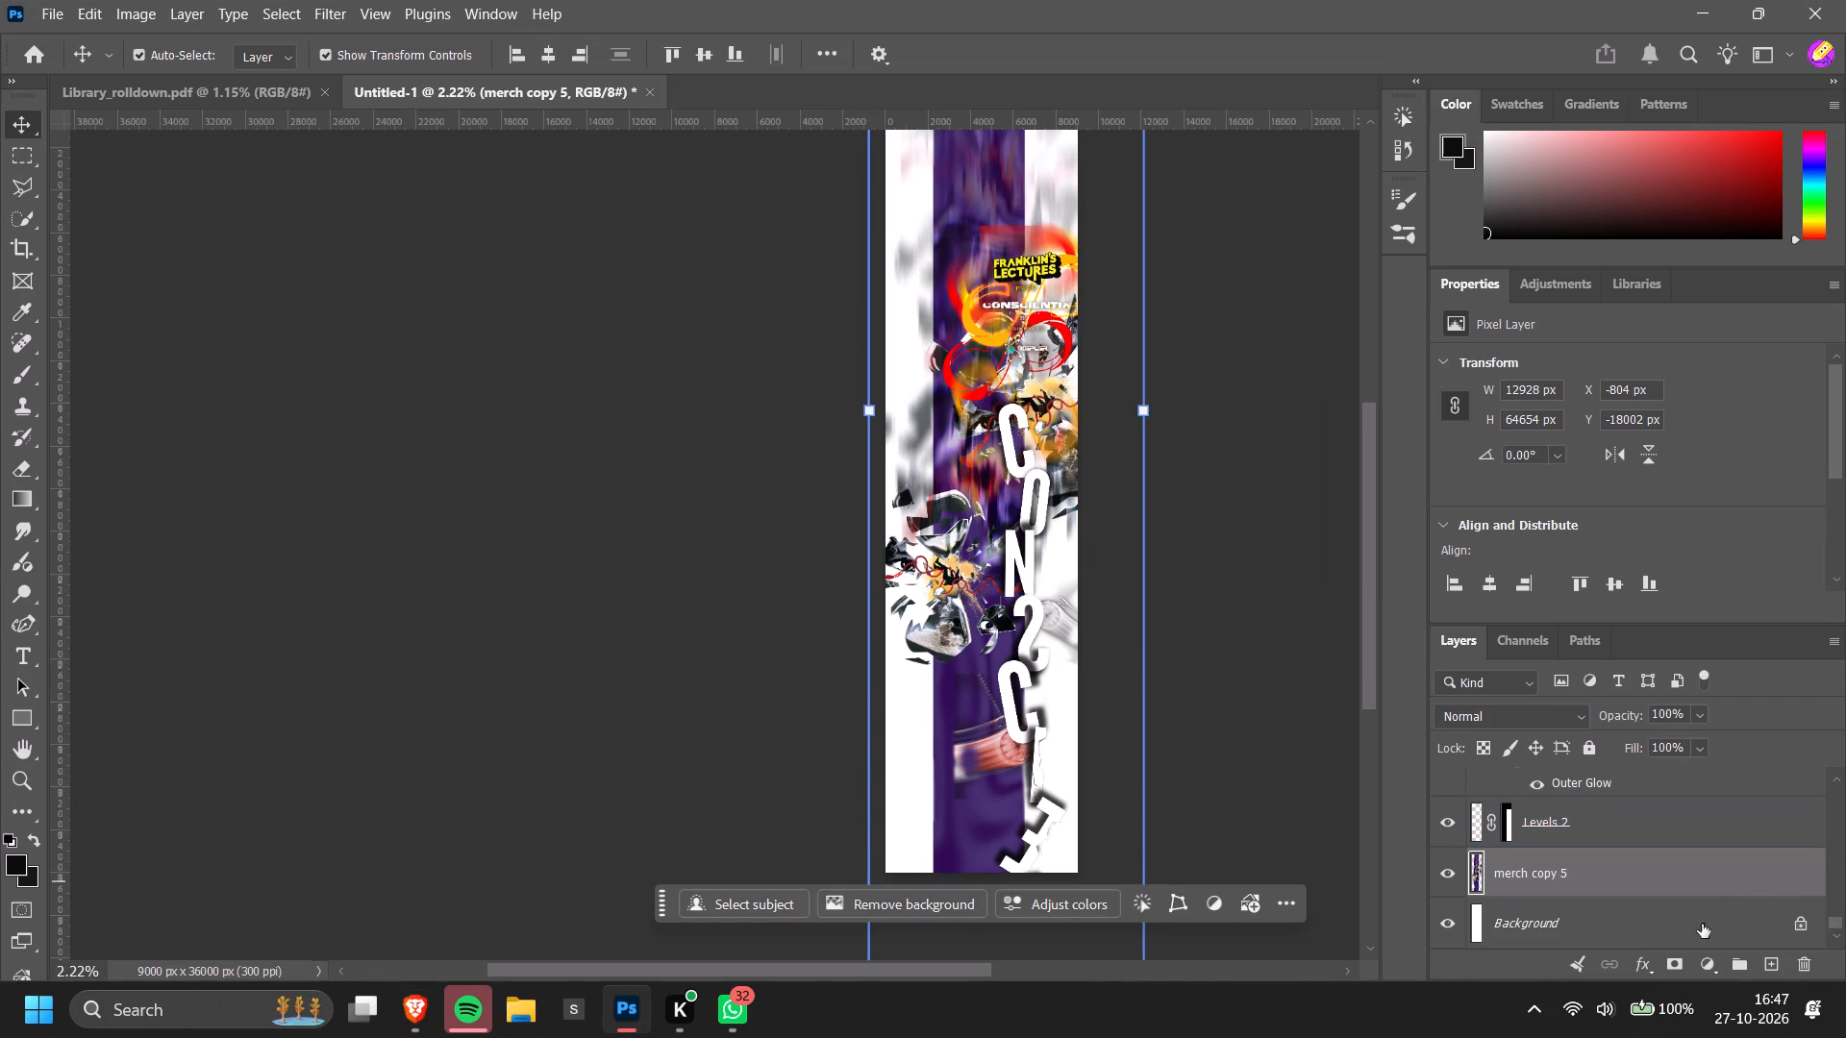
{"action": "left_click", "coordinate": [1636, 929]}
{"action": "left_click", "coordinate": [1802, 930]}
{"action": "double_click", "coordinate": [1731, 926]}
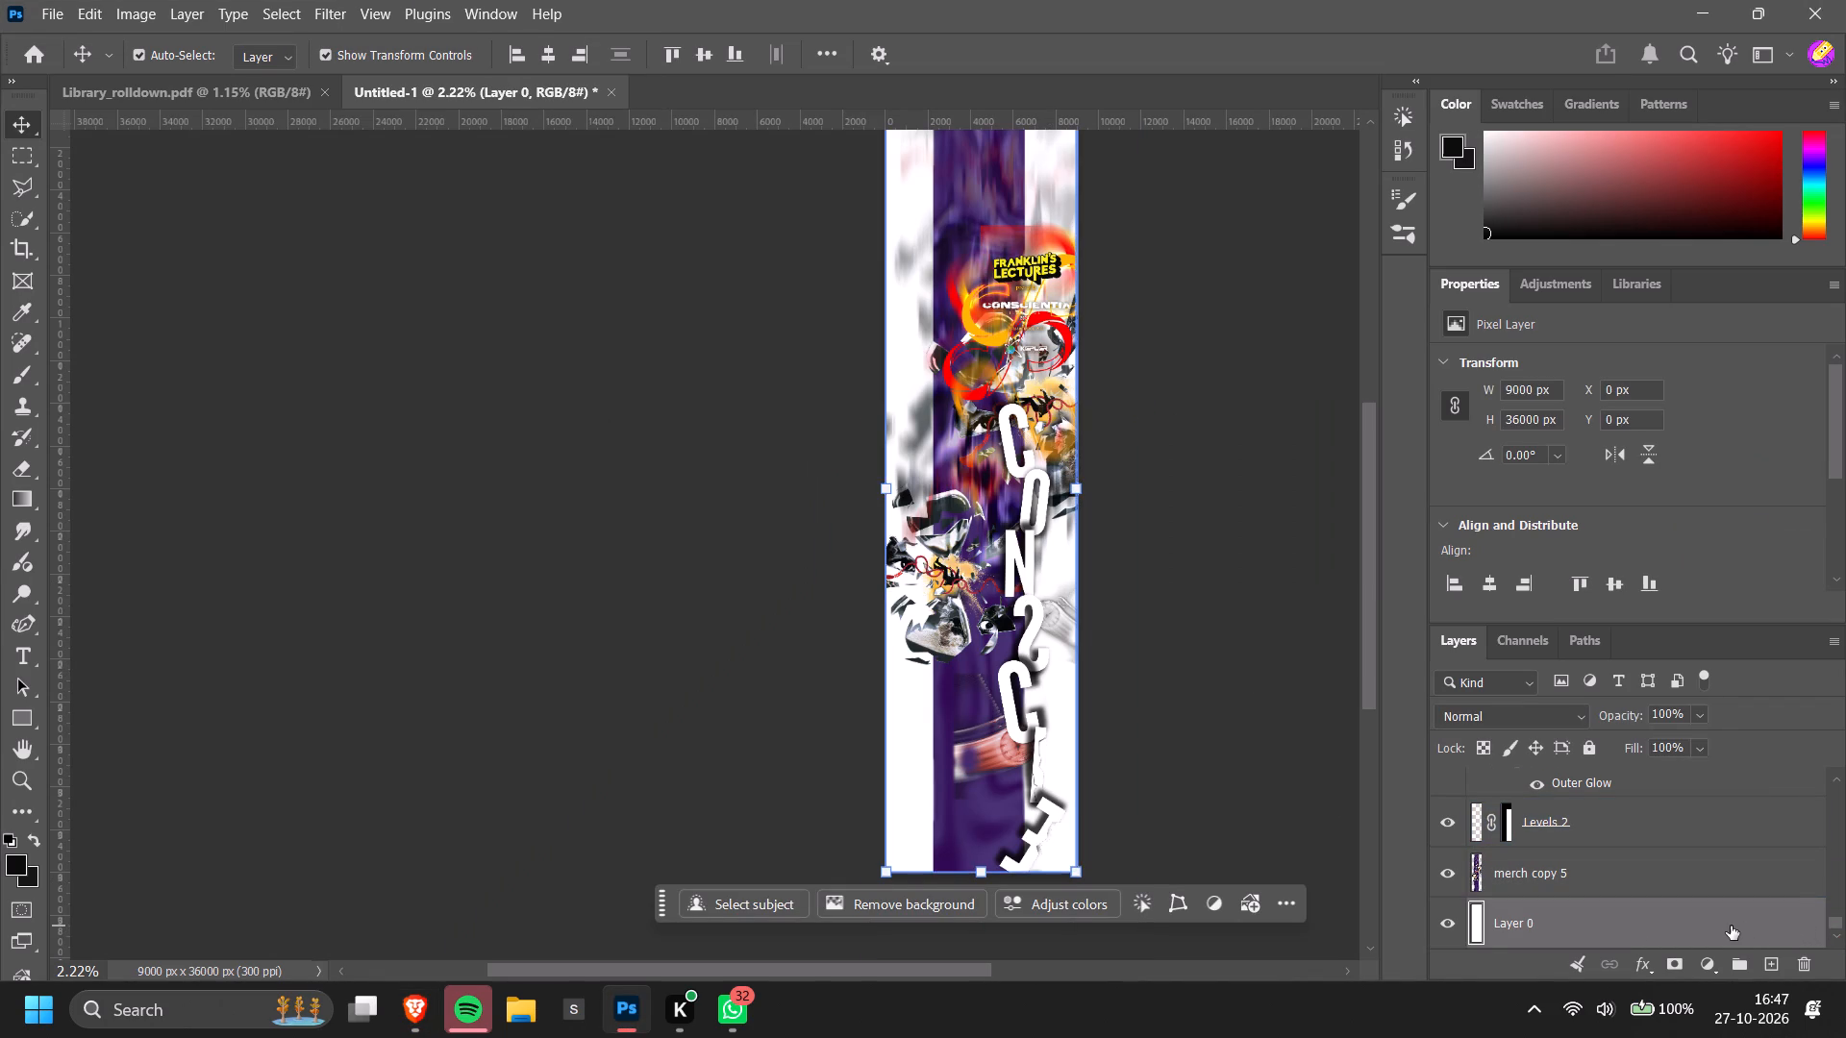
{"action": "left_click", "coordinate": [1001, 718]}
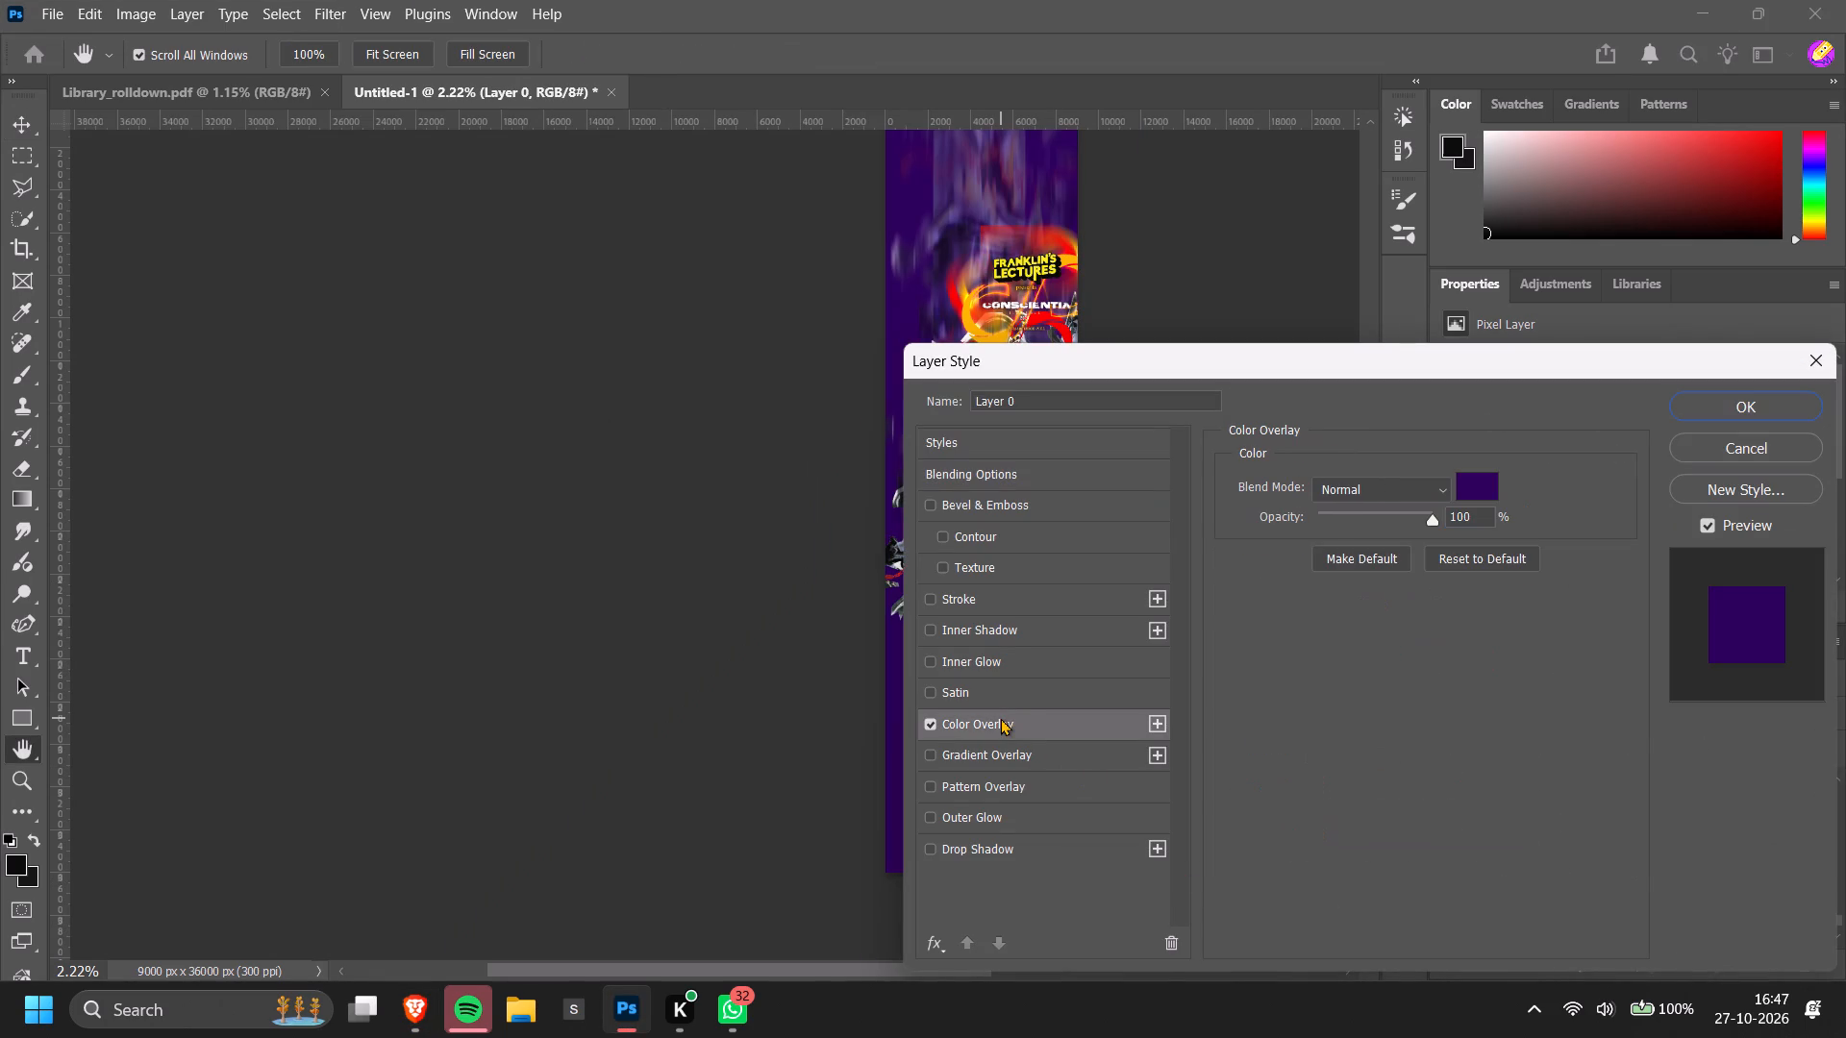
{"action": "left_click", "coordinate": [1473, 477]}
{"action": "left_click_drag", "start_coordinate": [1301, 567], "coordinate": [1256, 530]}
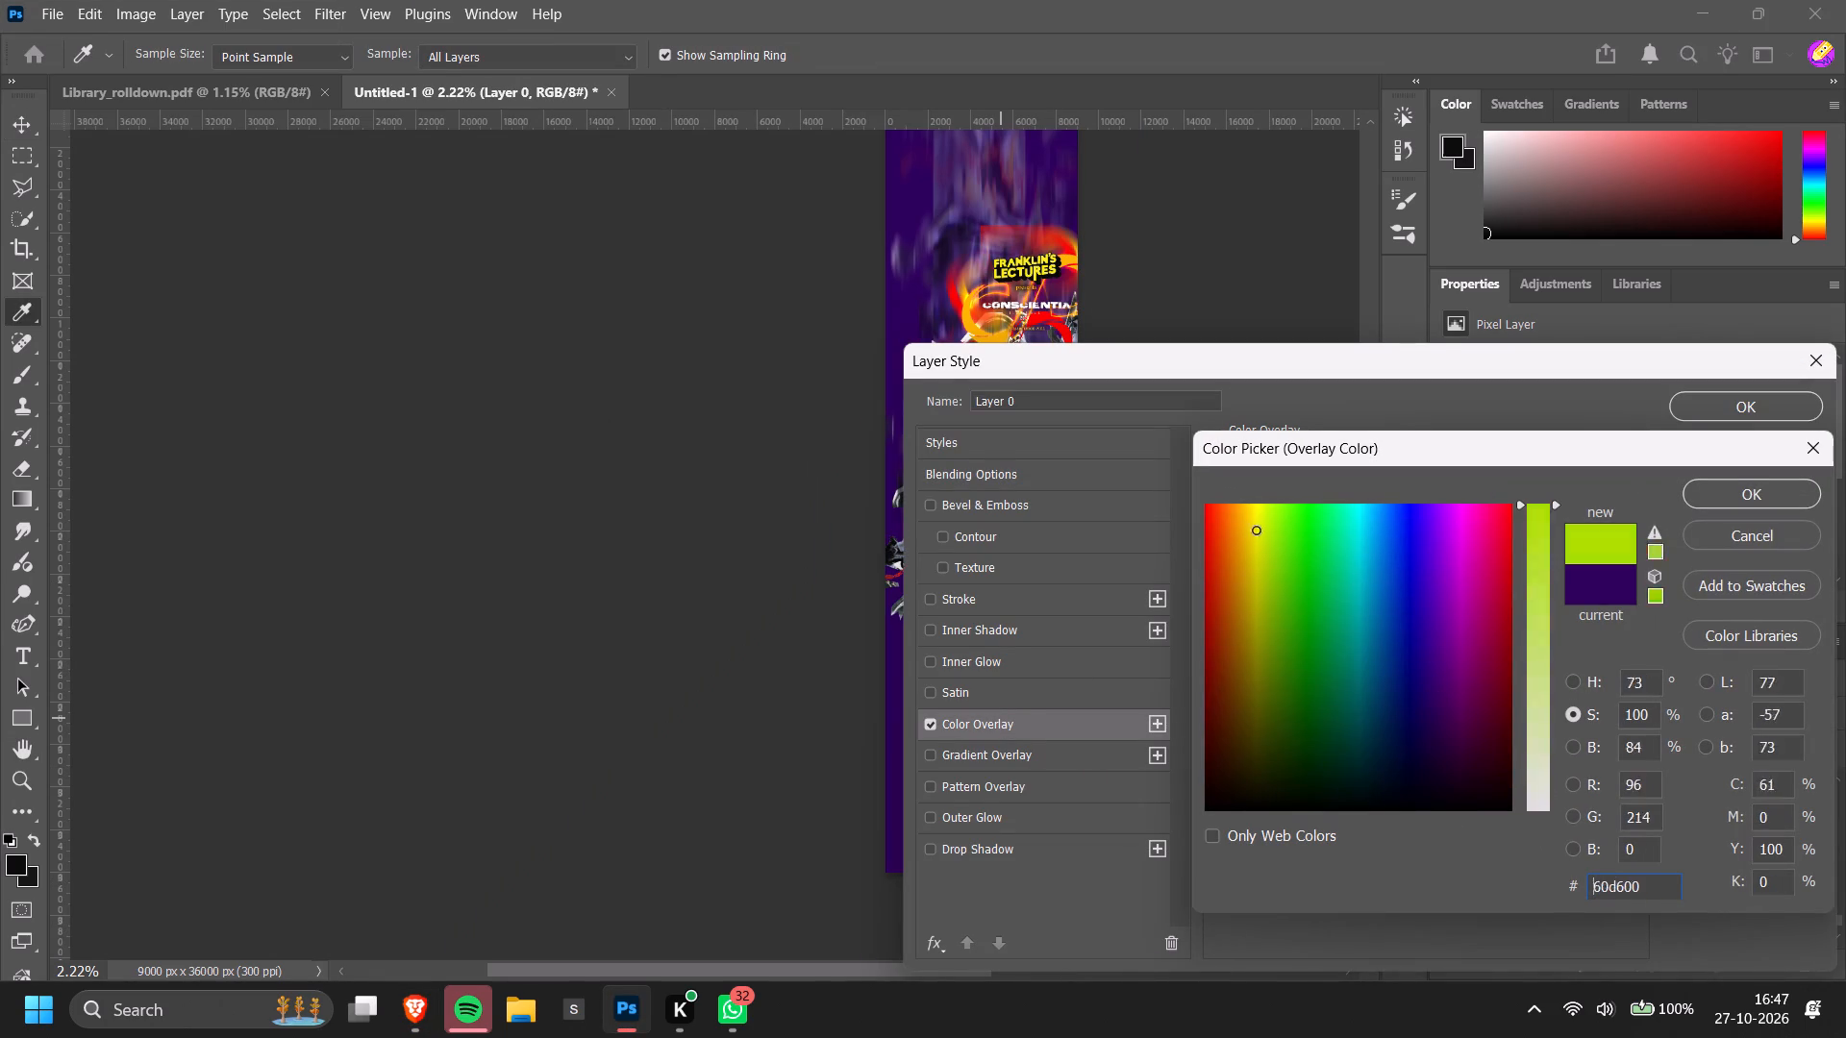
{"action": "left_click_drag", "start_coordinate": [1256, 530], "coordinate": [1241, 507]}
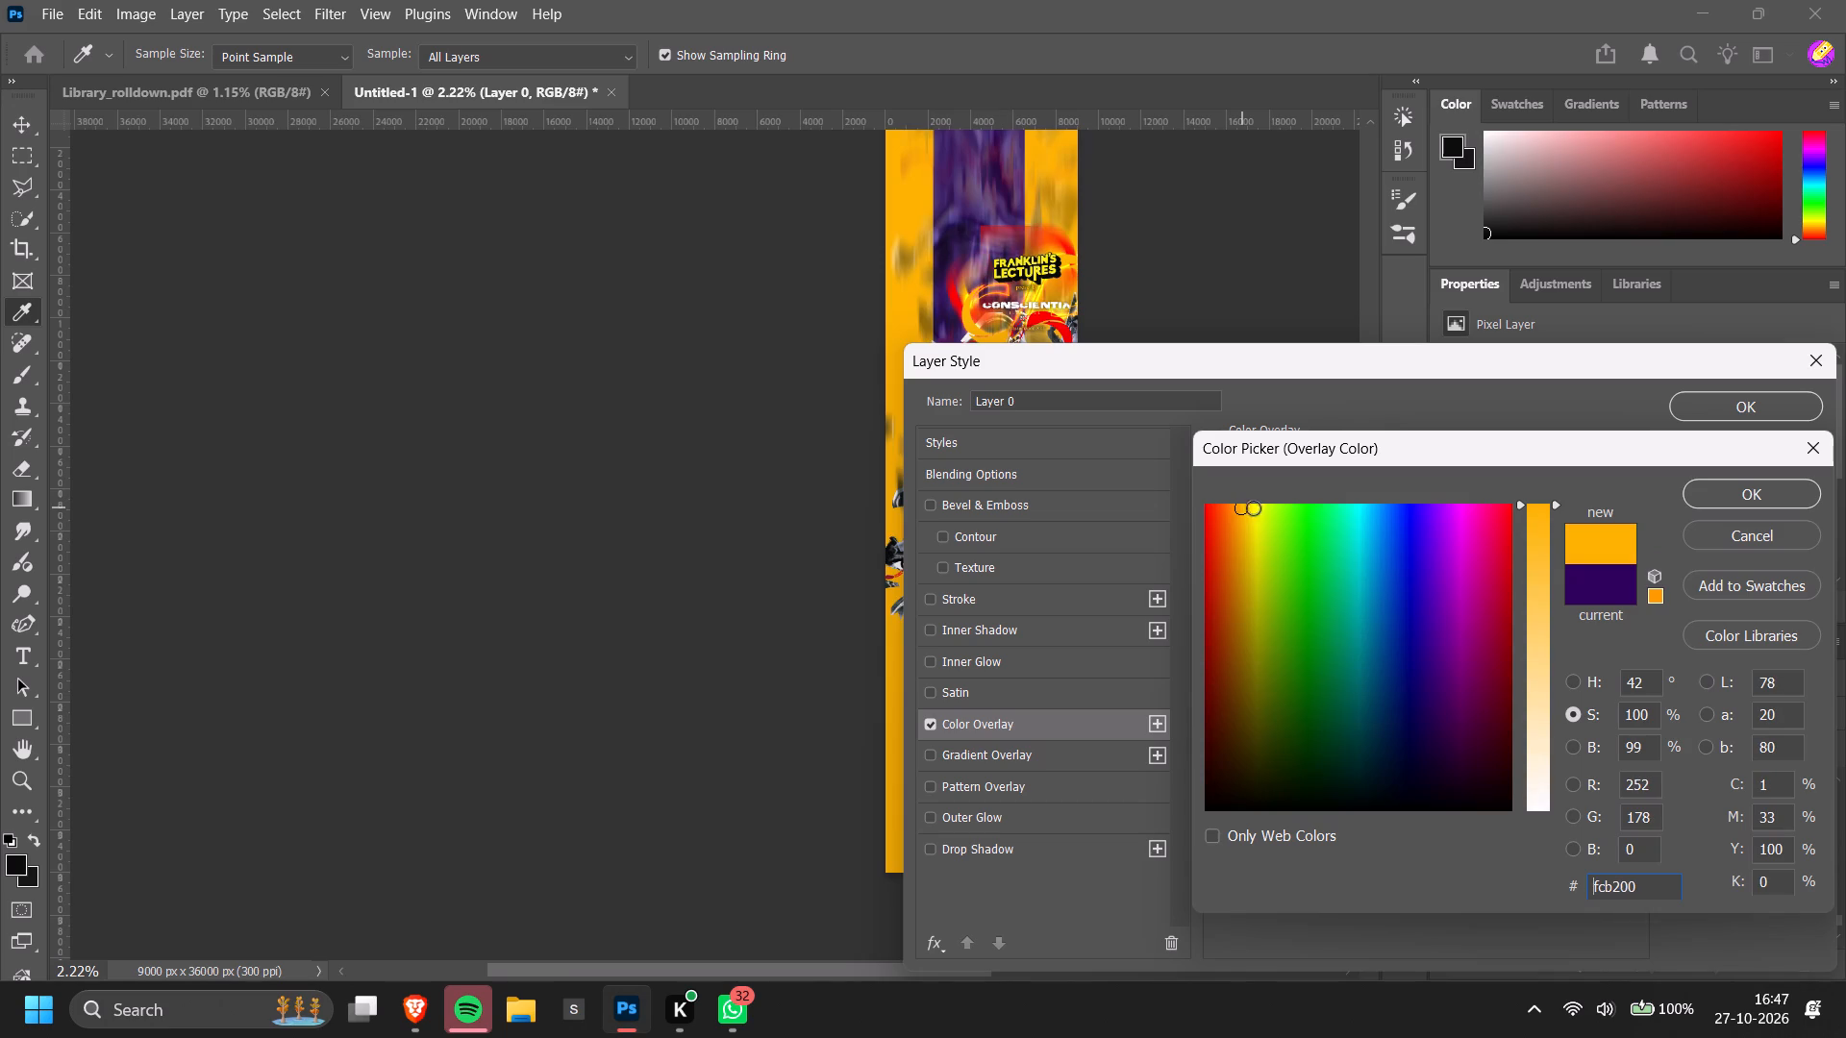
{"action": "left_click", "coordinate": [1755, 488]}
{"action": "left_click", "coordinate": [1741, 413]}
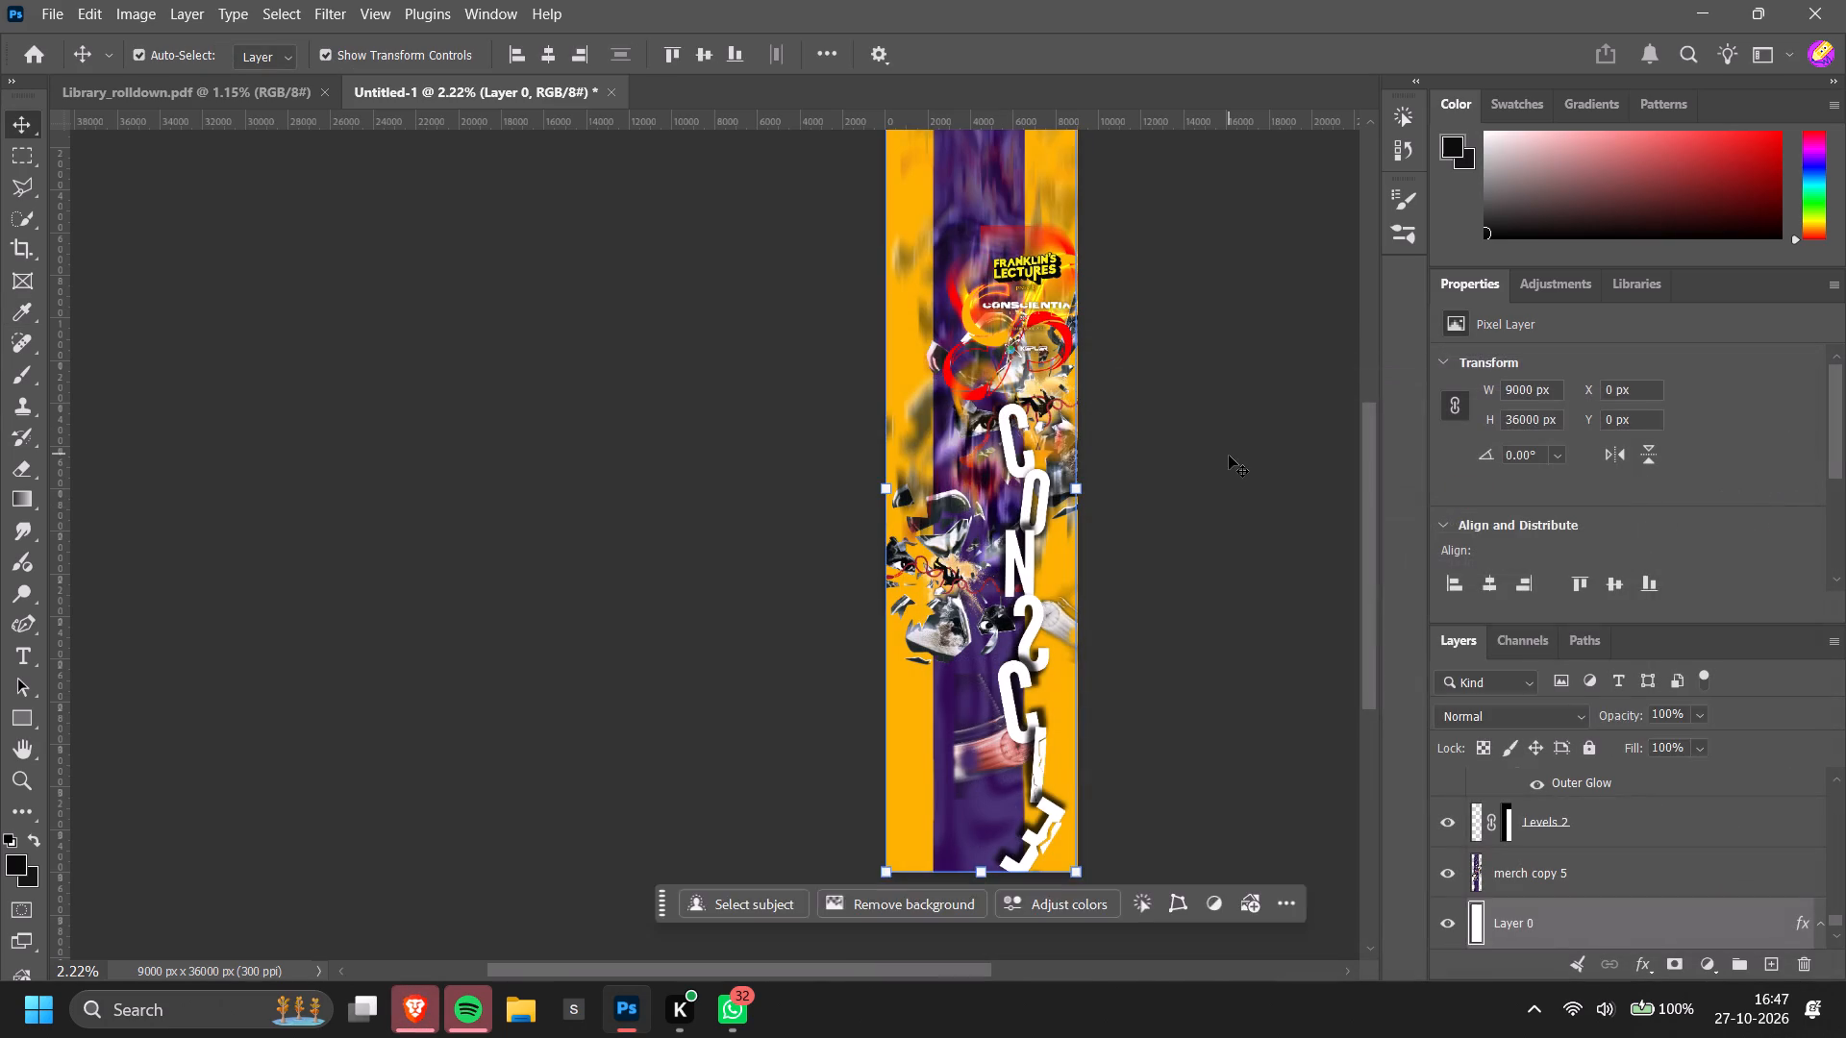
Select the header layers from franklin through presents and move them together onto the purple stripe near the banner's top.
{"action": "left_click", "coordinate": [1229, 458]}
{"action": "scroll", "coordinate": [1235, 466], "scroll_direction": "down", "scroll_amount": 4, "text": "ctrl"}
{"action": "scroll", "coordinate": [1175, 501], "scroll_direction": "up", "scroll_amount": 2}
{"action": "scroll", "coordinate": [1174, 503], "scroll_direction": "down", "scroll_amount": 2, "text": "alt"}
{"action": "scroll", "coordinate": [1174, 503], "scroll_direction": "up", "scroll_amount": 1}
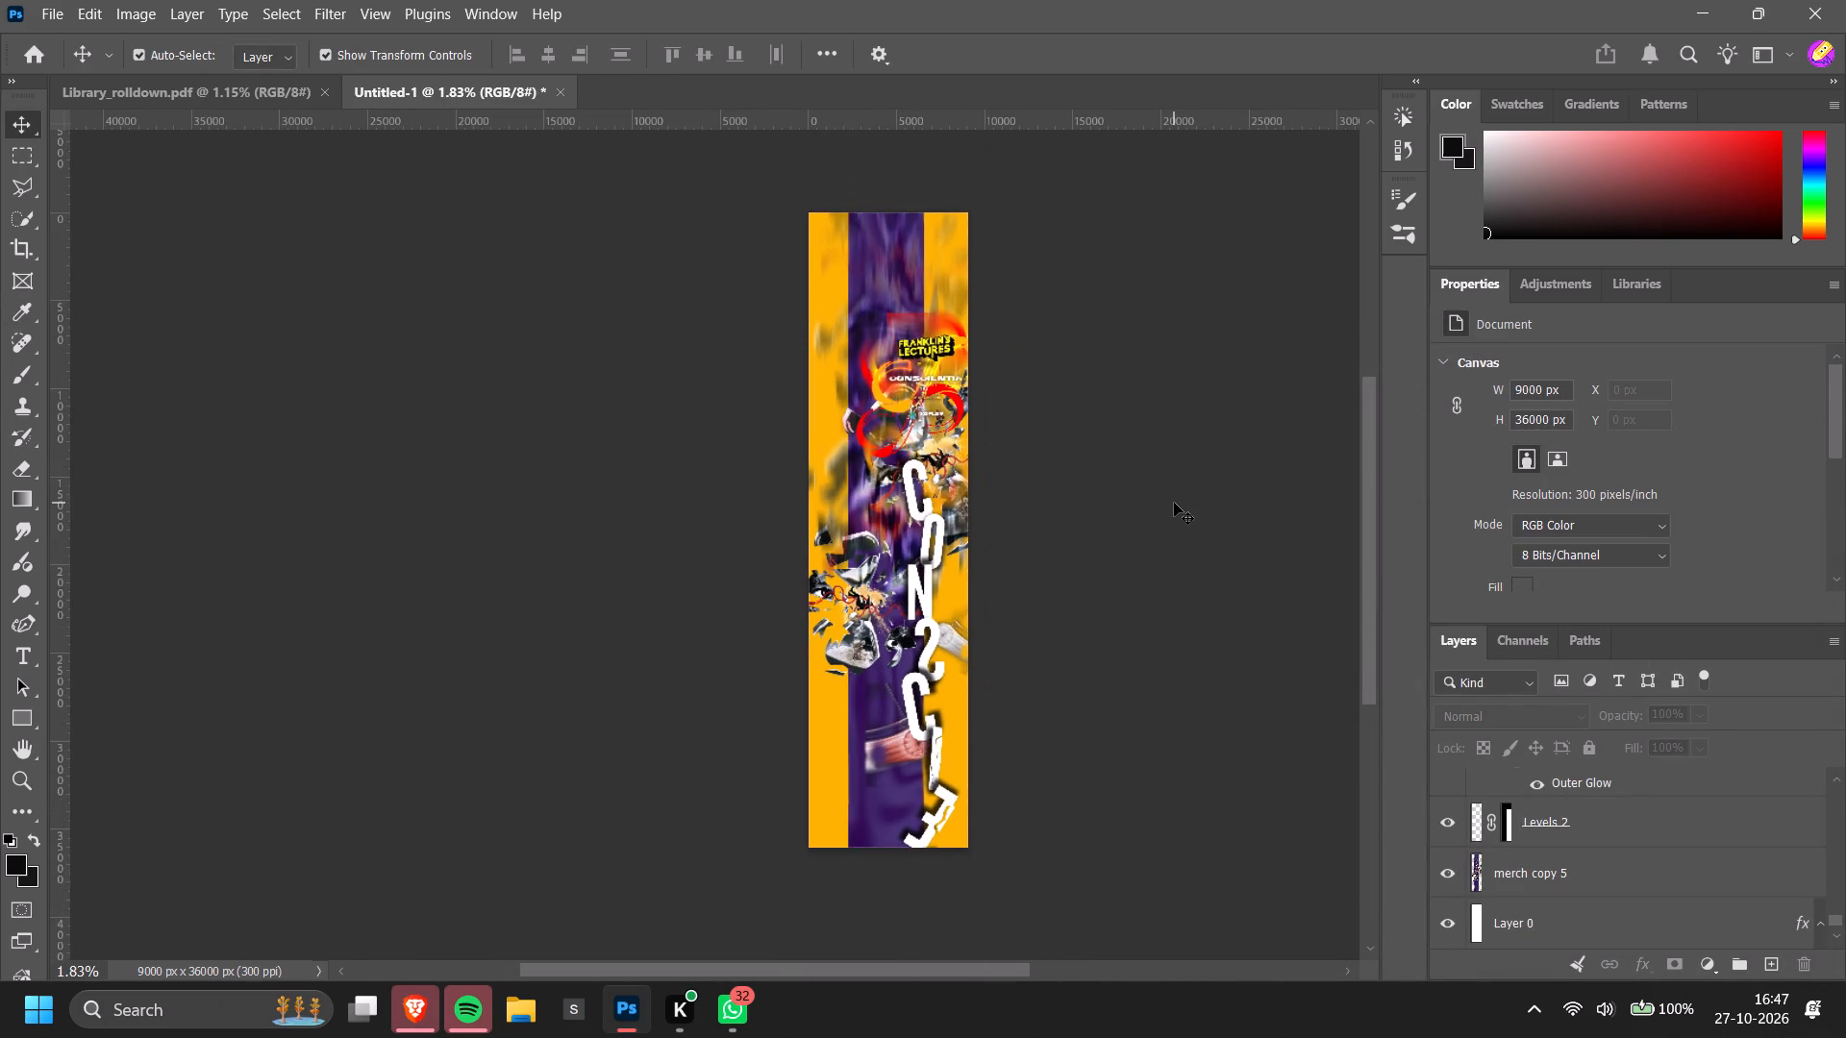
{"action": "scroll", "coordinate": [1174, 503], "scroll_direction": "up", "scroll_amount": 2}
{"action": "scroll", "coordinate": [1048, 439], "scroll_direction": "up", "scroll_amount": 2, "text": "alt"}
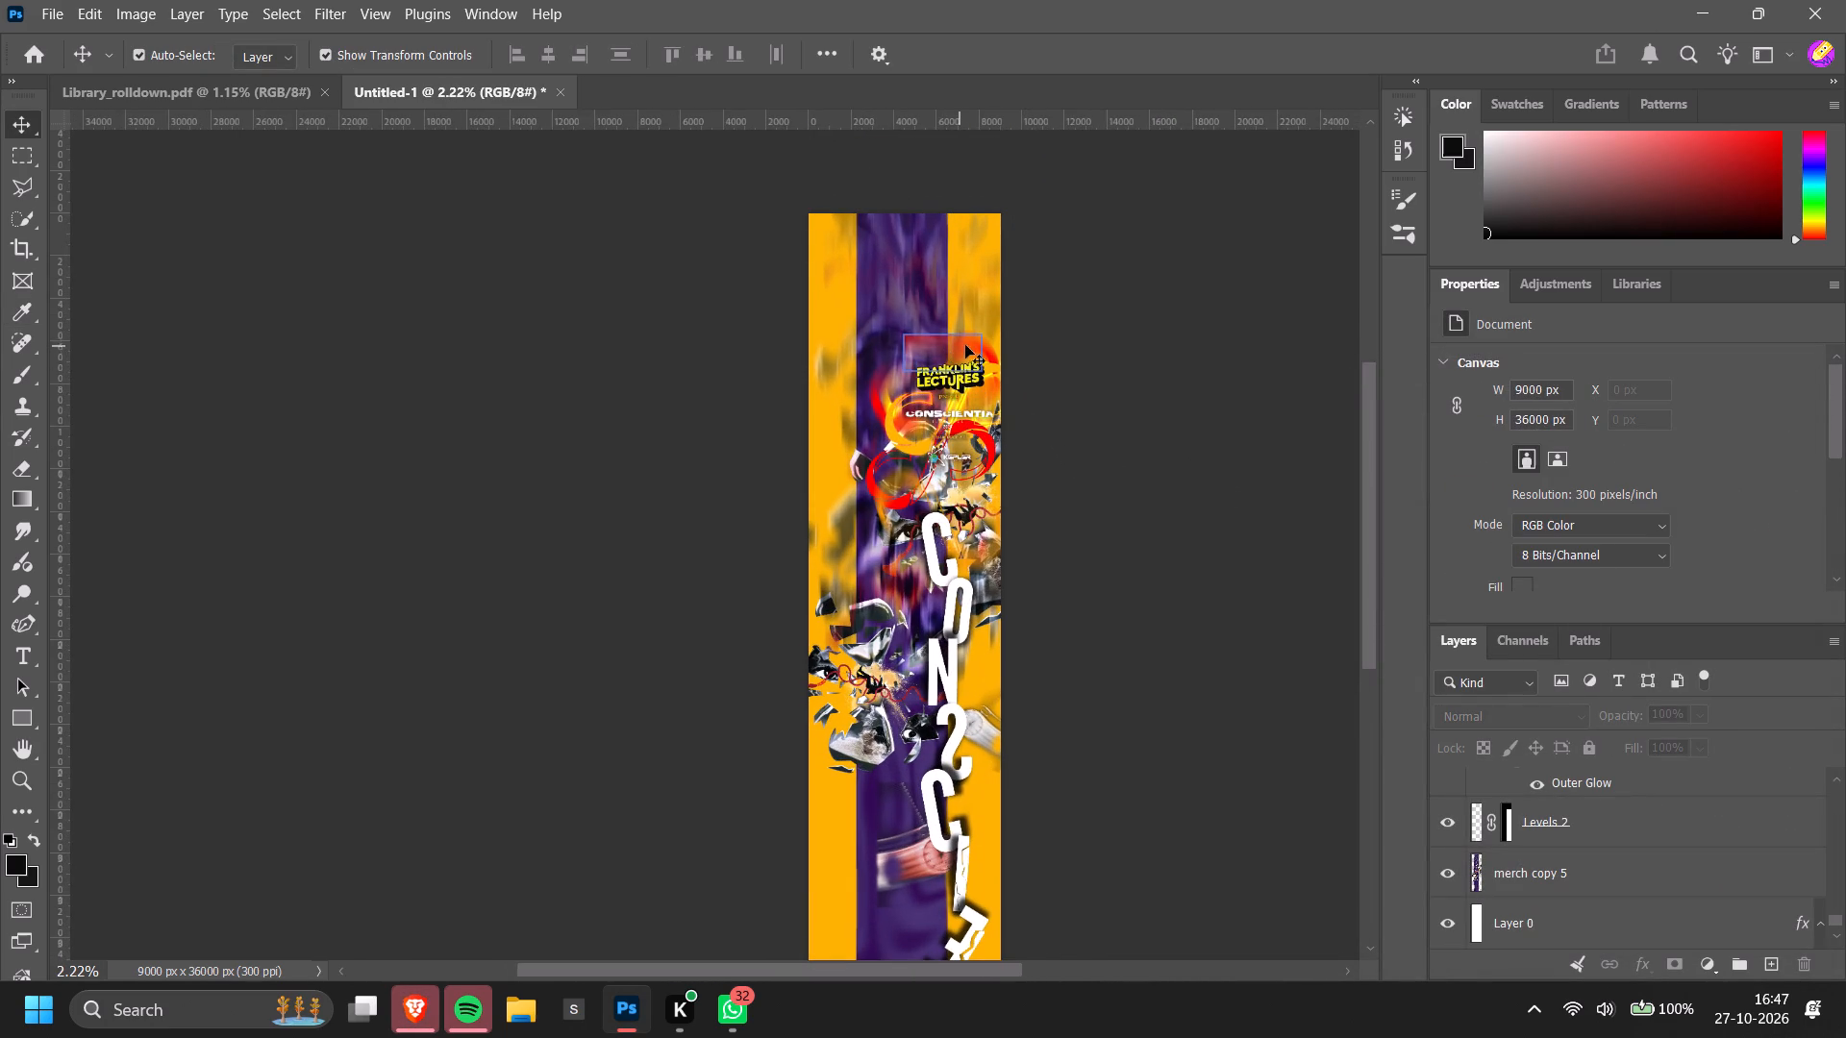
{"action": "scroll", "coordinate": [1107, 370], "scroll_direction": "down", "scroll_amount": 2, "text": "ctrl"}
{"action": "left_click", "coordinate": [897, 351]}
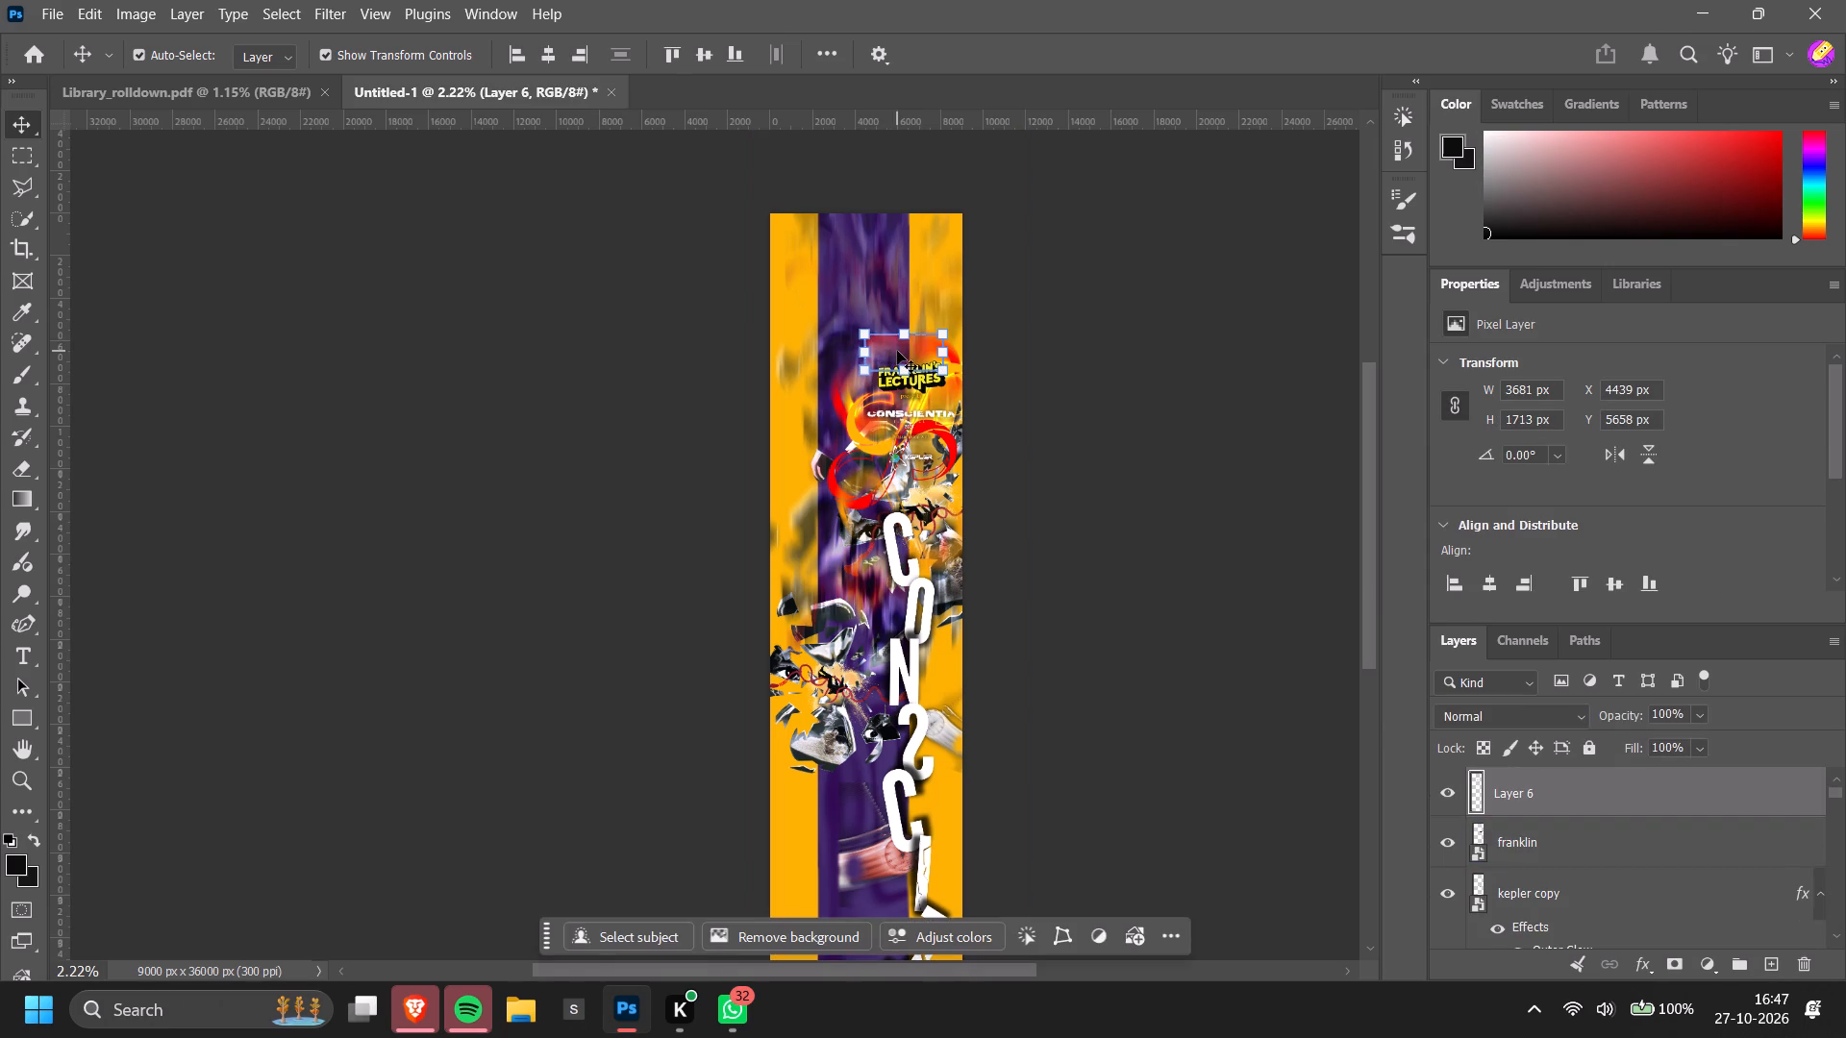
{"action": "scroll", "coordinate": [1605, 820], "scroll_direction": "up", "scroll_amount": 1}
{"action": "left_click", "coordinate": [1597, 831]}
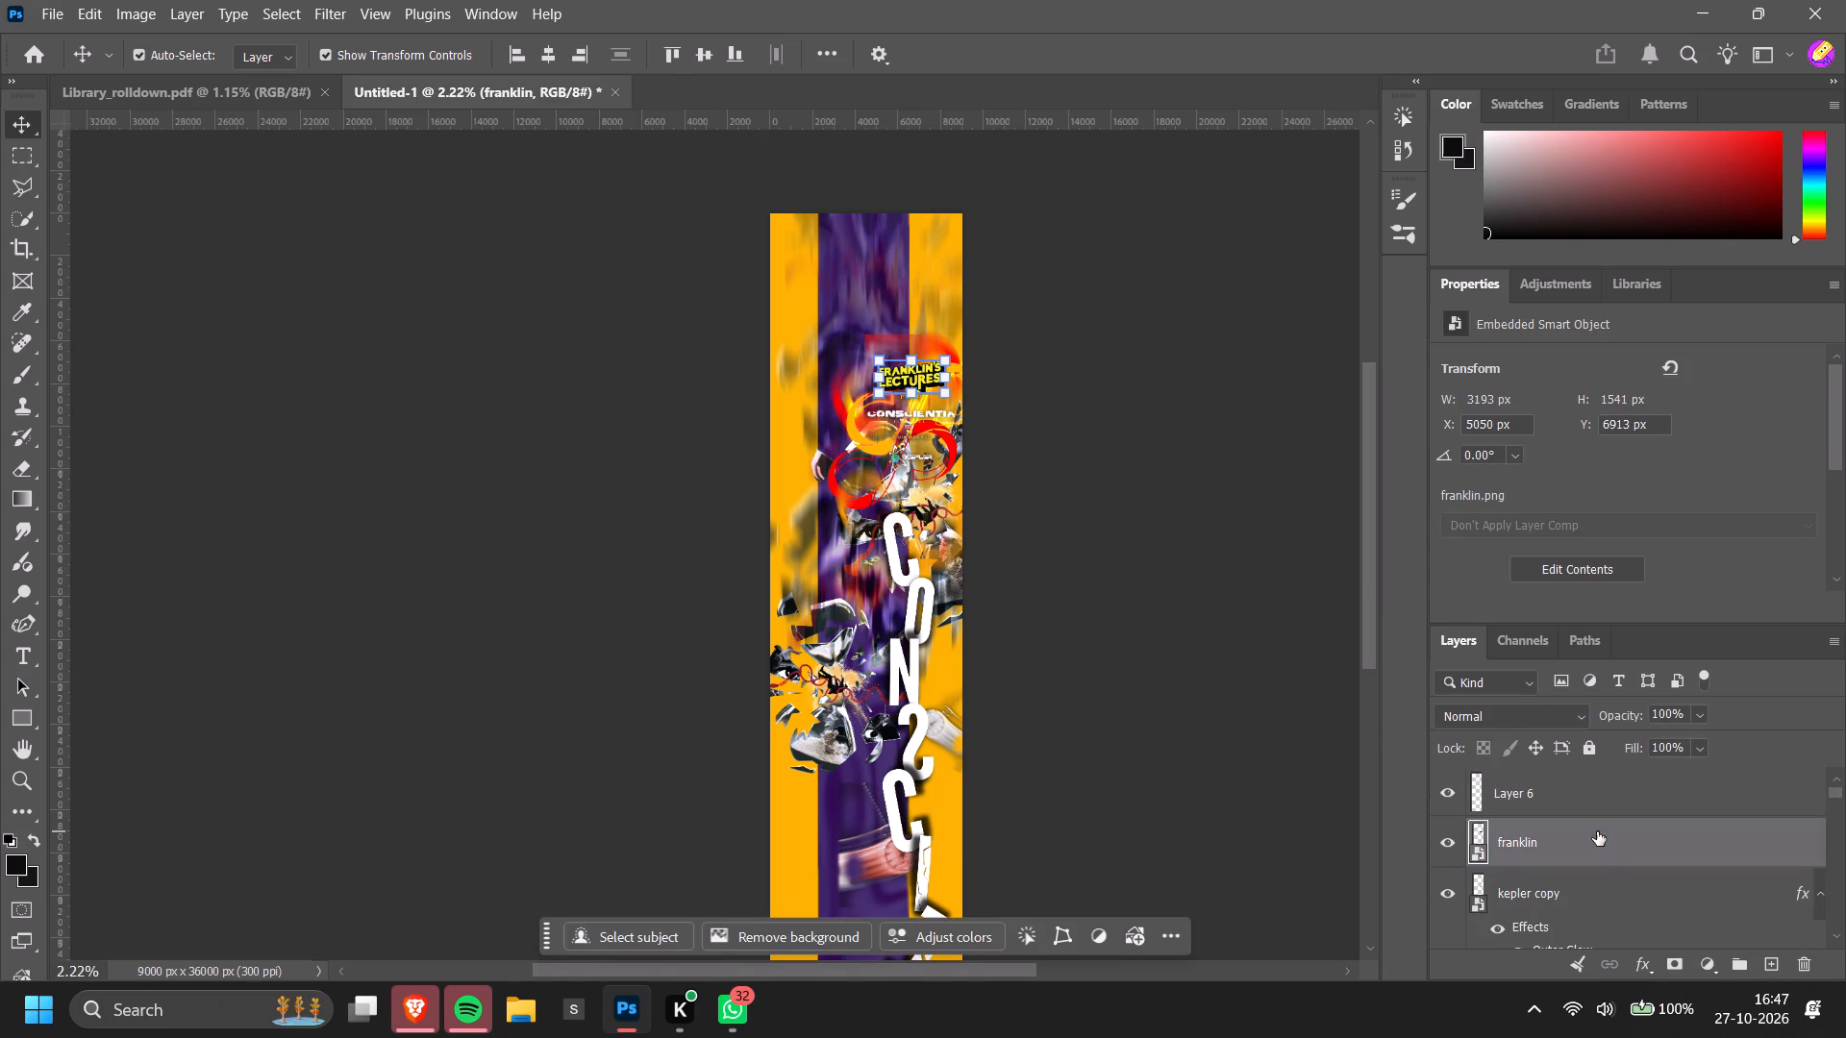
{"action": "scroll", "coordinate": [1594, 853], "scroll_direction": "down", "scroll_amount": 6}
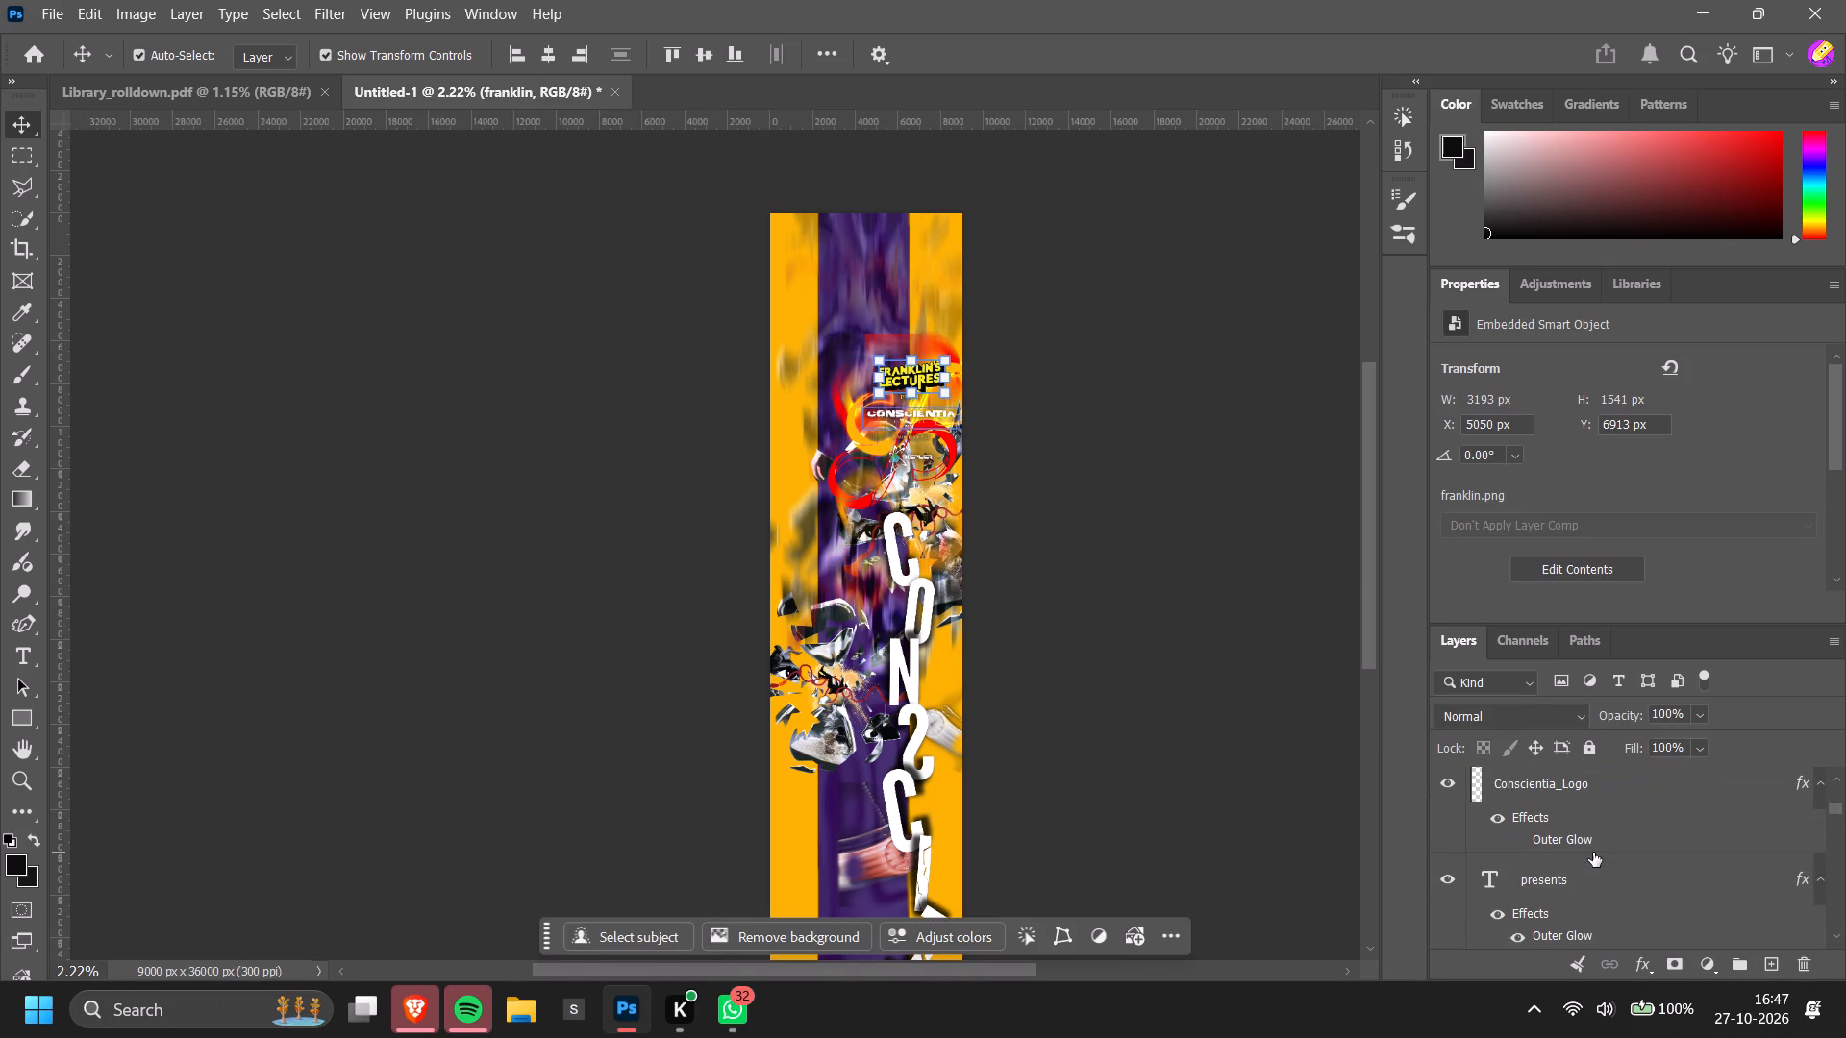
{"action": "scroll", "coordinate": [1593, 853], "scroll_direction": "down", "scroll_amount": 2}
{"action": "scroll", "coordinate": [1582, 867], "scroll_direction": "up", "scroll_amount": 1}
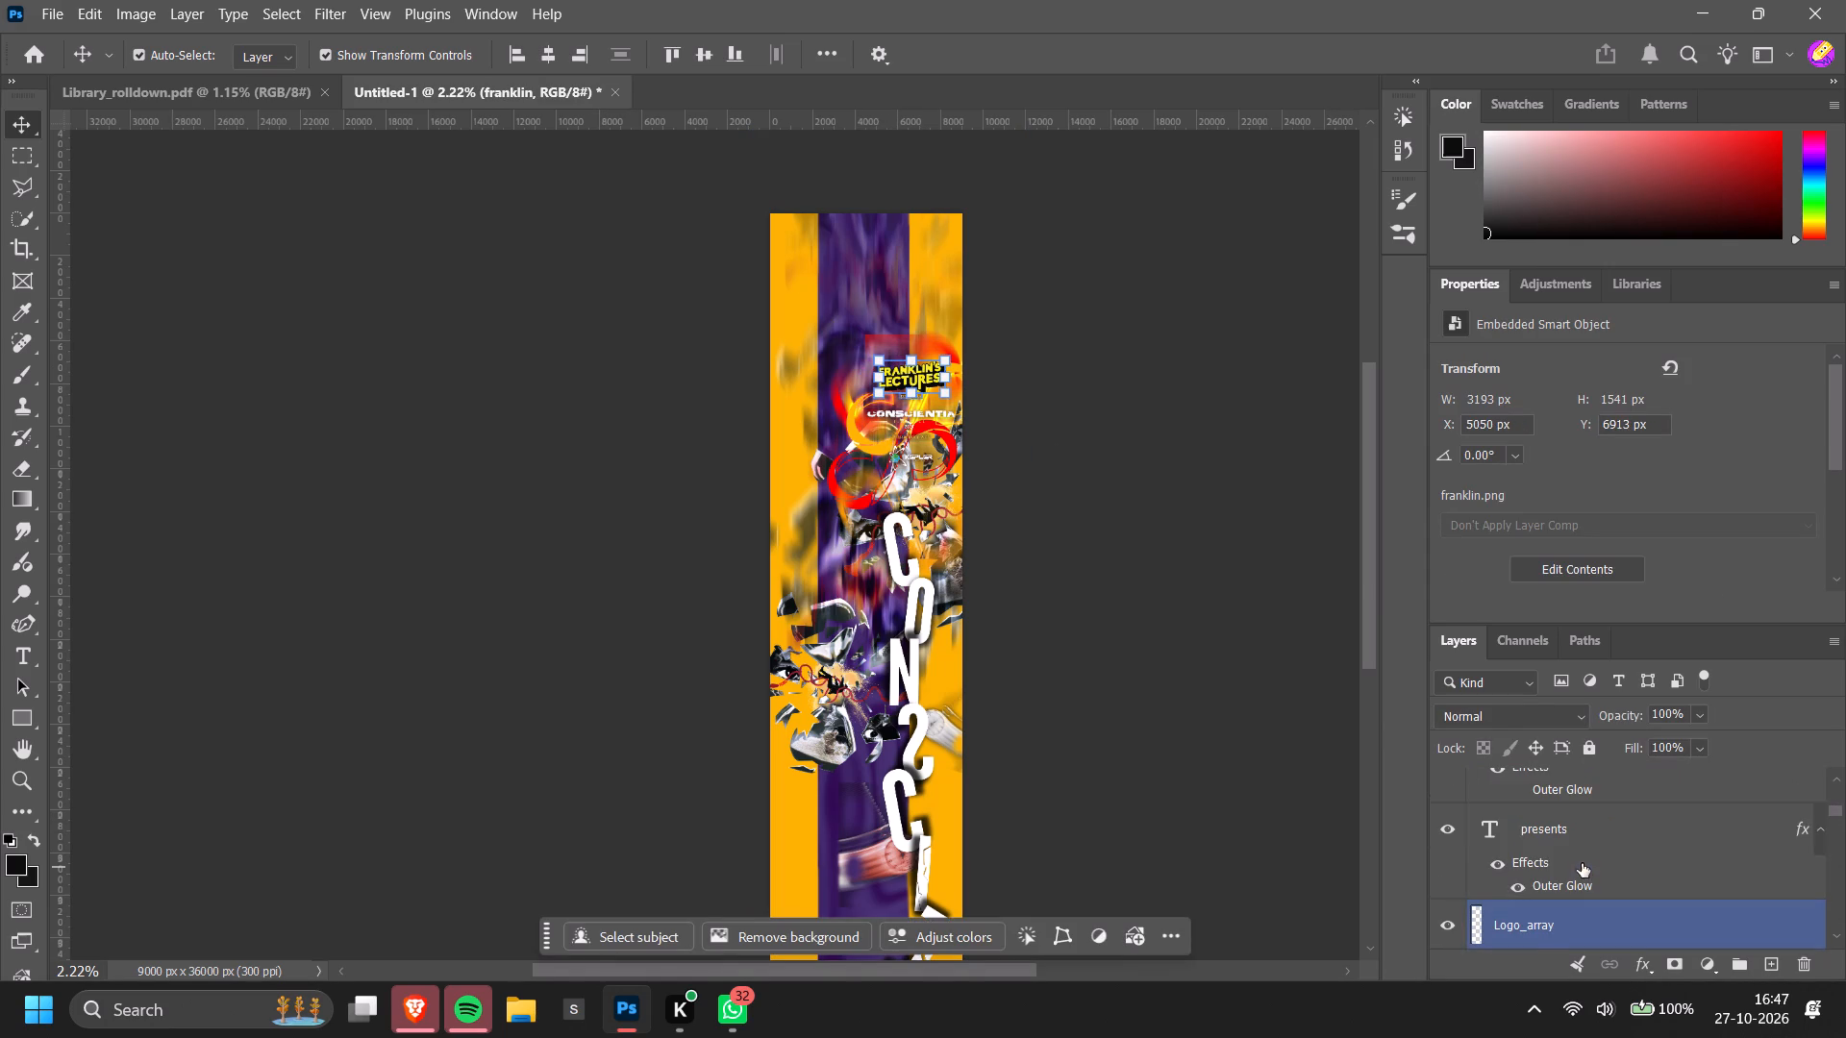
{"action": "left_click", "coordinate": [1589, 846], "text": "shift"}
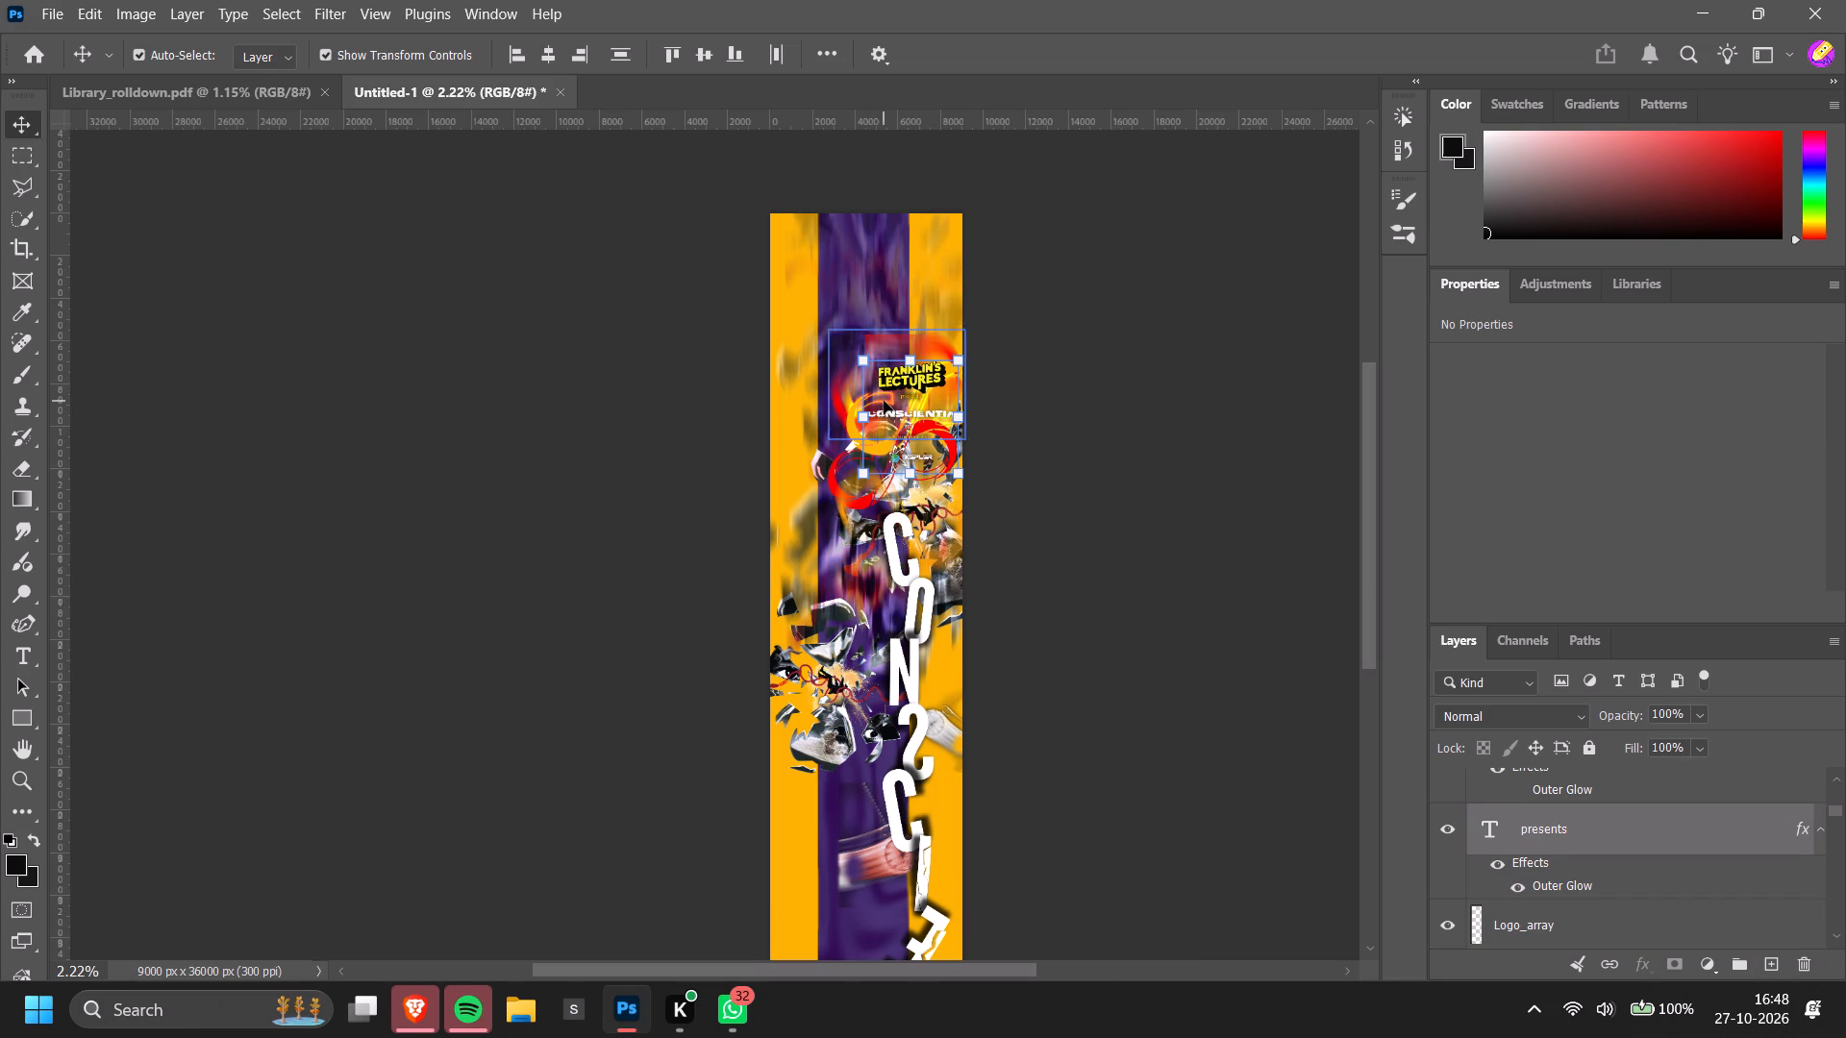
{"action": "left_click_drag", "start_coordinate": [925, 370], "coordinate": [886, 276]}
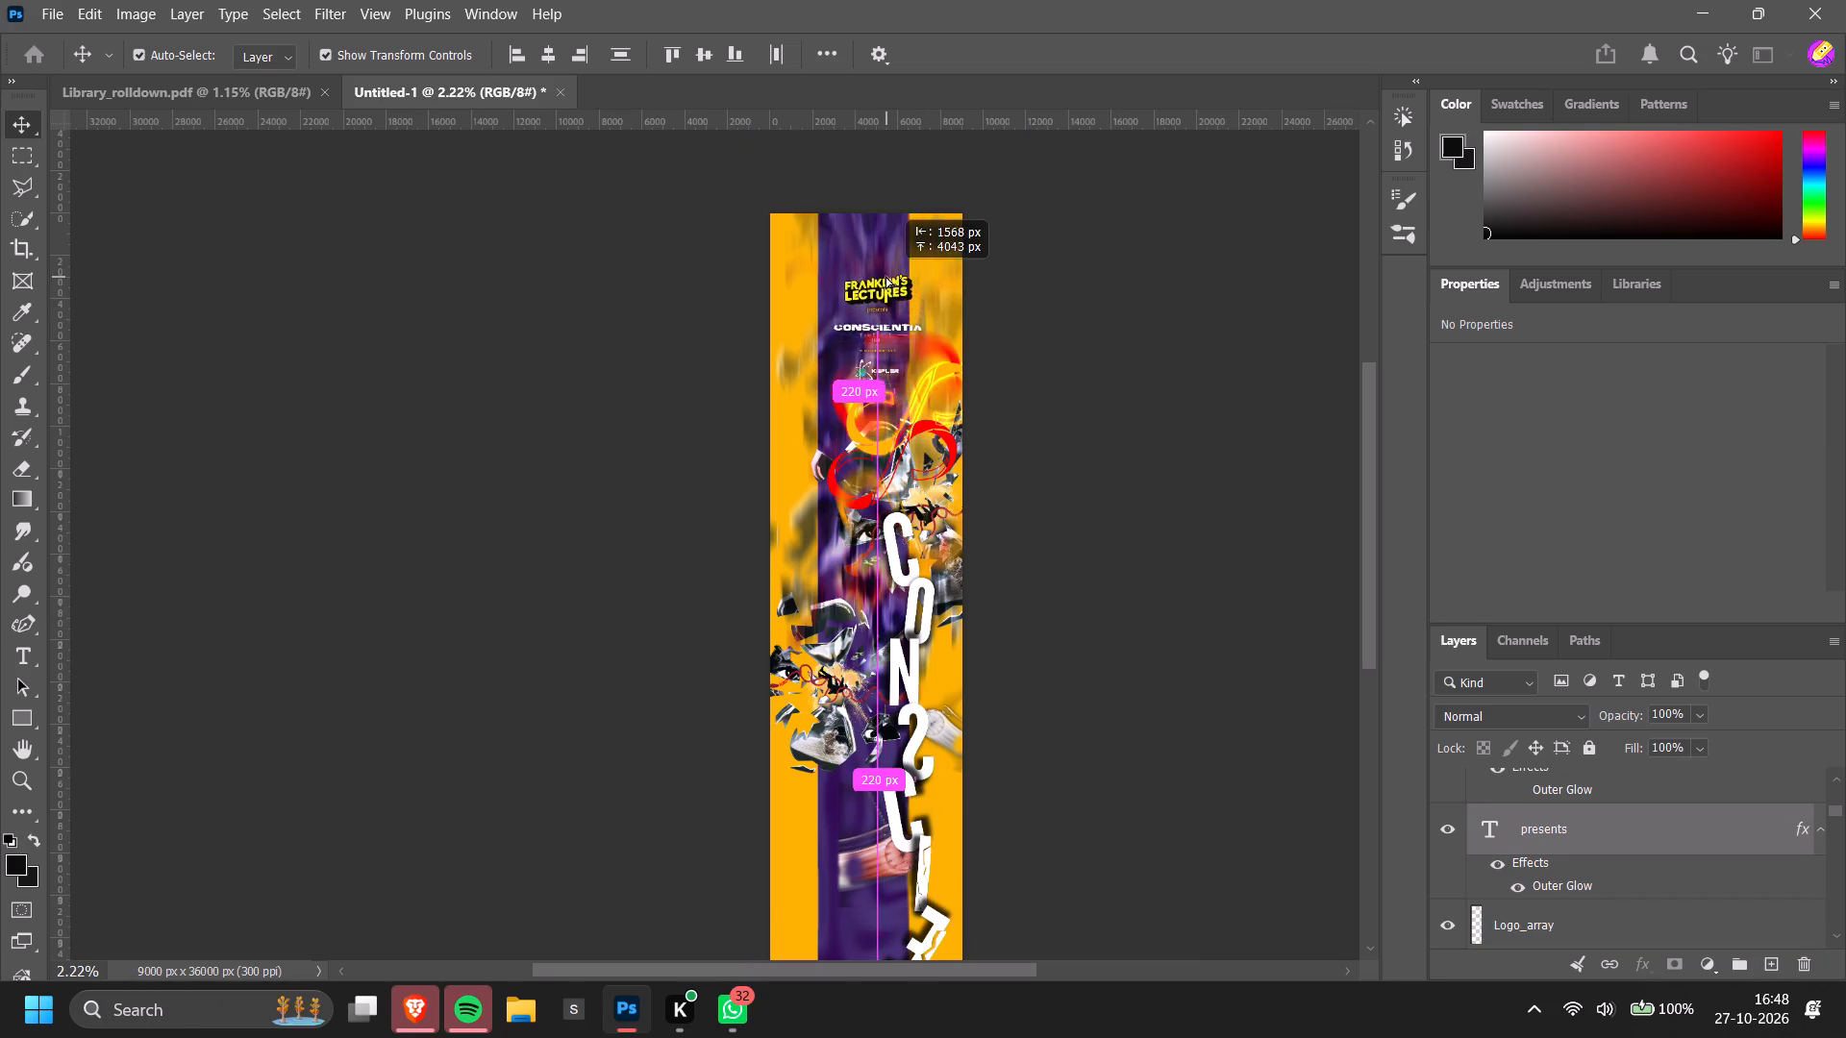
{"action": "left_click_drag", "start_coordinate": [886, 276], "coordinate": [875, 260]}
Scale the selected header logos and text to 182.57% and centre them across the banner's width near the top.
{"action": "left_click_drag", "start_coordinate": [909, 368], "coordinate": [938, 398]}
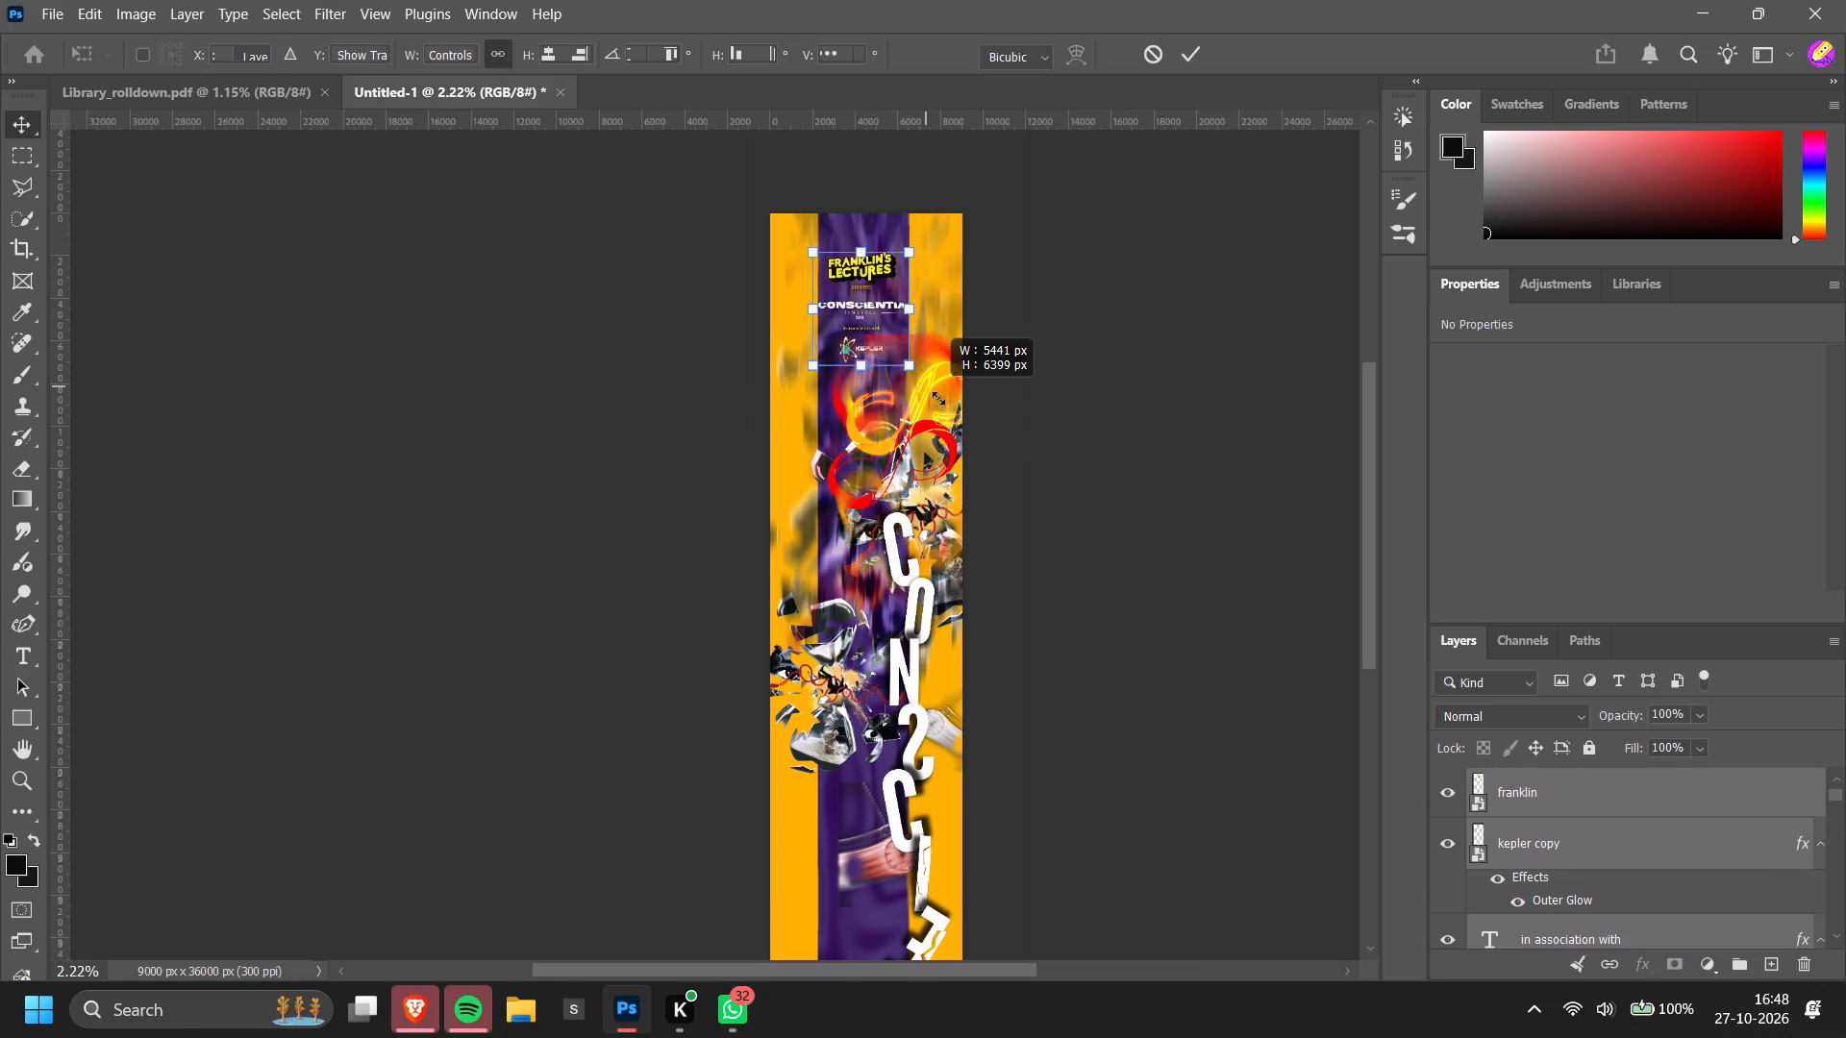
{"action": "left_click_drag", "start_coordinate": [938, 398], "coordinate": [991, 460]}
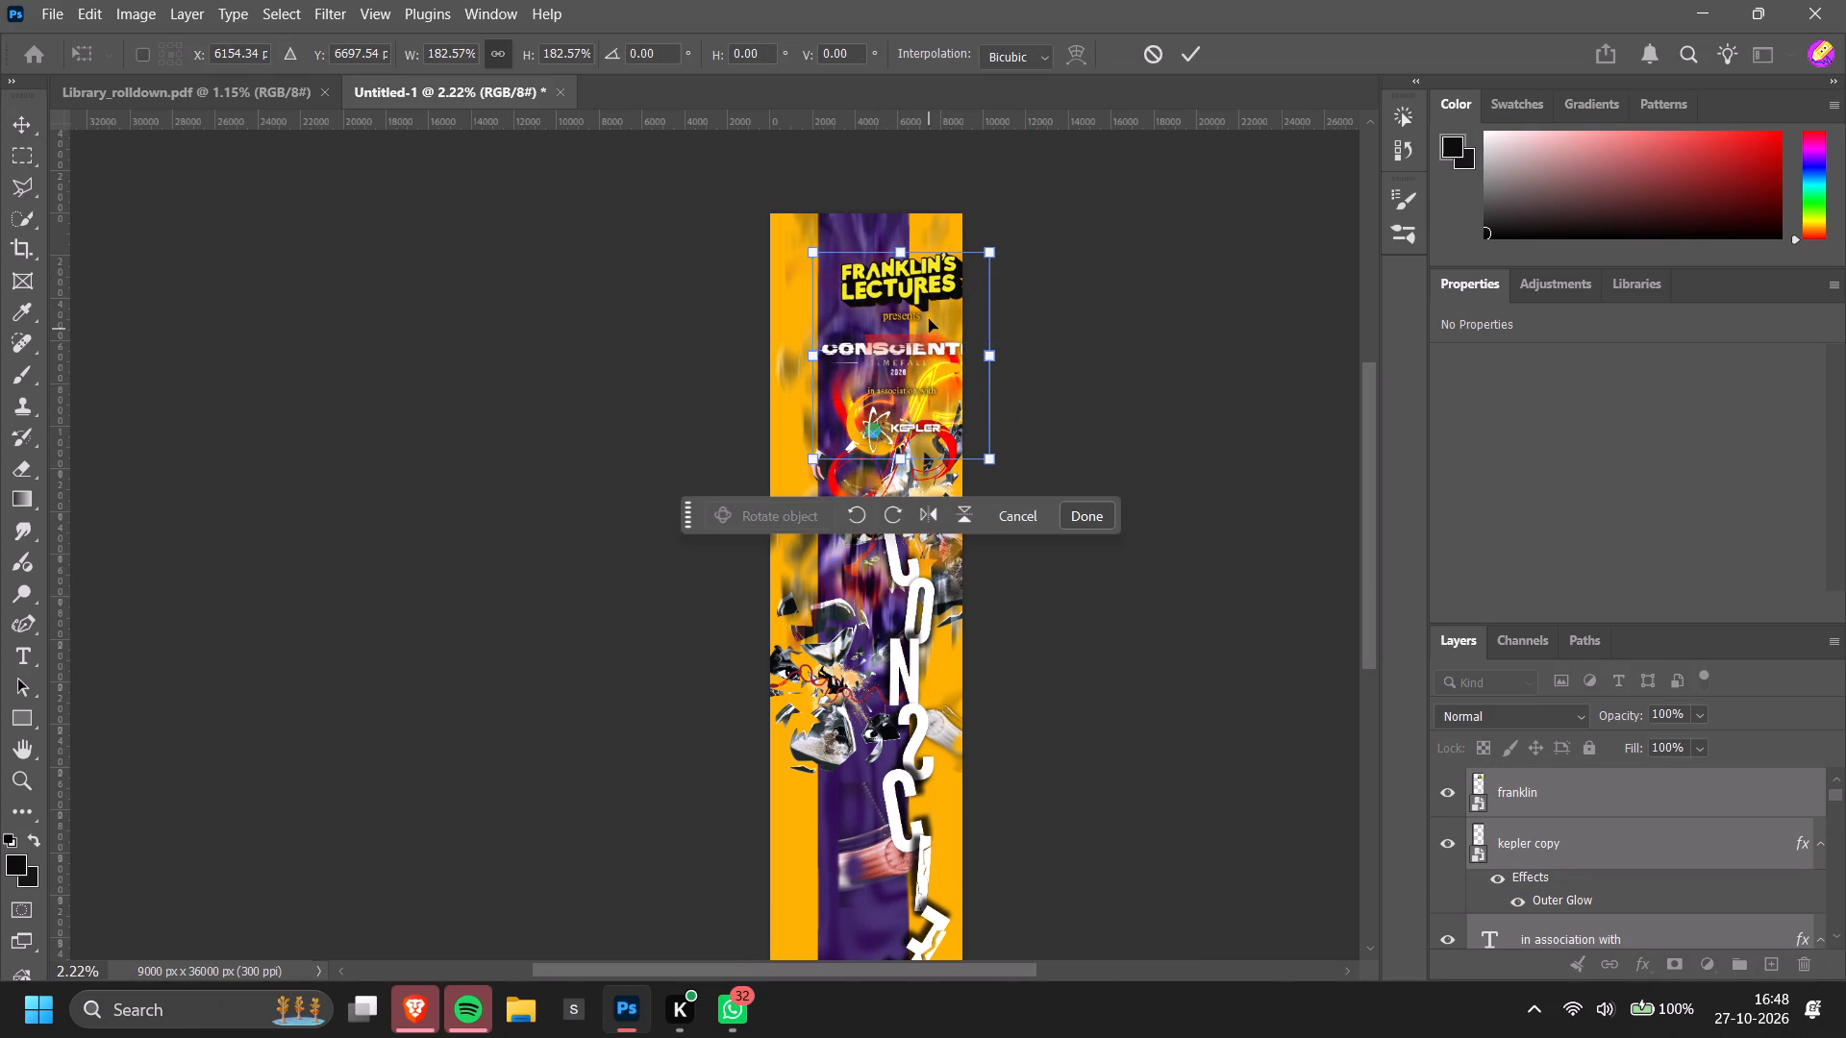
{"action": "left_click_drag", "start_coordinate": [924, 291], "coordinate": [895, 274]}
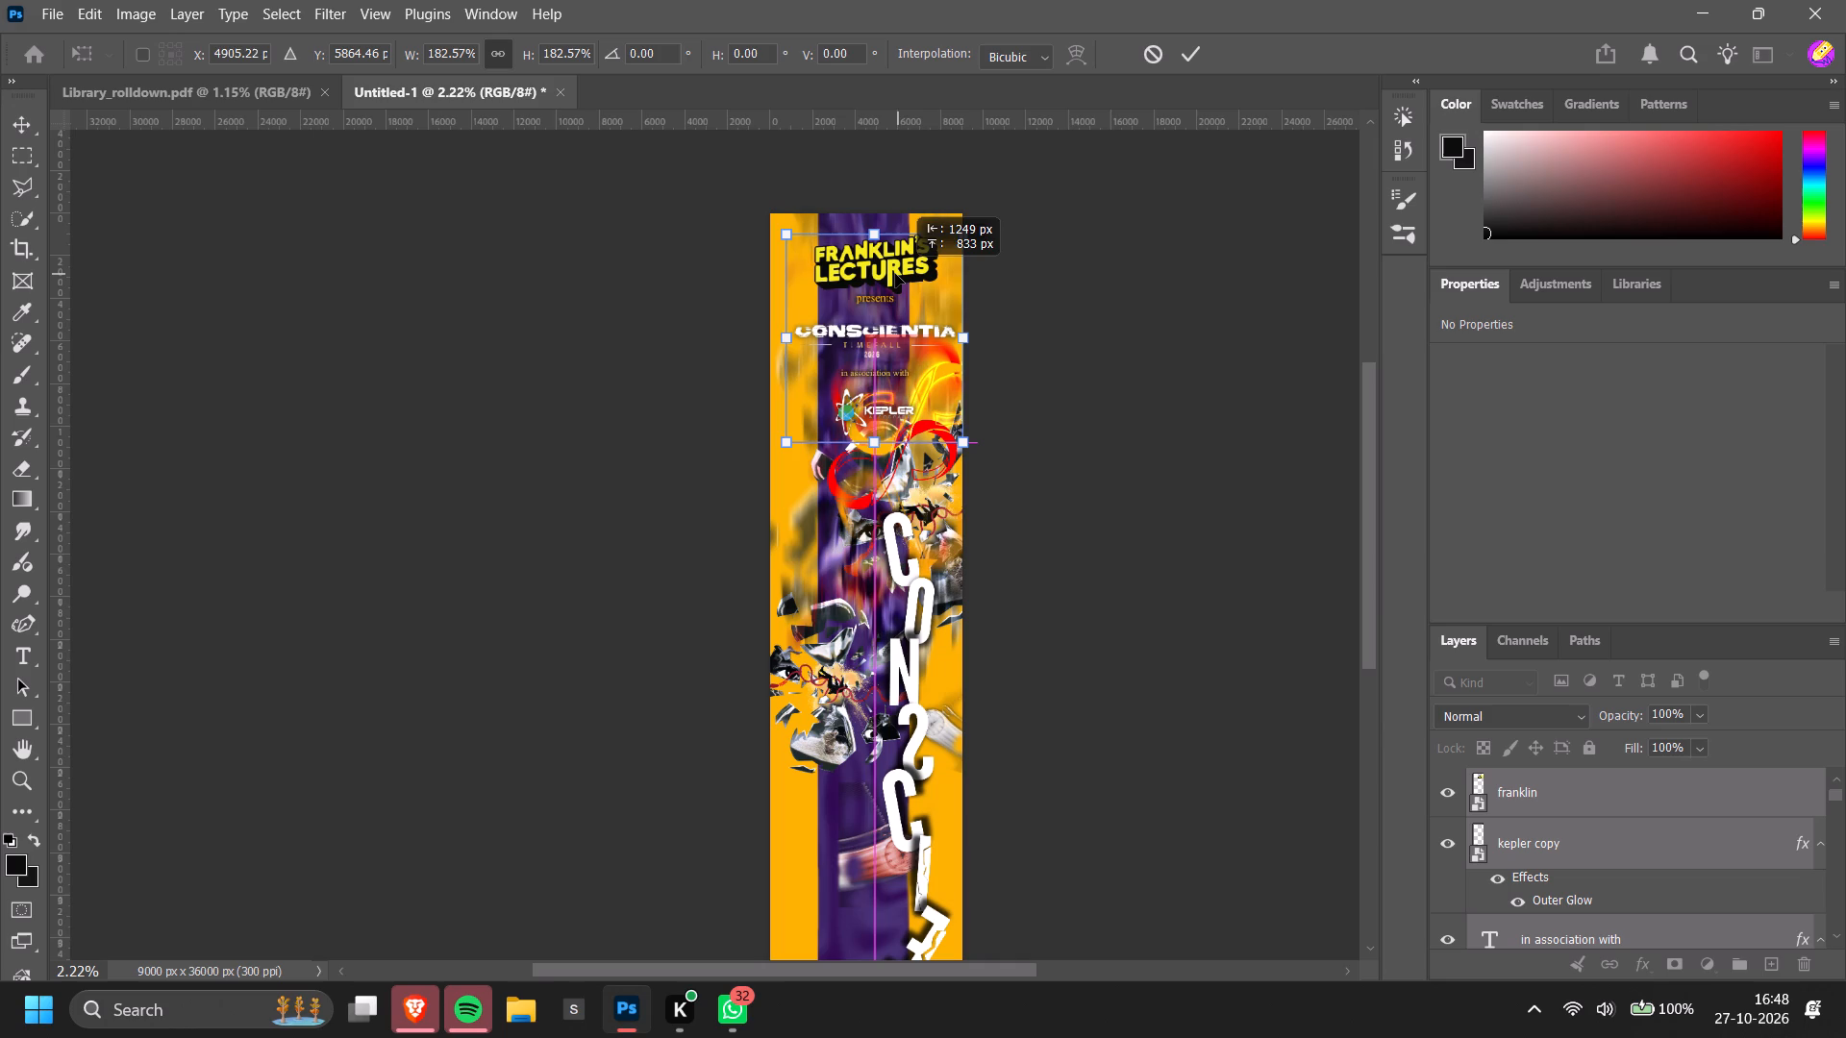
{"action": "left_click_drag", "start_coordinate": [895, 274], "coordinate": [894, 274]}
{"action": "left_click", "coordinate": [1189, 57]}
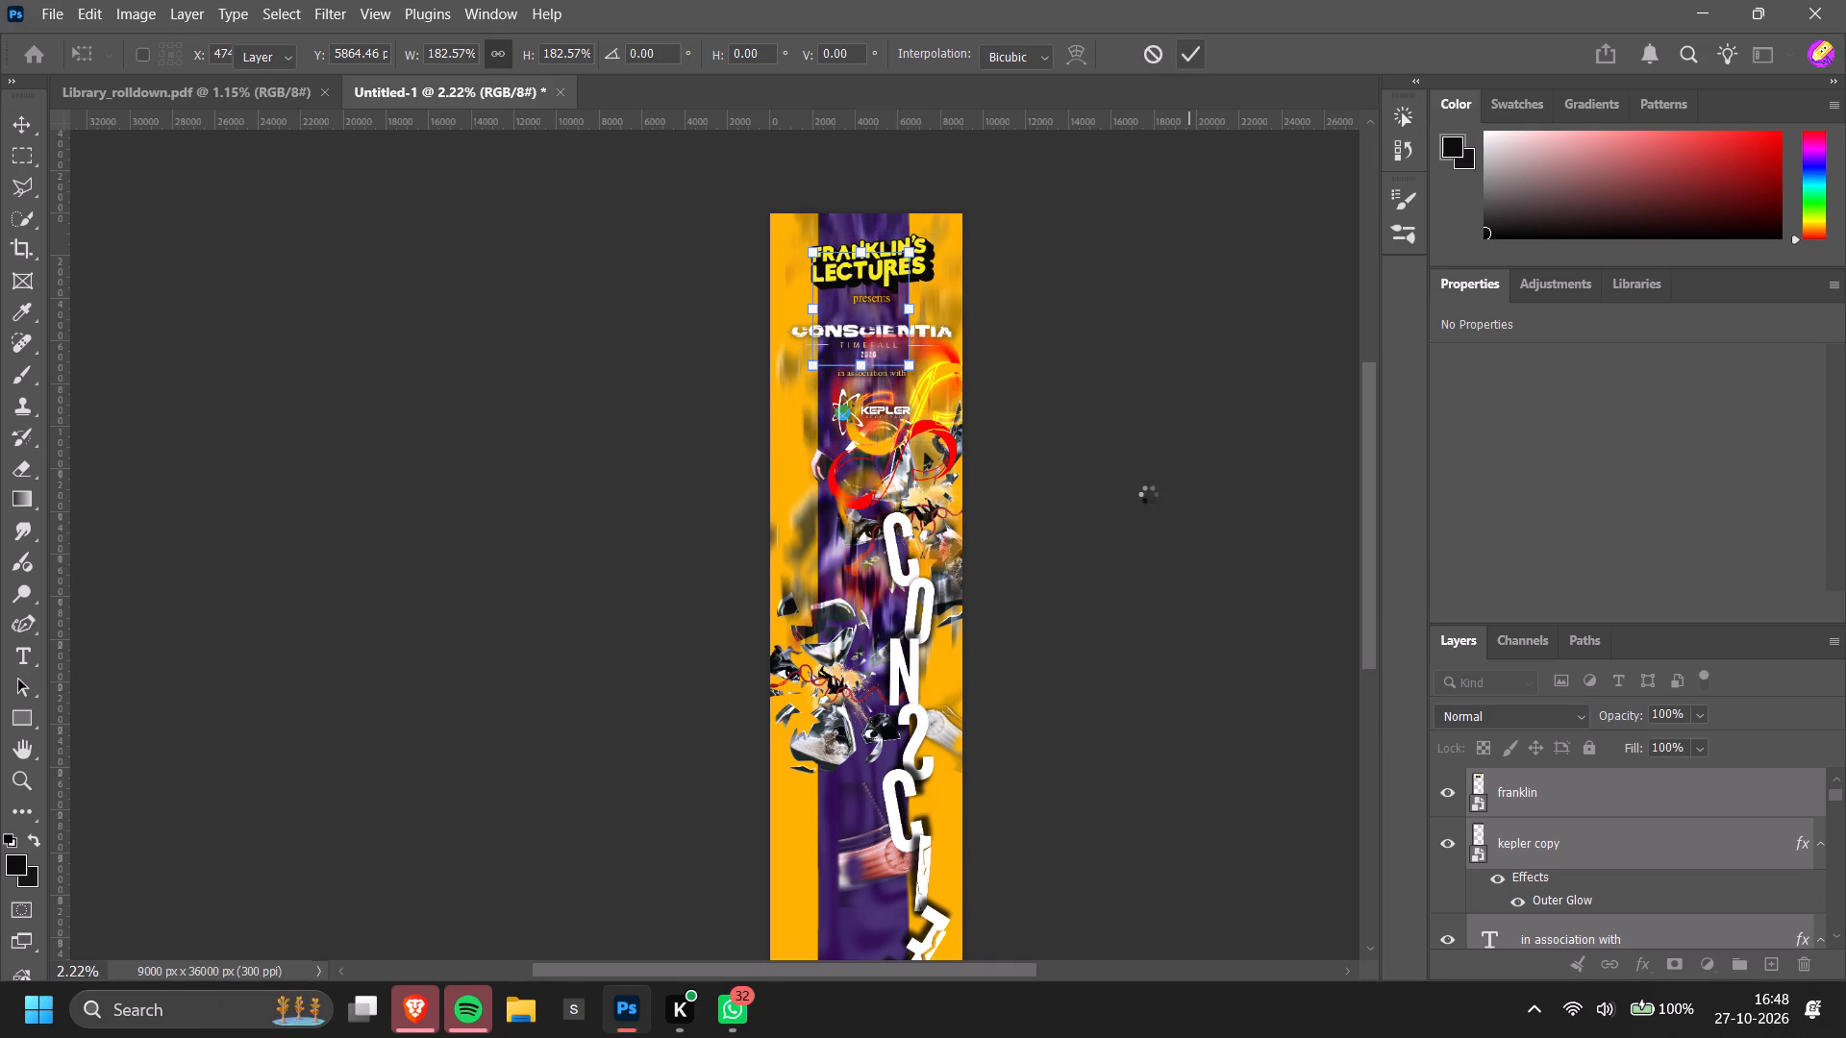
Switch to the browser's pending Canva download and save the PDF in Documents as Hostel Banners Loki 1.
{"action": "key", "text": "alt+Tab"}
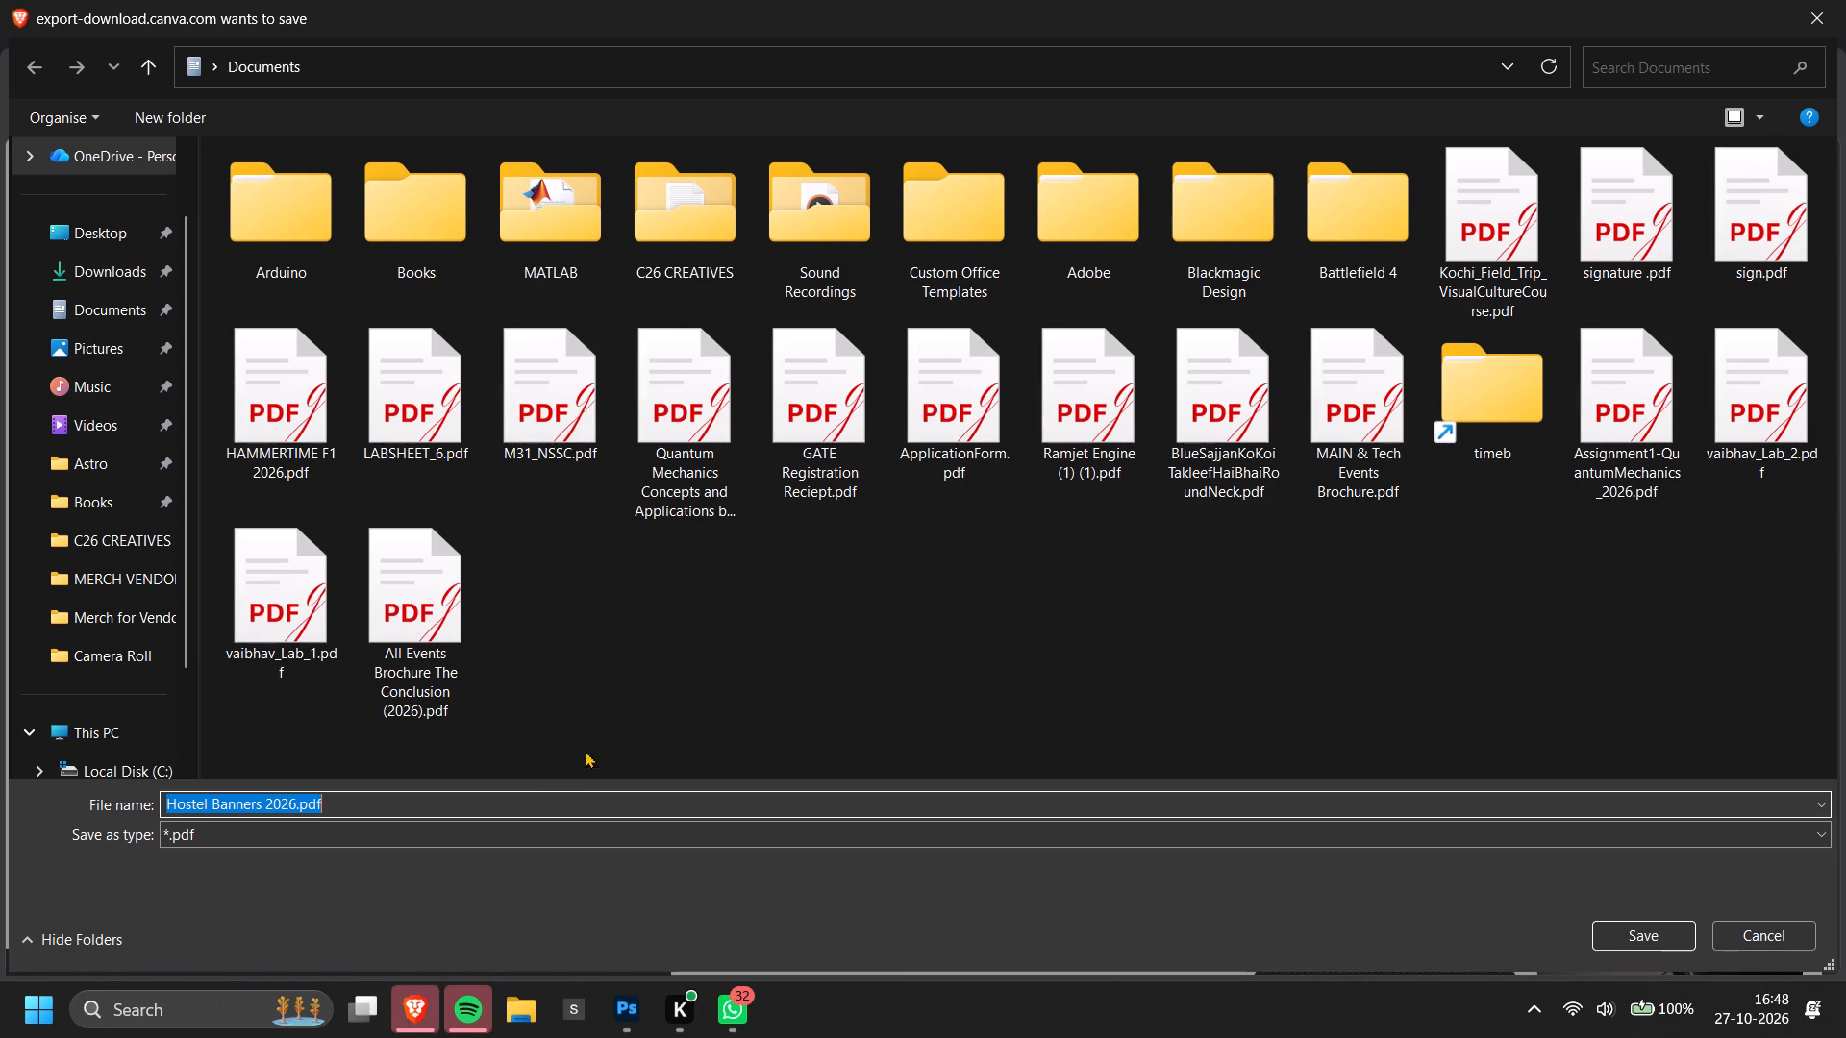
{"action": "left_click", "coordinate": [495, 804]}
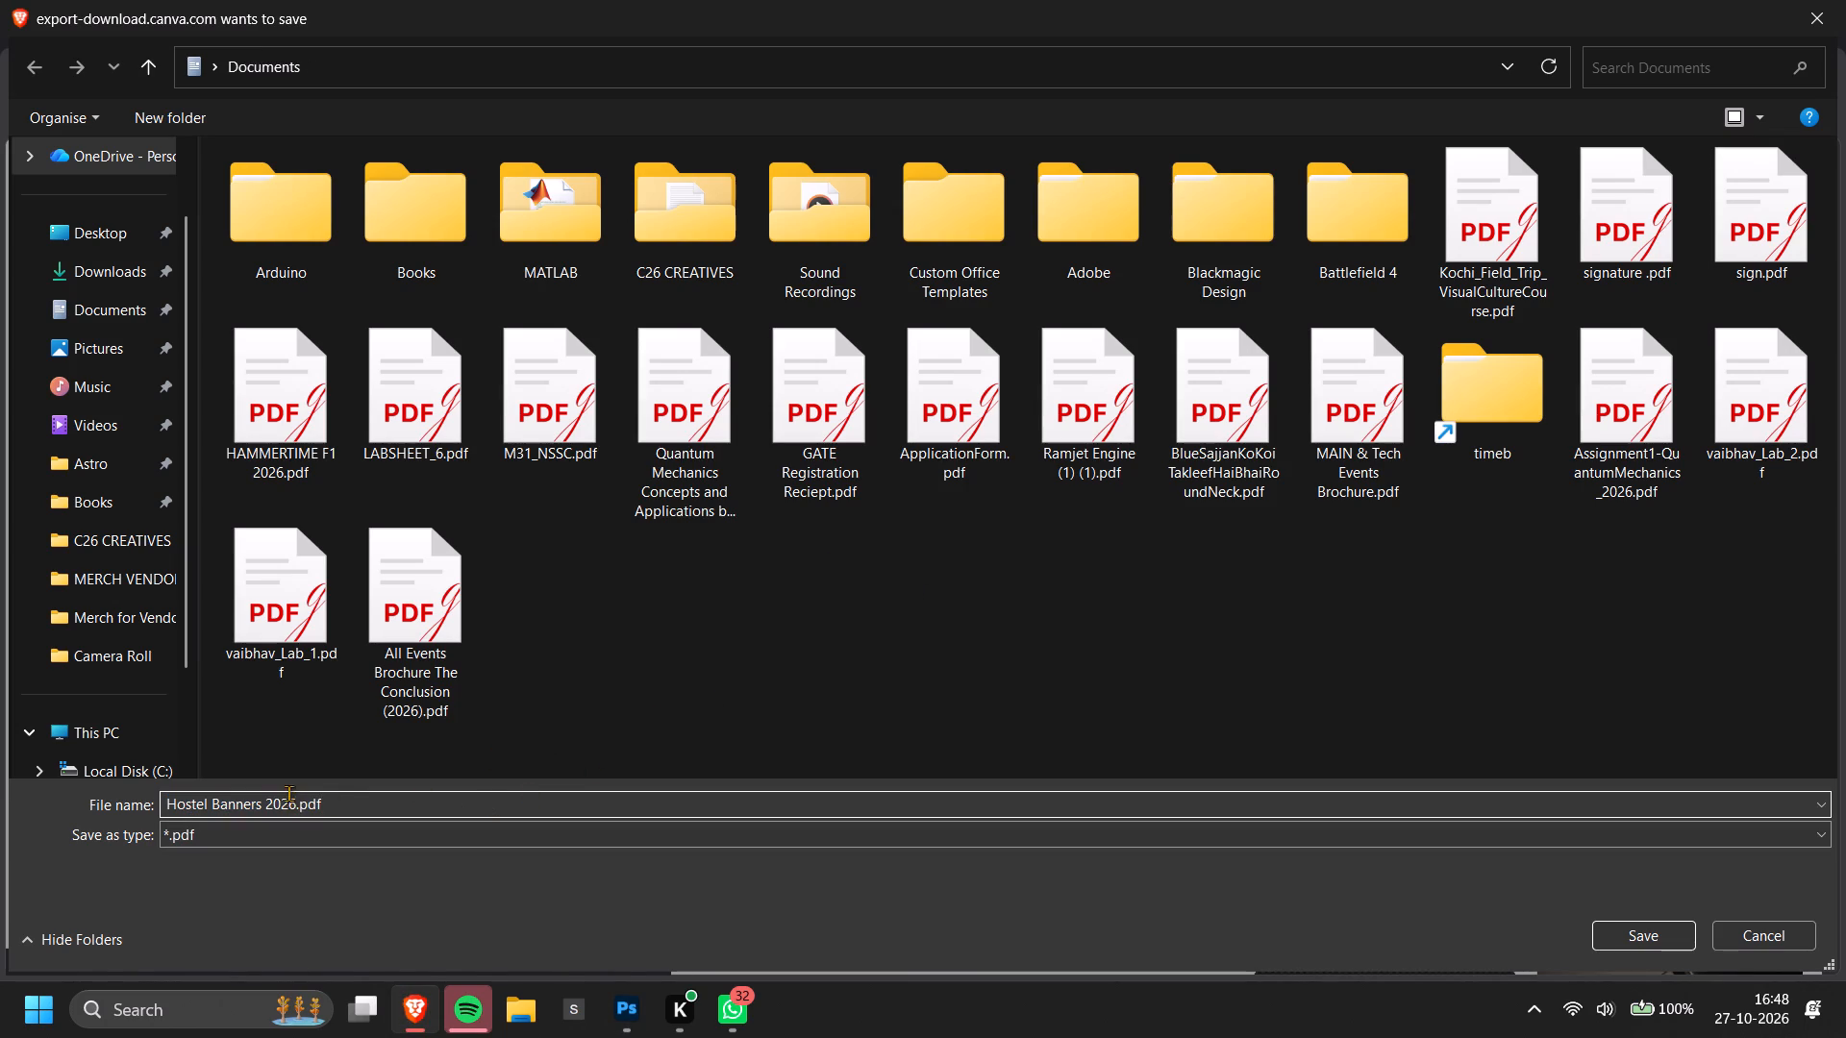
{"action": "left_click", "coordinate": [291, 801]}
{"action": "key", "text": "Right"}
{"action": "key", "text": "BackSpace"}
{"action": "key", "text": "BackSpace"}
{"action": "key", "text": "BackSpace"}
{"action": "key", "text": "BackSpace"}
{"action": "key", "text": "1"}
{"action": "key", "text": "BackSpace"}
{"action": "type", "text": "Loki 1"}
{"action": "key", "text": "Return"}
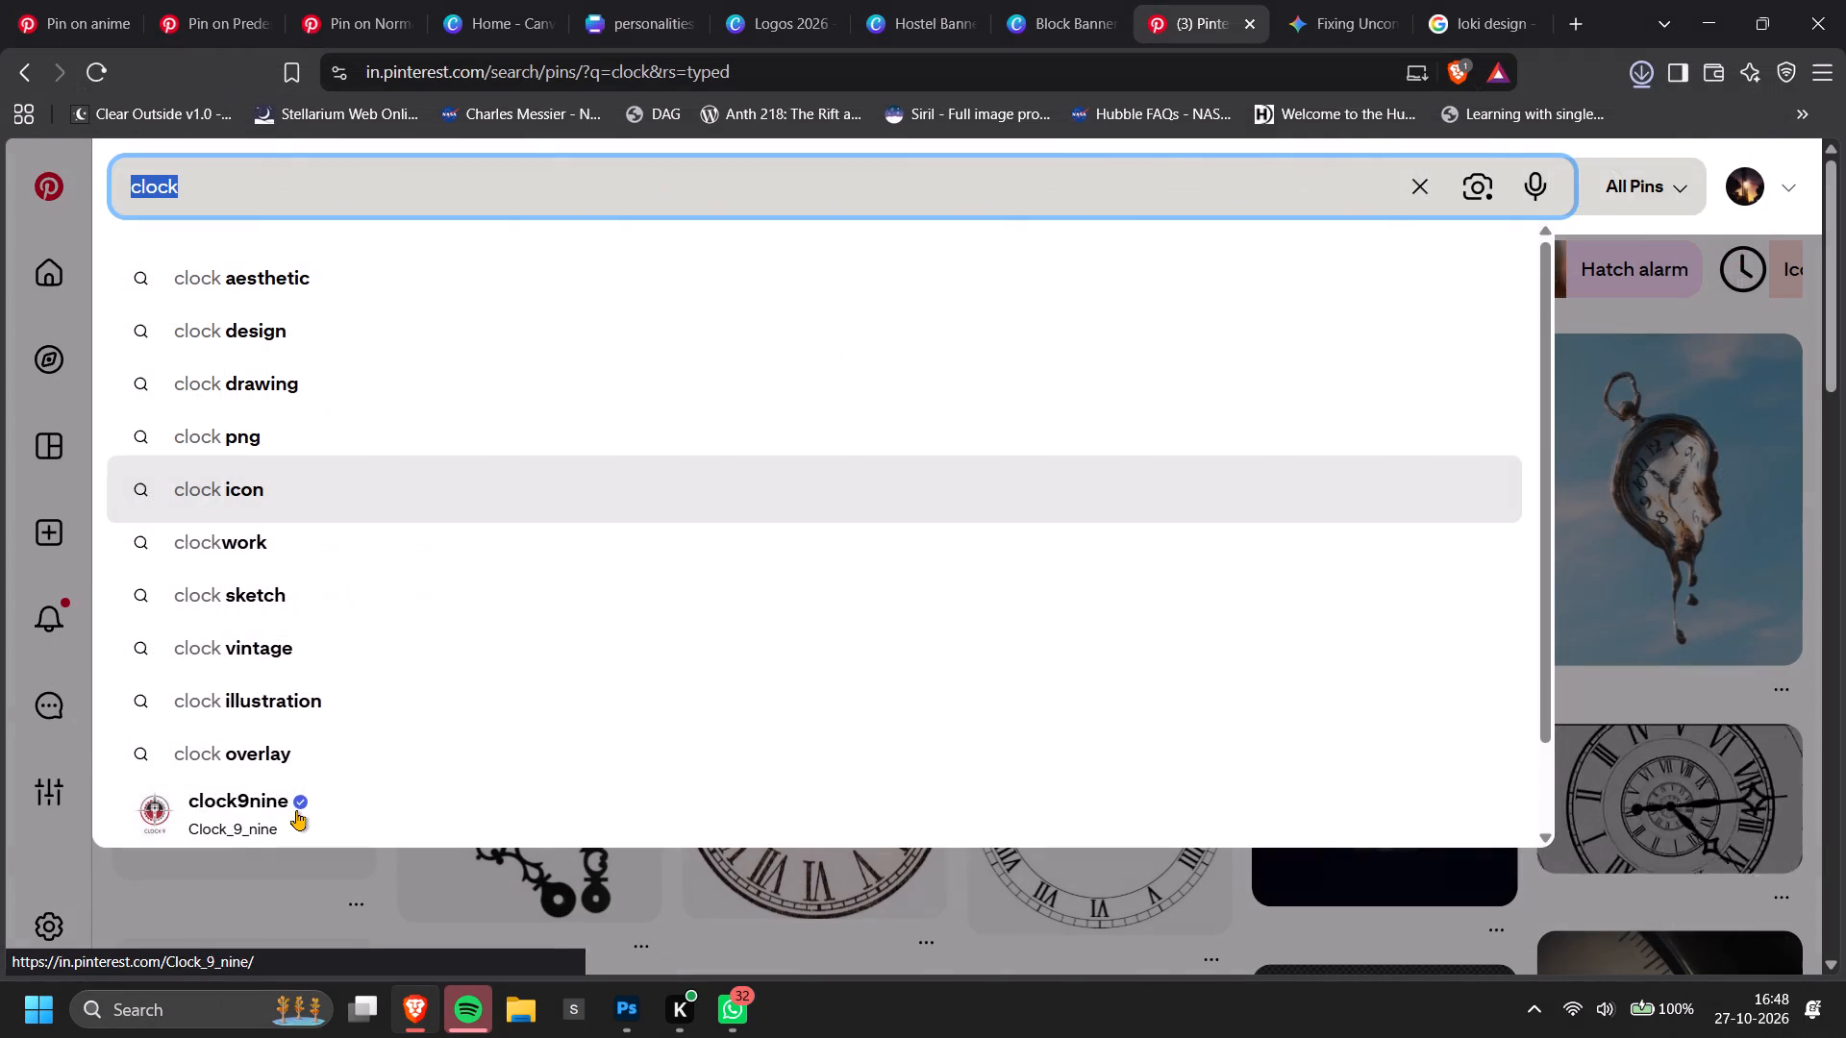
Bring the downloaded Hostel Banners Loki 1 PDF from the browser into Photoshop.
{"action": "left_click", "coordinate": [1459, 116]}
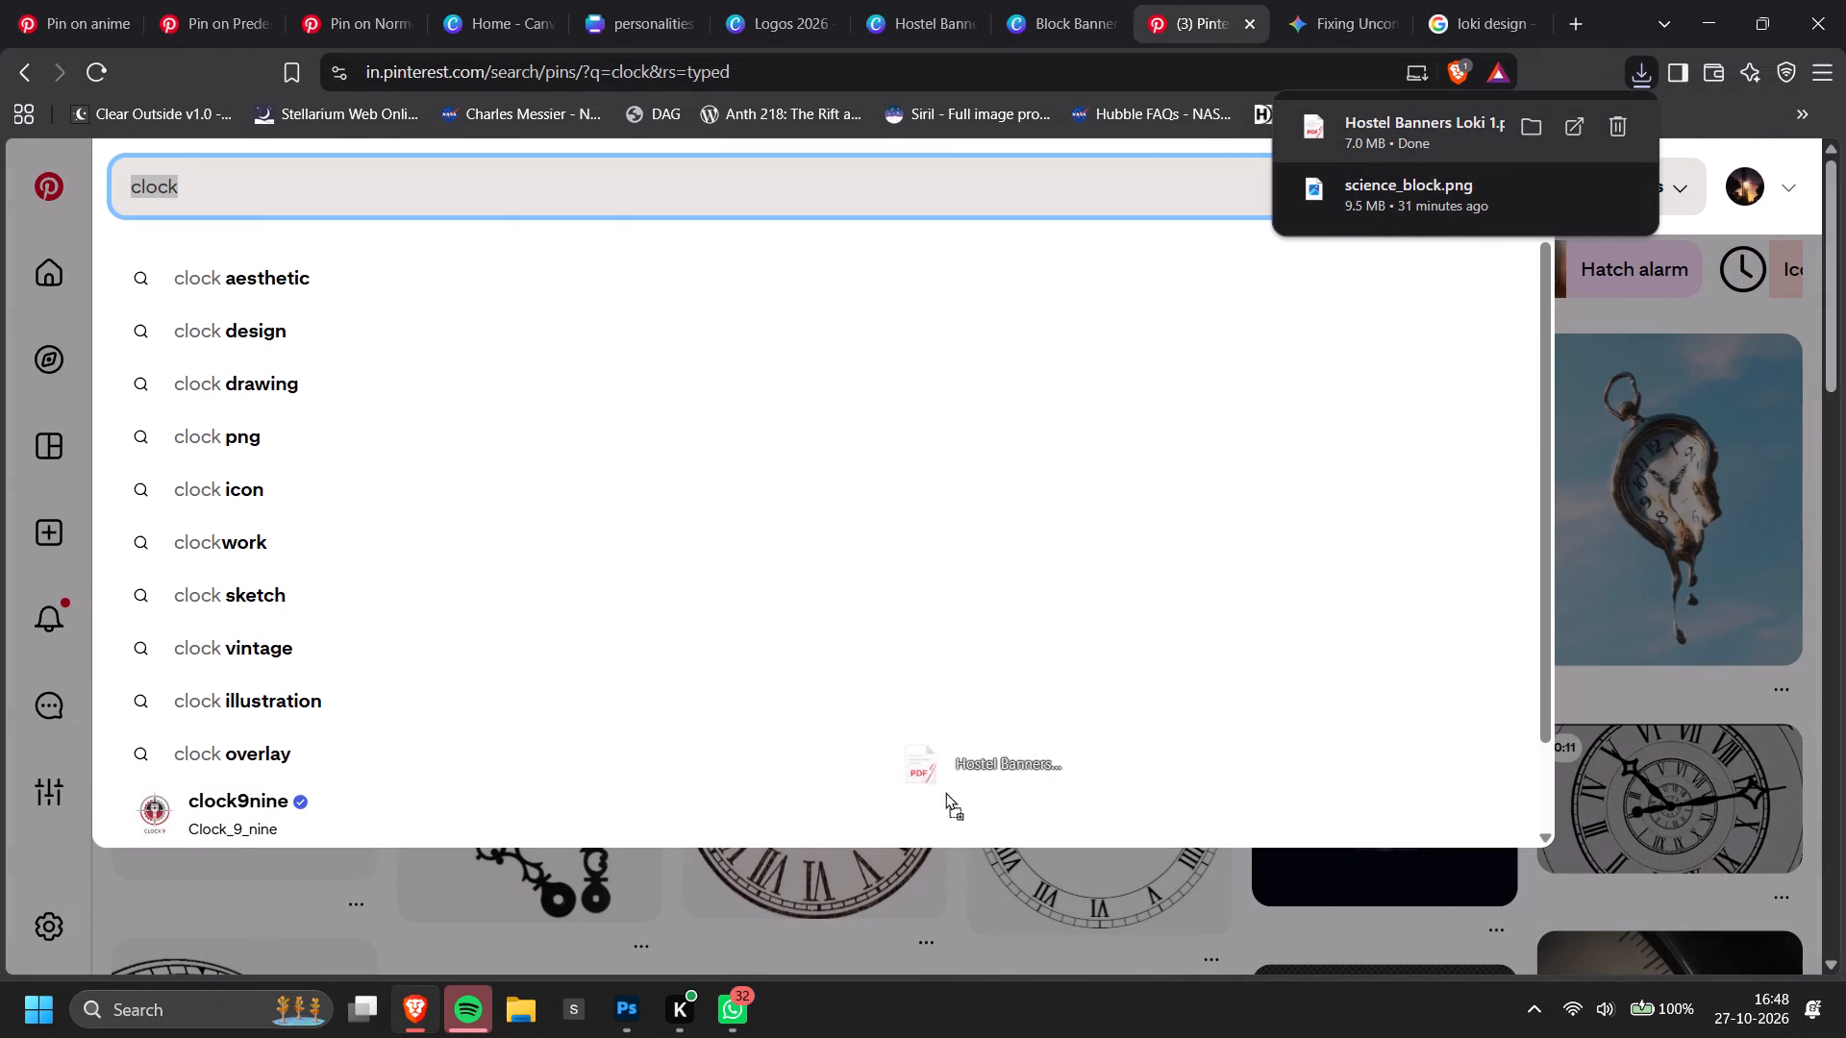
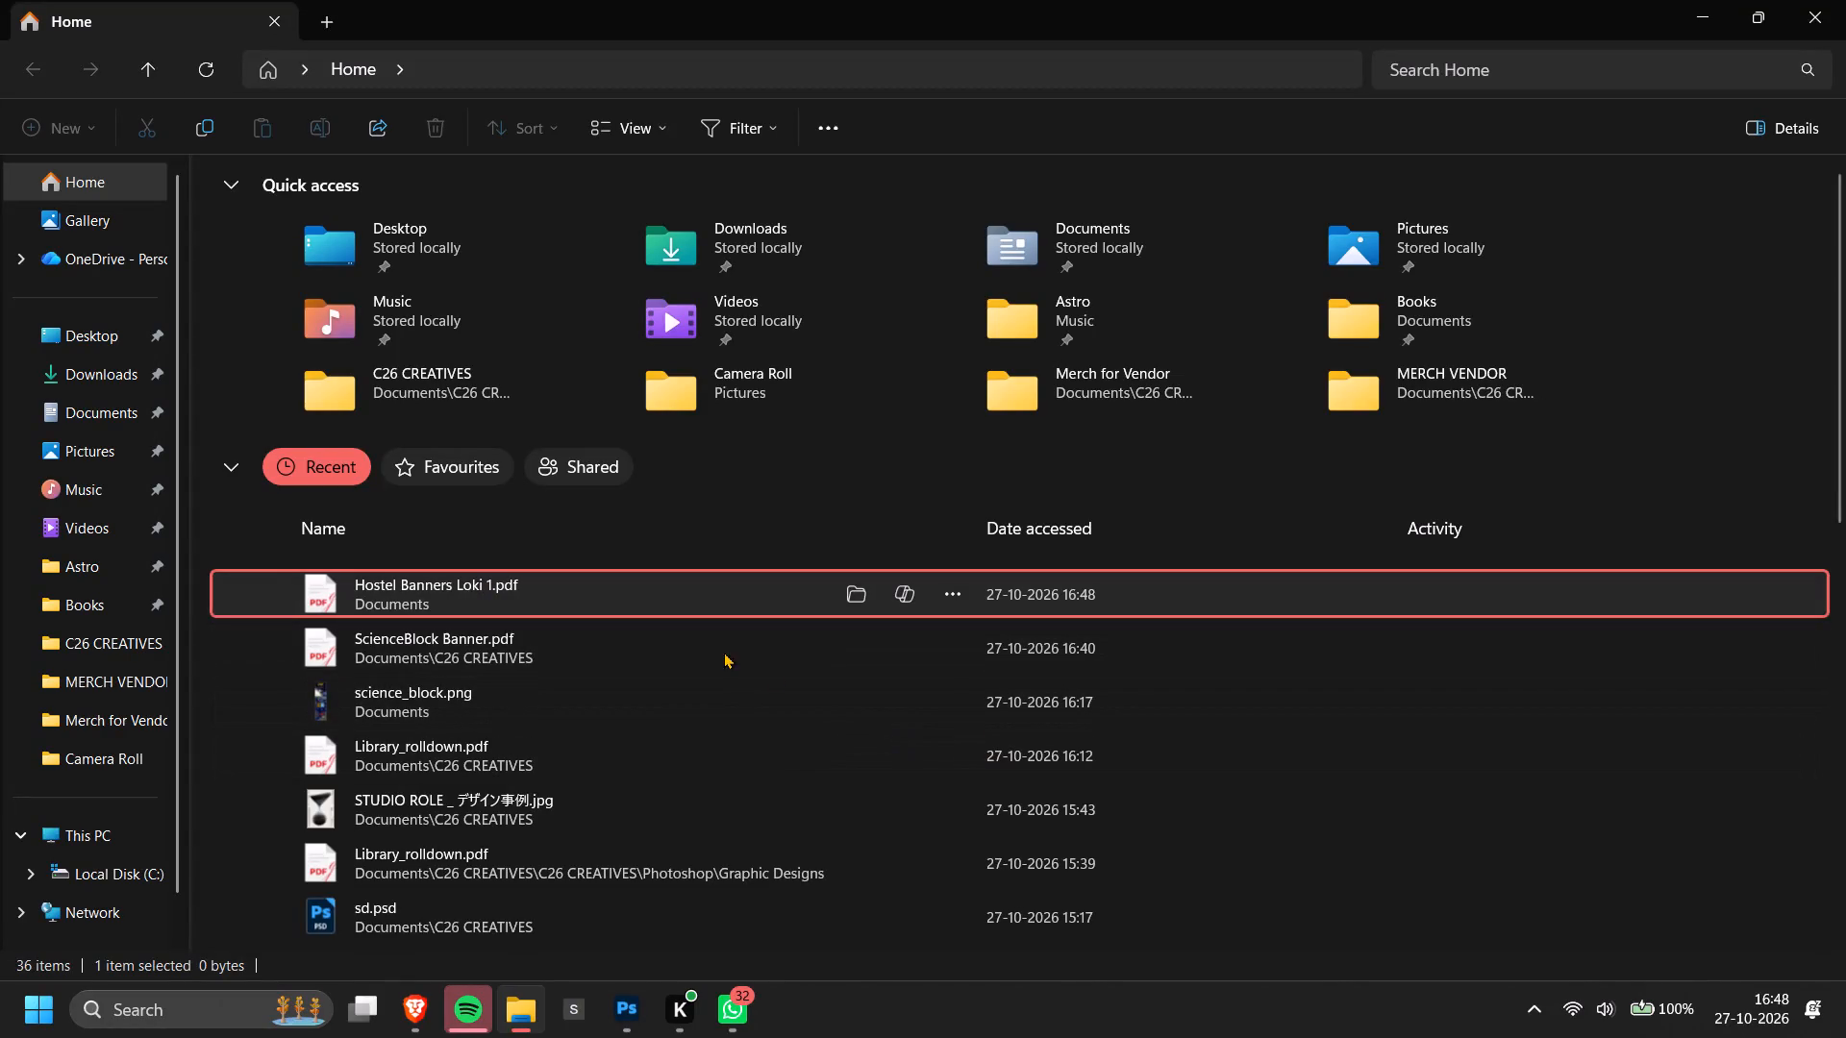
Close the Franklin's Lectures banner PDF in PDFgear and switch back to the recent files in File Explorer.
{"action": "left_click", "coordinate": [1822, 0]}
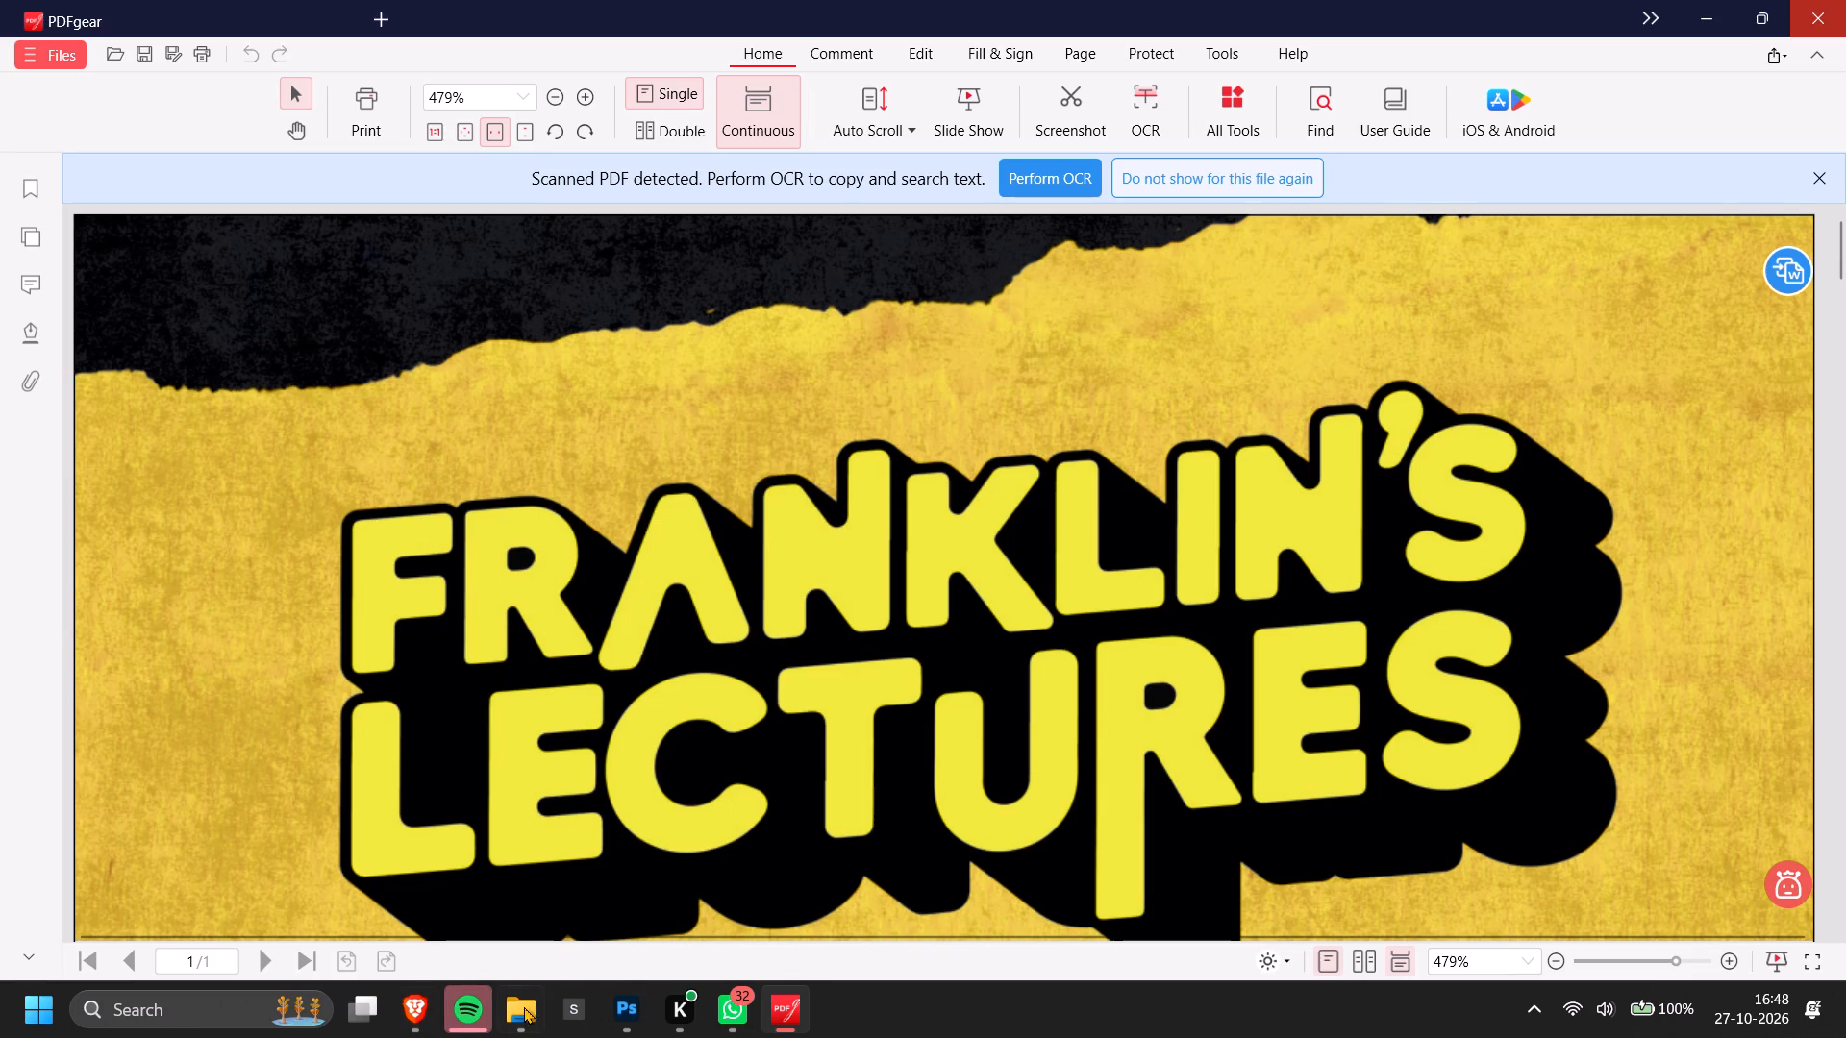
{"action": "left_click", "coordinate": [527, 1006]}
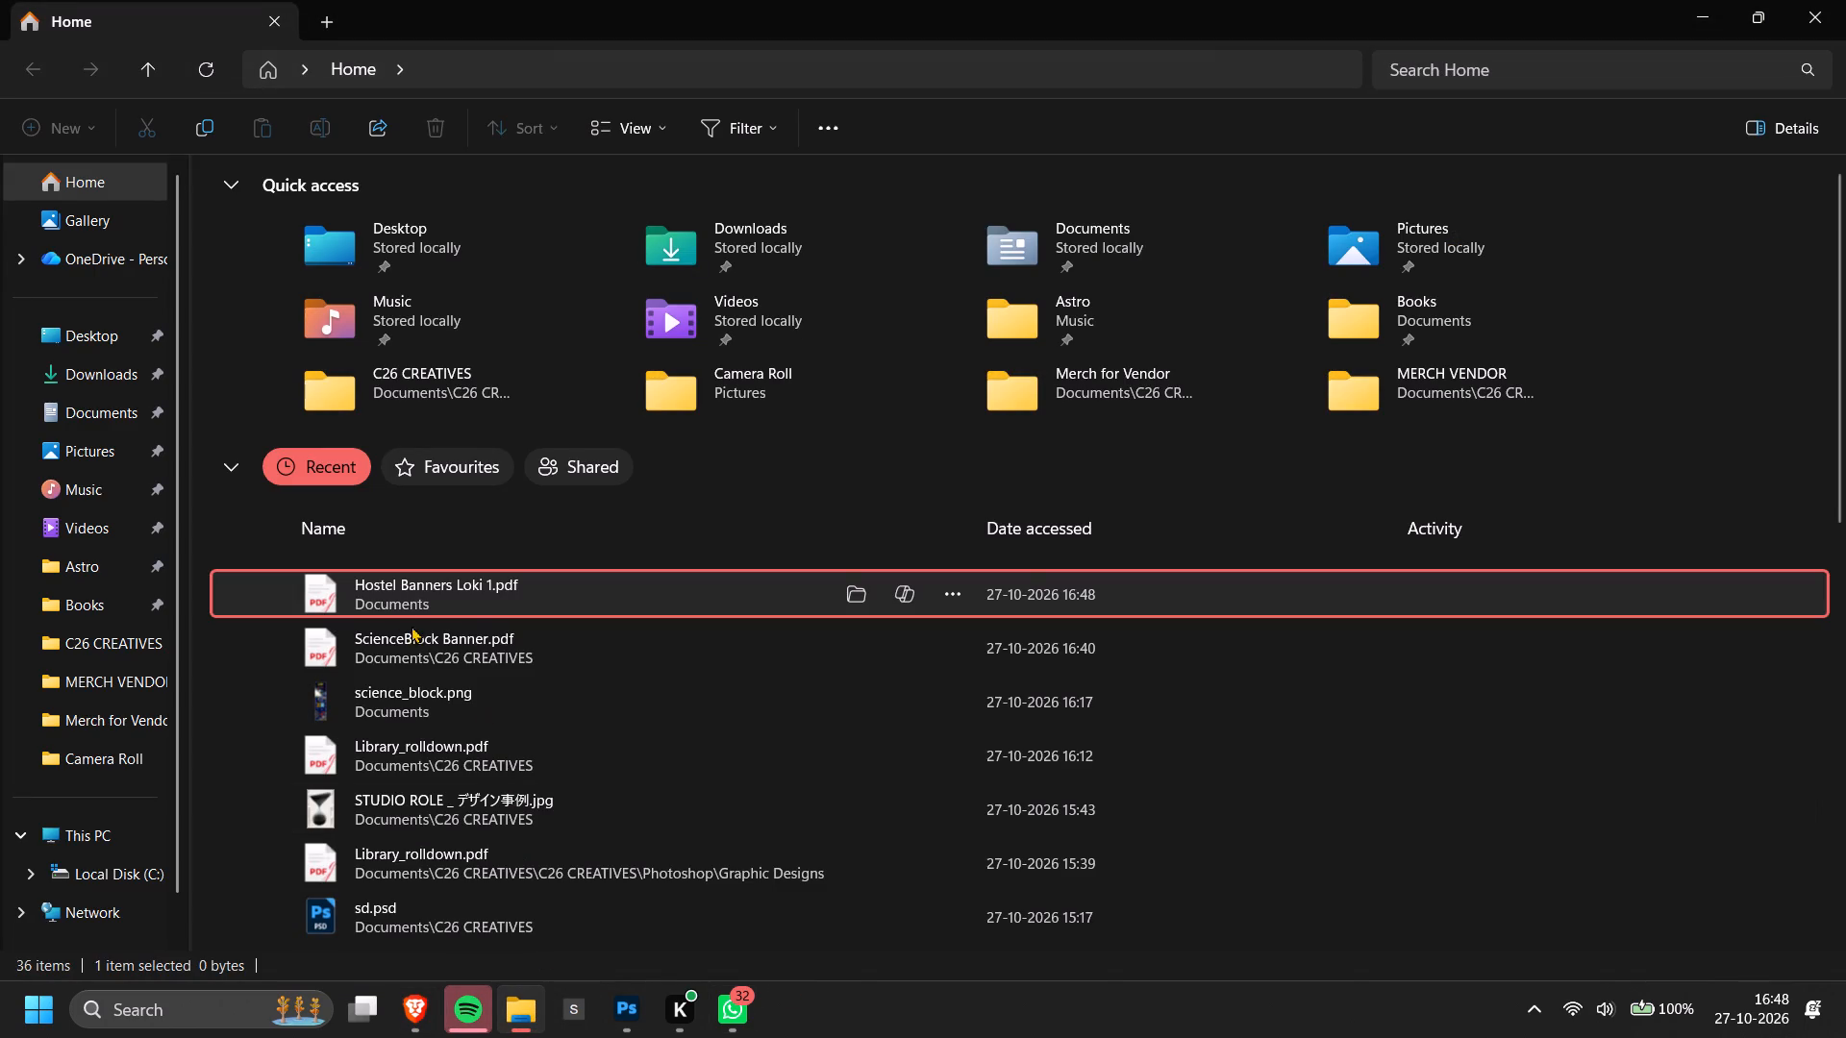